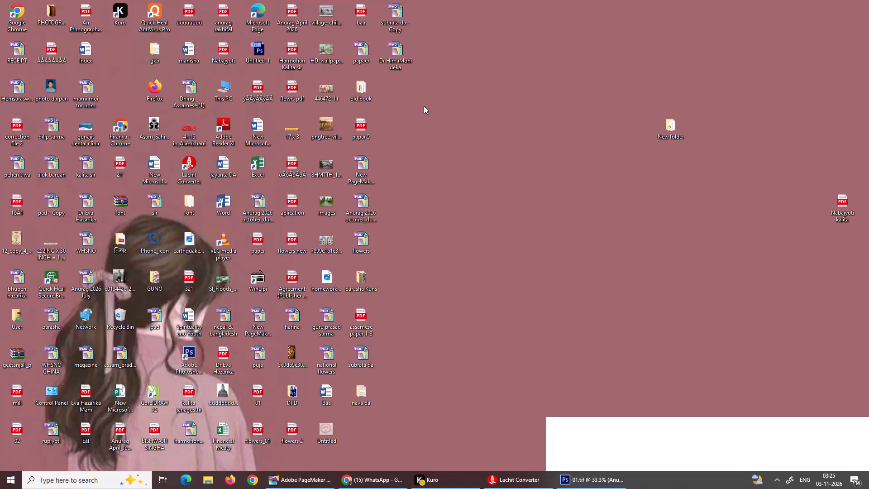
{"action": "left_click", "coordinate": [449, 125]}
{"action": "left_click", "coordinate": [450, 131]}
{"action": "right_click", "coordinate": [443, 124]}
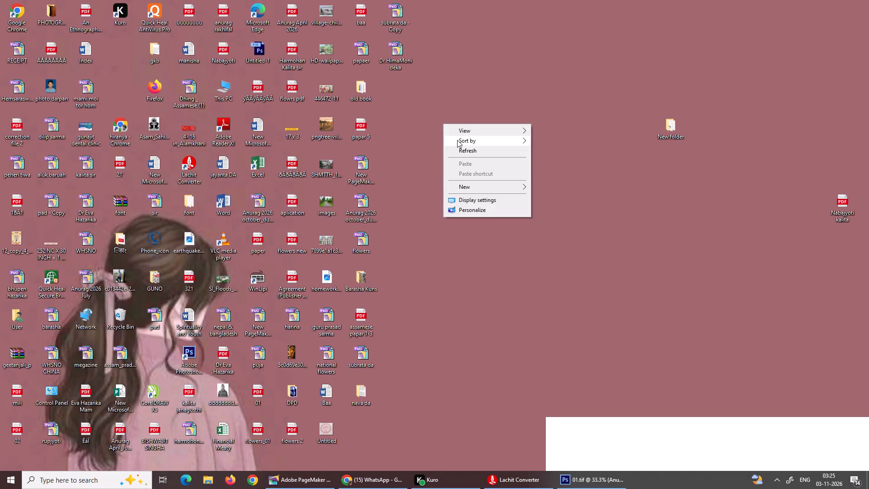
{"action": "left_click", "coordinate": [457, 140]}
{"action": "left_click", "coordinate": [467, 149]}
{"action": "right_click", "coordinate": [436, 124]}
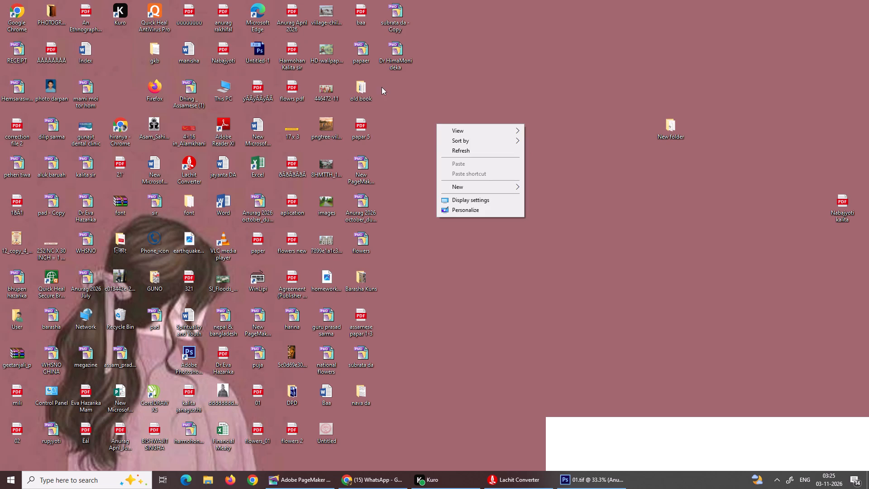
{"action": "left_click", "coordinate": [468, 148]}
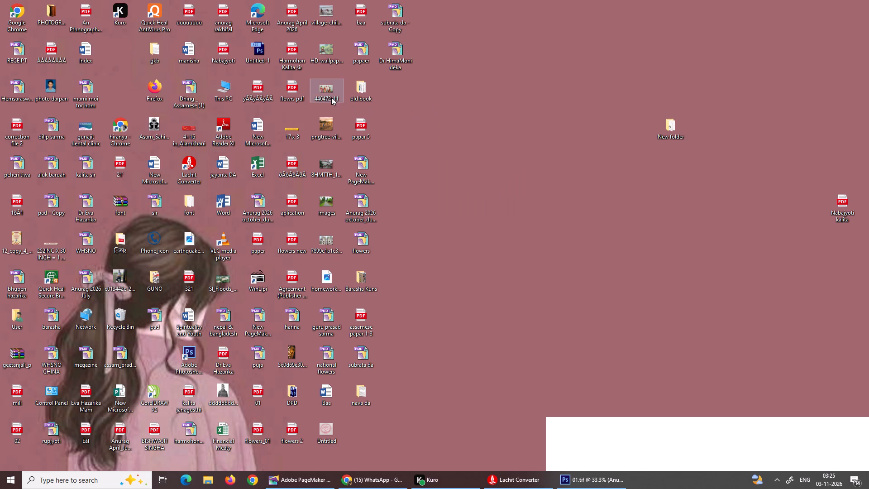
Open the Srilanka folder on USB Drive (D:) from This PC.
{"action": "left_click", "coordinate": [223, 93]}
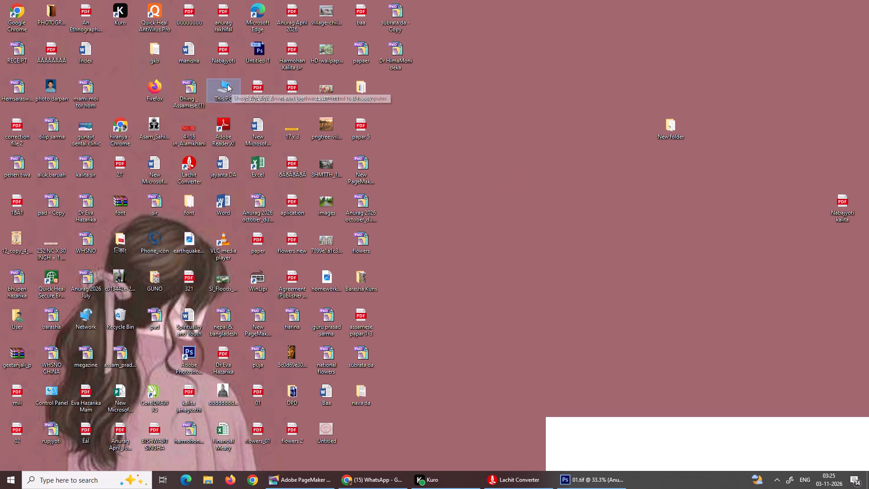
{"action": "double_click", "coordinate": [225, 84]}
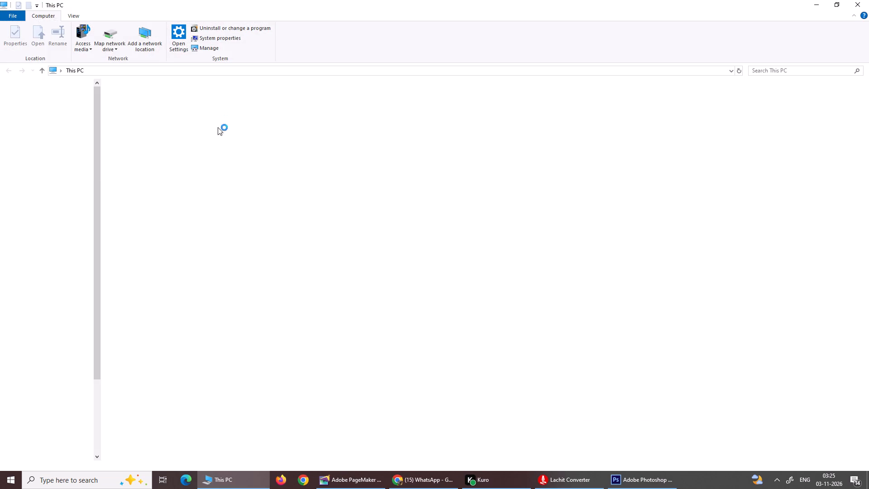
{"action": "double_click", "coordinate": [158, 195]}
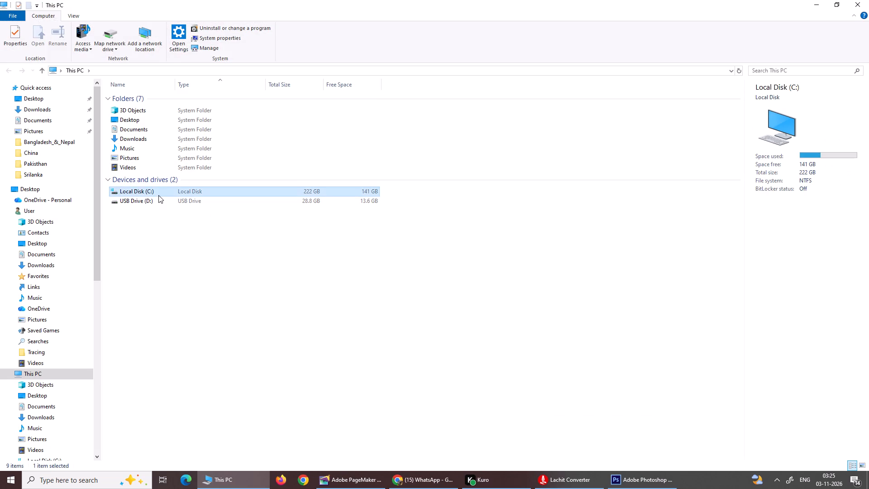
{"action": "left_click", "coordinate": [9, 71]}
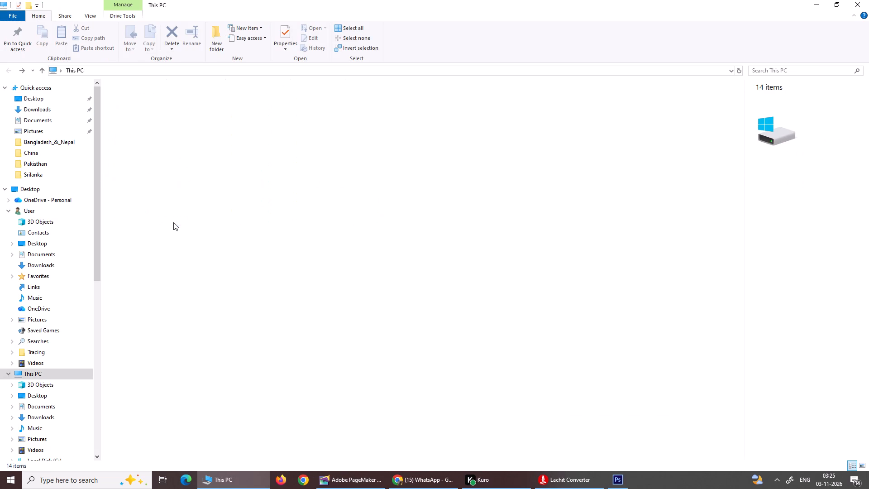
{"action": "double_click", "coordinate": [157, 199]}
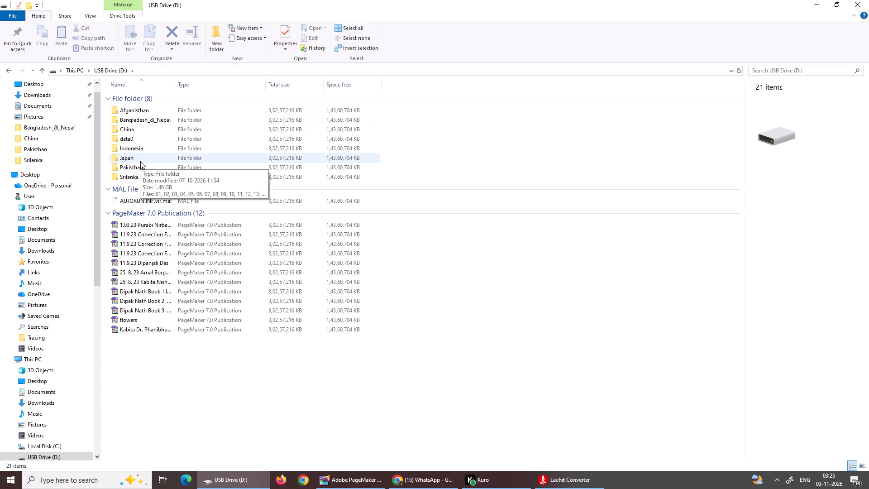
{"action": "double_click", "coordinate": [143, 178]}
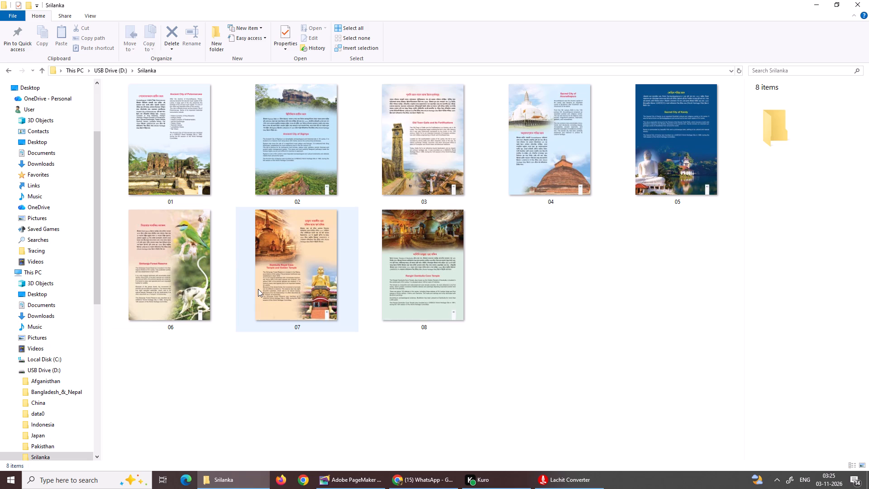
View page image 08 in the Srilanka folder at full size and close the viewer.
{"action": "double_click", "coordinate": [418, 256]}
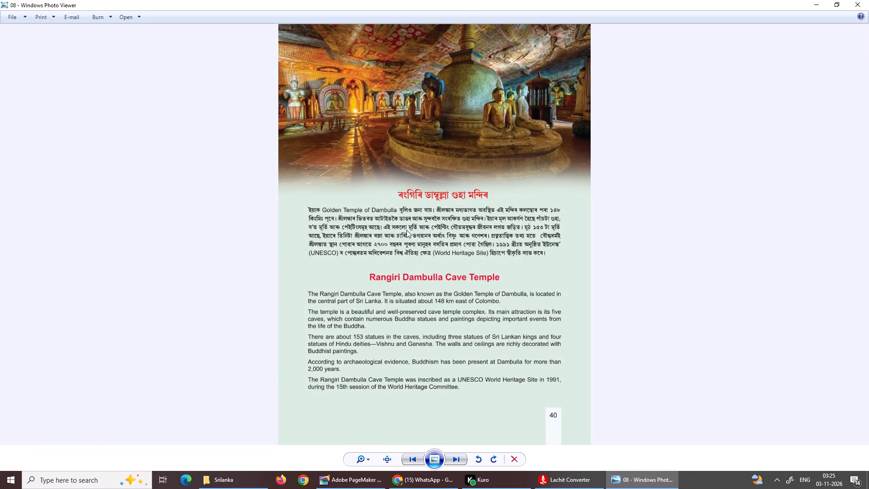
{"action": "left_click", "coordinate": [868, 1]}
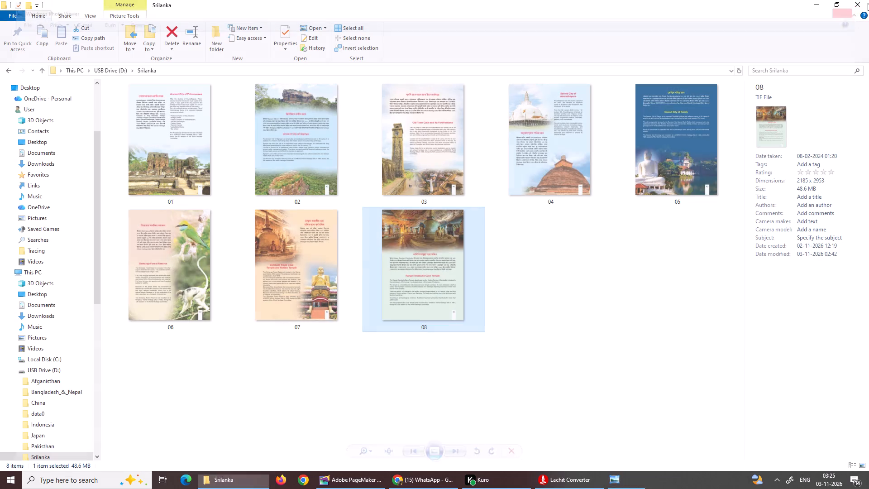
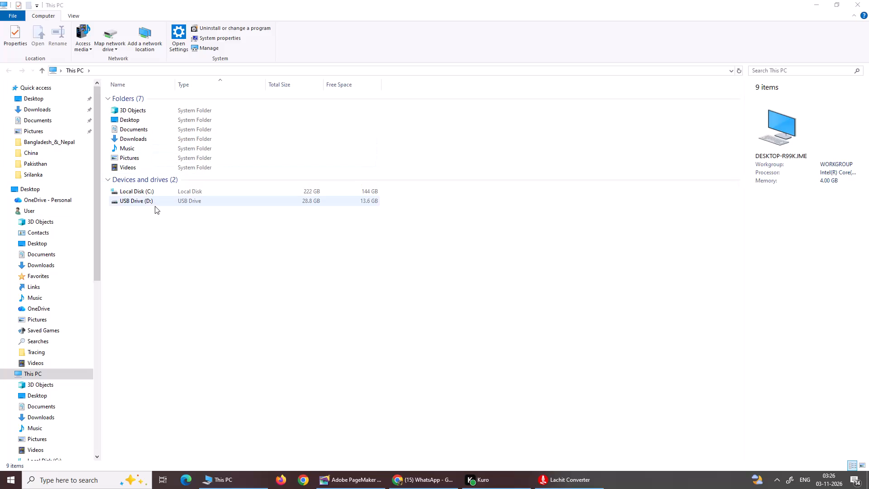
Open the Japan folder on USB Drive (D:) and show its files as extra large icons.
{"action": "left_click", "coordinate": [155, 206]}
{"action": "double_click", "coordinate": [155, 201]}
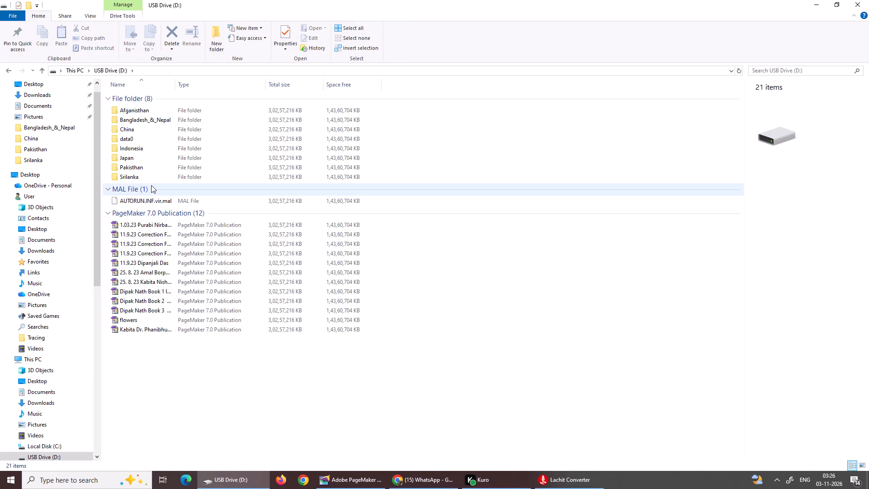
{"action": "double_click", "coordinate": [136, 158]}
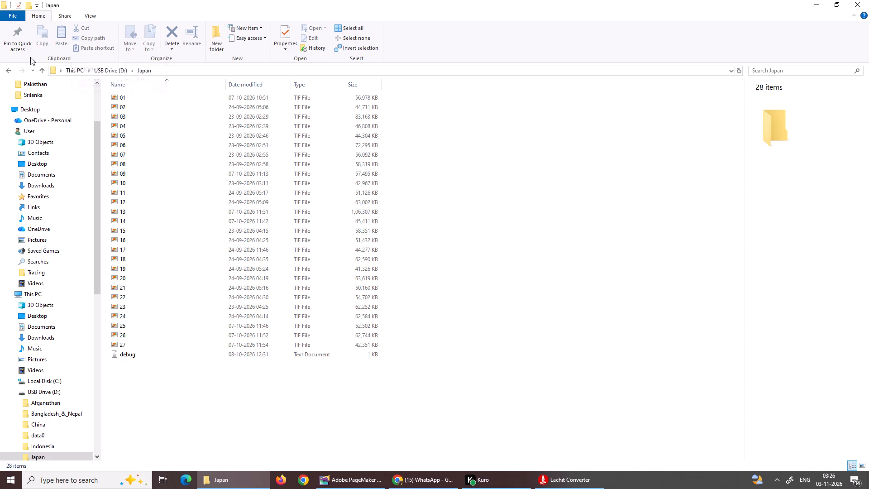
{"action": "left_click", "coordinate": [86, 16]}
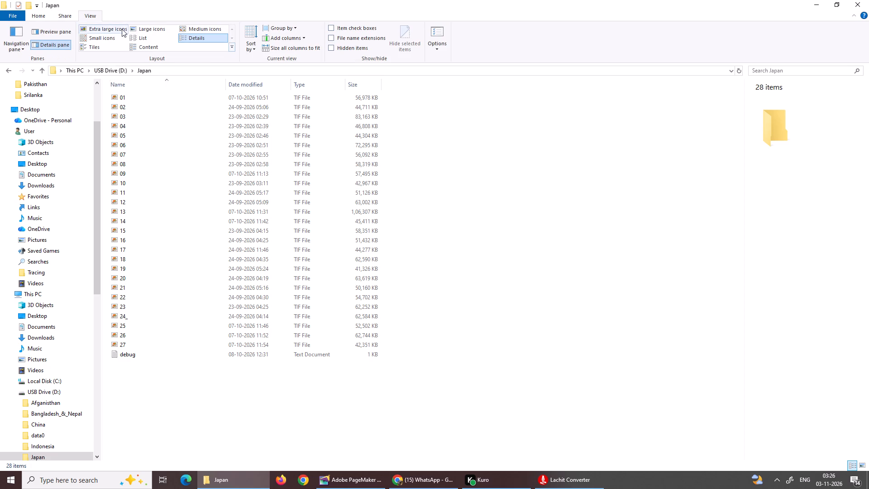
{"action": "left_click", "coordinate": [110, 29]}
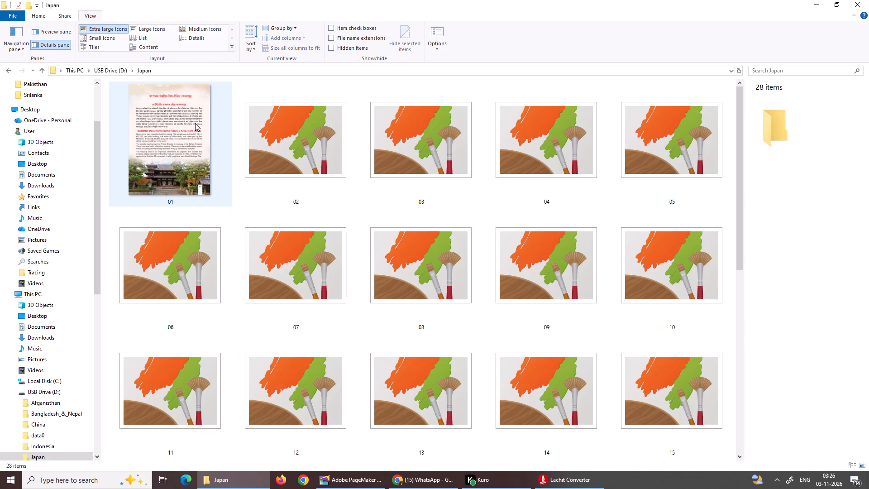
Open page image 01 from the Japan folder in Adobe Photoshop and accept the notices shown on opening.
{"action": "right_click", "coordinate": [186, 134]}
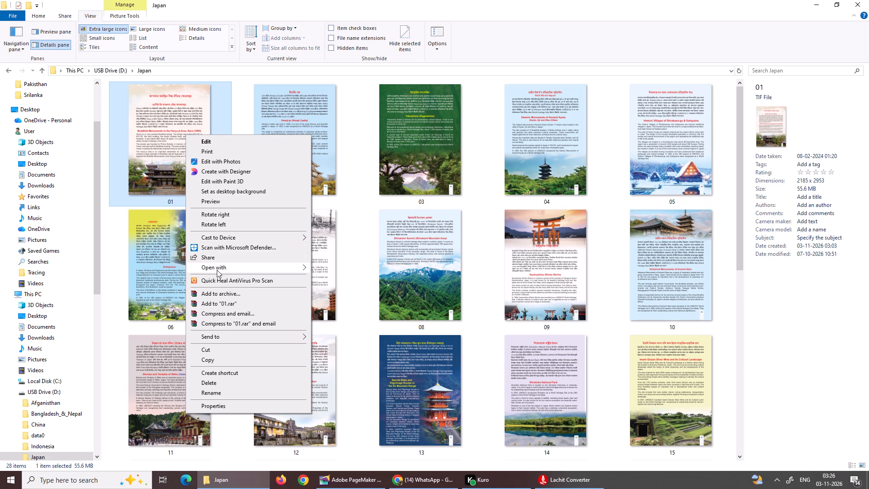
{"action": "left_click", "coordinate": [343, 266]}
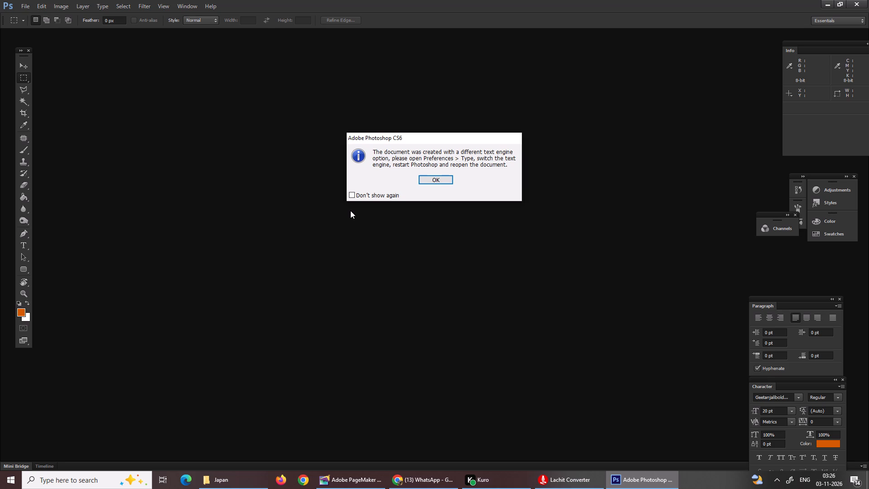
{"action": "key", "text": "Return"}
{"action": "key", "text": "Return"}
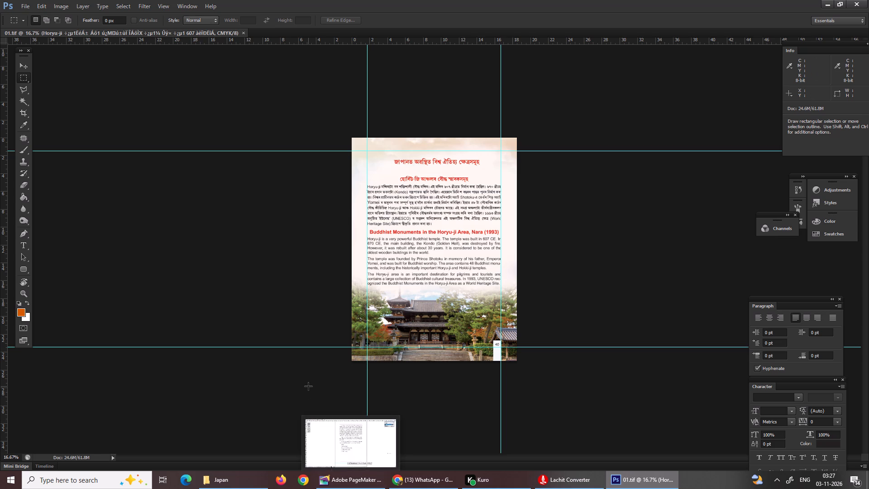
Delete the red Assamese subheading layer directly above the Assamese body paragraph on page 01.
{"action": "key", "text": "ctrl+equal"}
{"action": "key", "text": "ctrl+equal"}
{"action": "key", "text": "ctrl+equal"}
{"action": "key", "text": "ctrl+equal"}
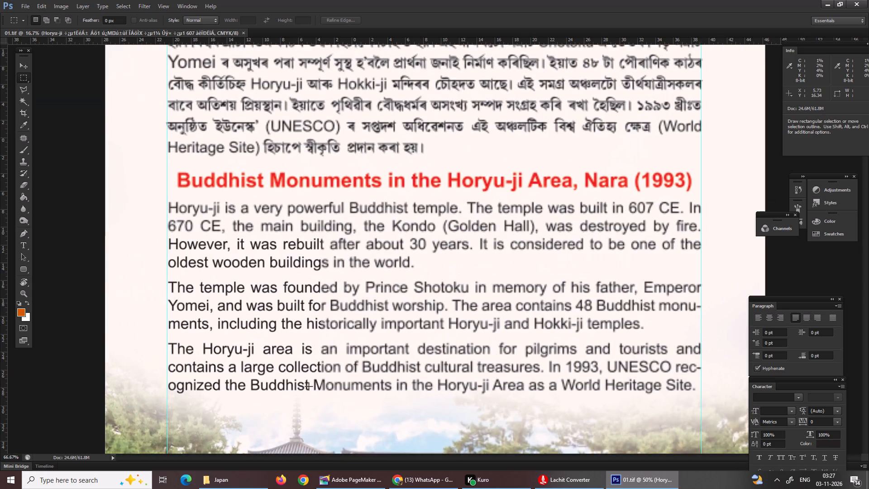
{"action": "scroll", "coordinate": [309, 386], "scroll_direction": "up", "scroll_amount": 5}
{"action": "scroll", "coordinate": [309, 386], "scroll_direction": "down", "scroll_amount": 3}
{"action": "scroll", "coordinate": [309, 386], "scroll_direction": "up", "scroll_amount": 13}
{"action": "scroll", "coordinate": [309, 386], "scroll_direction": "down", "scroll_amount": 1}
{"action": "scroll", "coordinate": [309, 386], "scroll_direction": "up", "scroll_amount": 13}
{"action": "scroll", "coordinate": [152, 318], "scroll_direction": "up", "scroll_amount": 1}
{"action": "scroll", "coordinate": [128, 307], "scroll_direction": "down", "scroll_amount": 4}
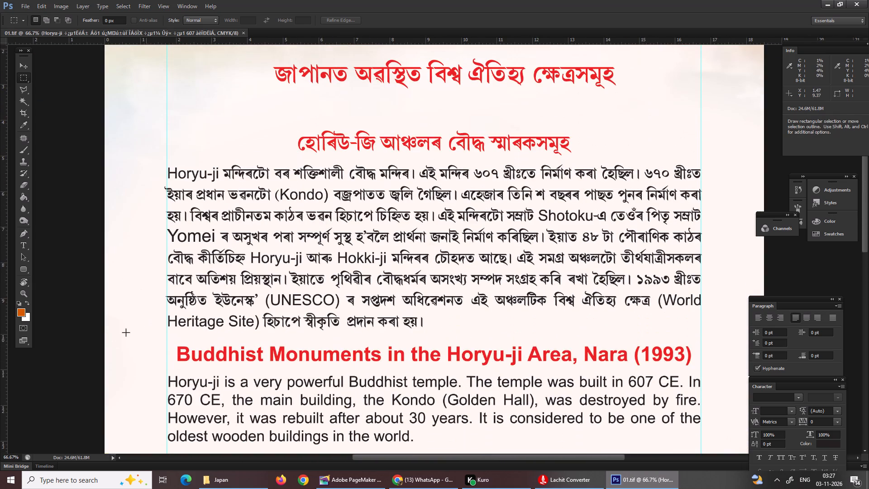
{"action": "scroll", "coordinate": [227, 263], "scroll_direction": "up", "scroll_amount": 7}
{"action": "left_click", "coordinate": [20, 68]}
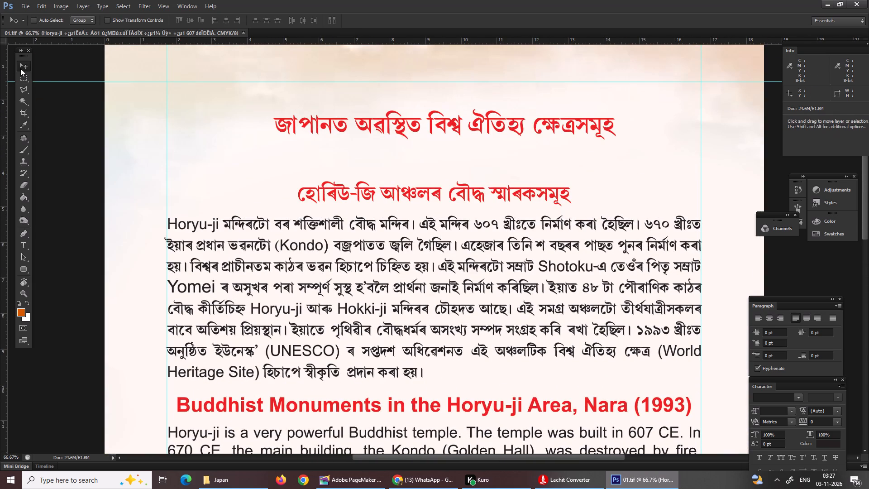
{"action": "right_click", "coordinate": [384, 191]}
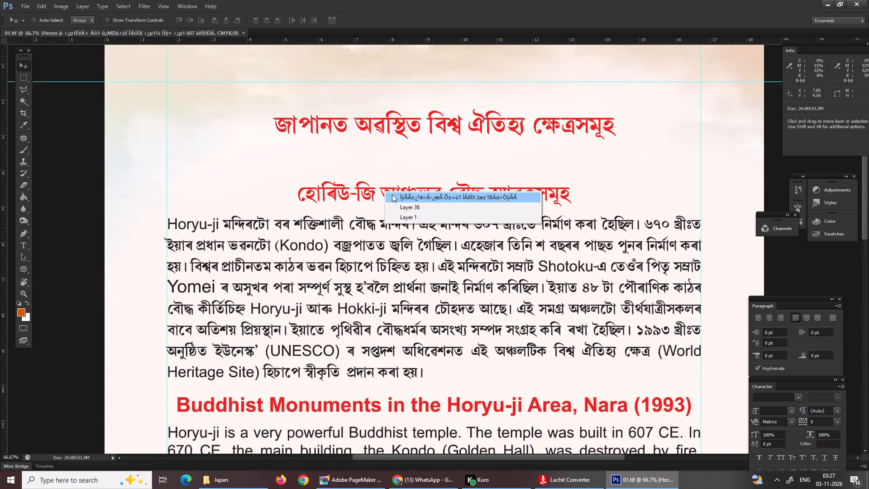
{"action": "left_click", "coordinate": [392, 194]}
{"action": "left_click_drag", "start_coordinate": [392, 195], "coordinate": [395, 187]}
{"action": "key", "text": "Delete"}
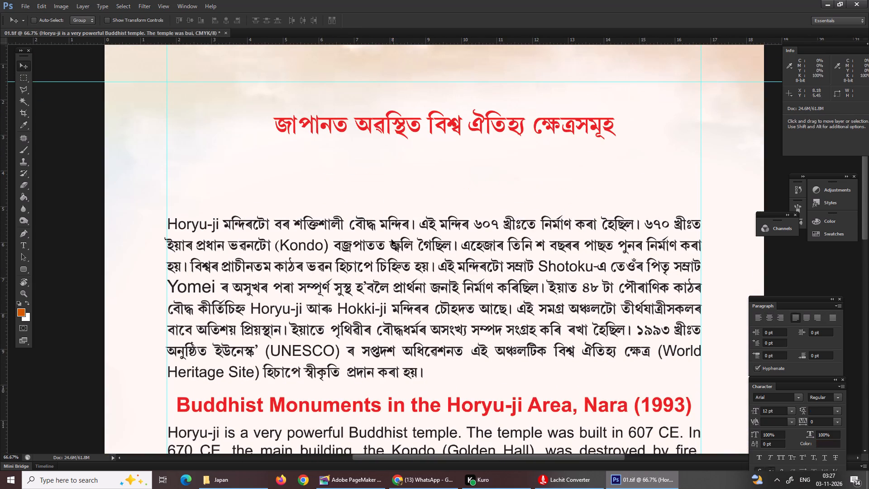
Move the red heading "Buddhist Monuments in the Horyu-ji Area, Nara (1993)" up to just below the Assamese page title.
{"action": "right_click", "coordinate": [306, 400]}
{"action": "left_click", "coordinate": [309, 403]}
{"action": "left_click_drag", "start_coordinate": [310, 404], "coordinate": [307, 399]}
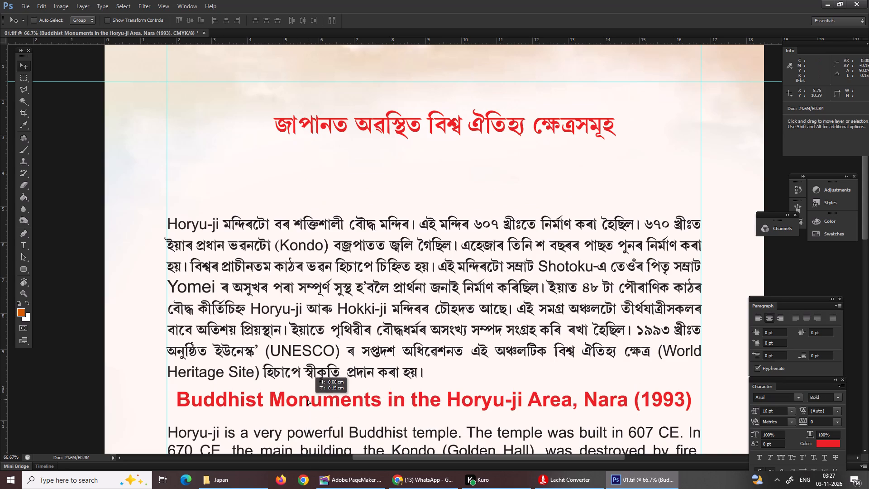
{"action": "left_click_drag", "start_coordinate": [307, 399], "coordinate": [315, 163]}
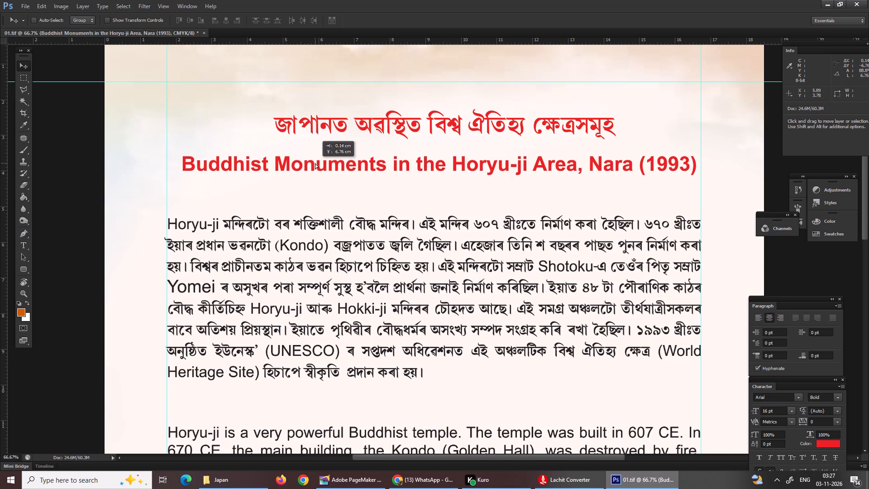
{"action": "left_click_drag", "start_coordinate": [315, 163], "coordinate": [319, 165]}
Break the English heading onto a second line before "Nara (1993)".
{"action": "key", "text": "t"}
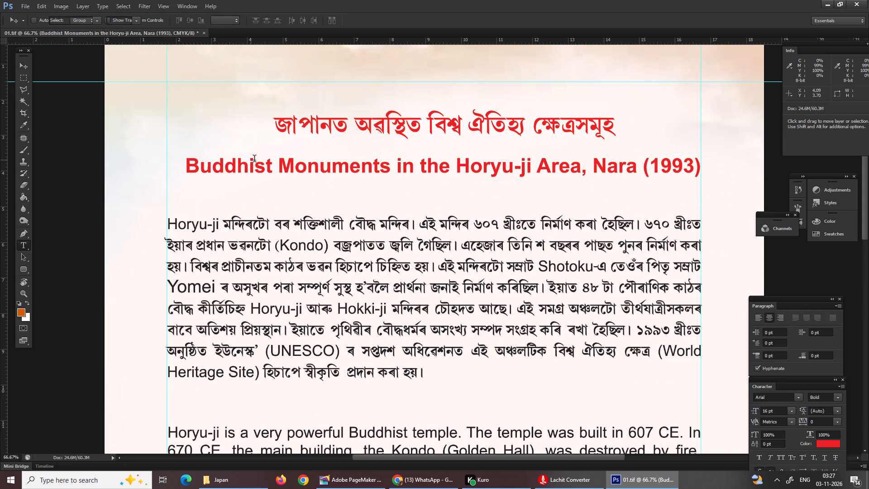
{"action": "left_click", "coordinate": [592, 168]}
{"action": "key", "text": "Return"}
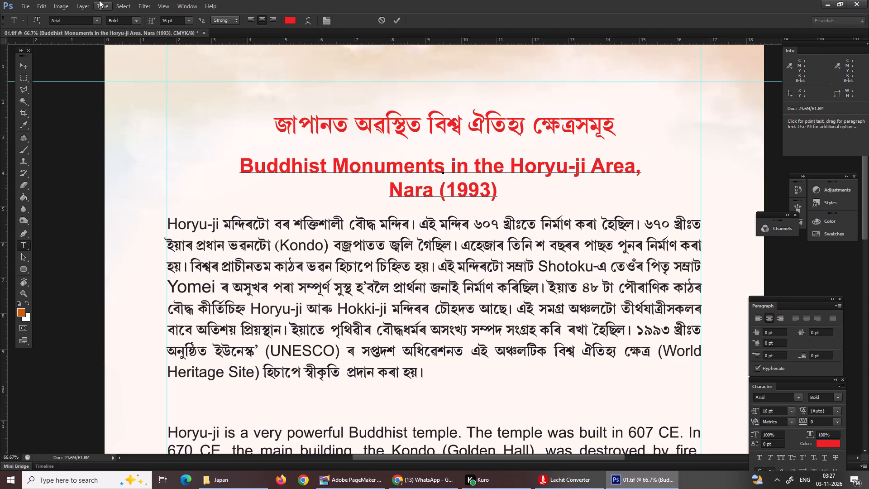
{"action": "left_click", "coordinate": [24, 66]}
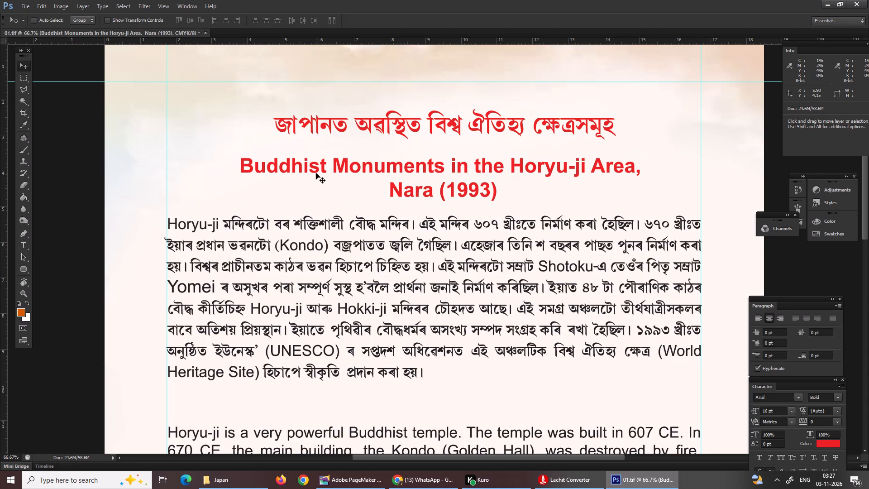
Set the font size of the two-line English heading to 15 pt.
{"action": "right_click", "coordinate": [316, 173]}
{"action": "left_click", "coordinate": [337, 176]}
{"action": "left_click_drag", "start_coordinate": [781, 410], "coordinate": [736, 411]}
{"action": "type", "text": "15"}
{"action": "key", "text": "Return"}
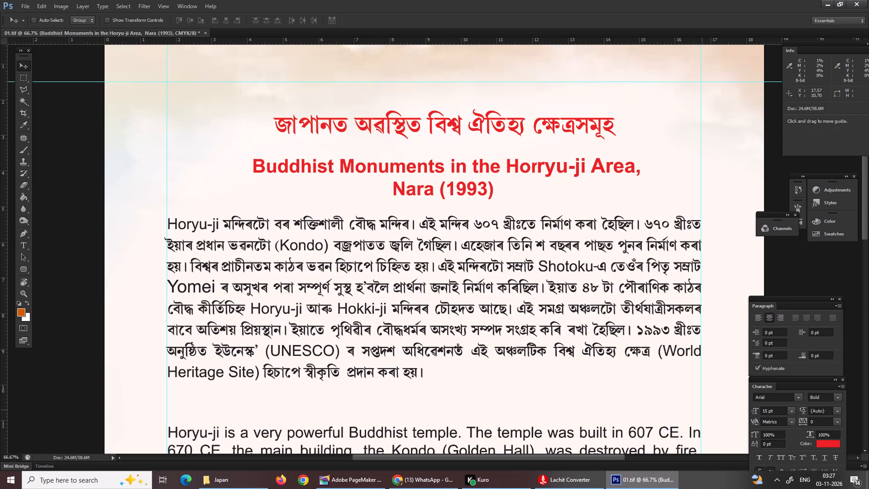
Set the font size of the Assamese body paragraph to 12 pt.
{"action": "right_click", "coordinate": [410, 291]}
{"action": "left_click", "coordinate": [428, 299]}
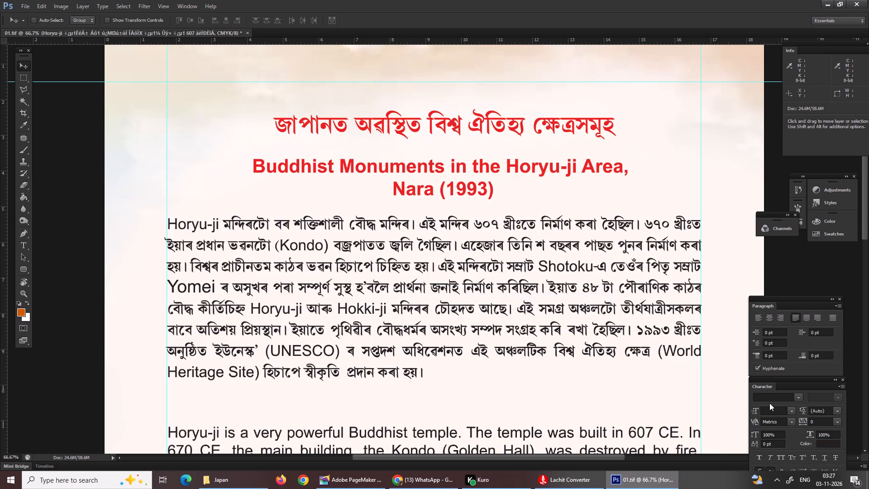
{"action": "double_click", "coordinate": [768, 407]}
{"action": "left_click_drag", "start_coordinate": [770, 408], "coordinate": [771, 412]}
{"action": "type", "text": "12"}
{"action": "key", "text": "Return"}
Set the English body text to 10 pt and nudge the block slightly upward on the page.
{"action": "scroll", "coordinate": [500, 343], "scroll_direction": "down", "scroll_amount": 2}
{"action": "scroll", "coordinate": [500, 343], "scroll_direction": "up", "scroll_amount": 4}
{"action": "scroll", "coordinate": [500, 343], "scroll_direction": "down", "scroll_amount": 1}
{"action": "scroll", "coordinate": [500, 343], "scroll_direction": "up", "scroll_amount": 2}
{"action": "scroll", "coordinate": [500, 343], "scroll_direction": "down", "scroll_amount": 1}
{"action": "scroll", "coordinate": [500, 343], "scroll_direction": "up", "scroll_amount": 2}
{"action": "scroll", "coordinate": [500, 343], "scroll_direction": "down", "scroll_amount": 4}
{"action": "scroll", "coordinate": [507, 364], "scroll_direction": "up", "scroll_amount": 1}
{"action": "scroll", "coordinate": [507, 364], "scroll_direction": "down", "scroll_amount": 6}
{"action": "scroll", "coordinate": [523, 396], "scroll_direction": "up", "scroll_amount": 2}
{"action": "scroll", "coordinate": [523, 396], "scroll_direction": "down", "scroll_amount": 2}
{"action": "scroll", "coordinate": [523, 397], "scroll_direction": "up", "scroll_amount": 2}
{"action": "scroll", "coordinate": [524, 398], "scroll_direction": "down", "scroll_amount": 4}
{"action": "scroll", "coordinate": [524, 398], "scroll_direction": "up", "scroll_amount": 4}
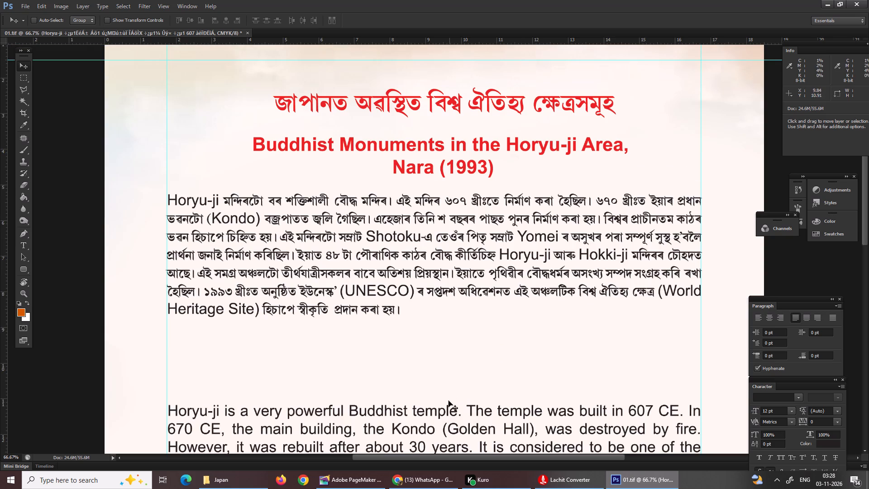
{"action": "right_click", "coordinate": [443, 422]}
{"action": "left_click", "coordinate": [463, 428]}
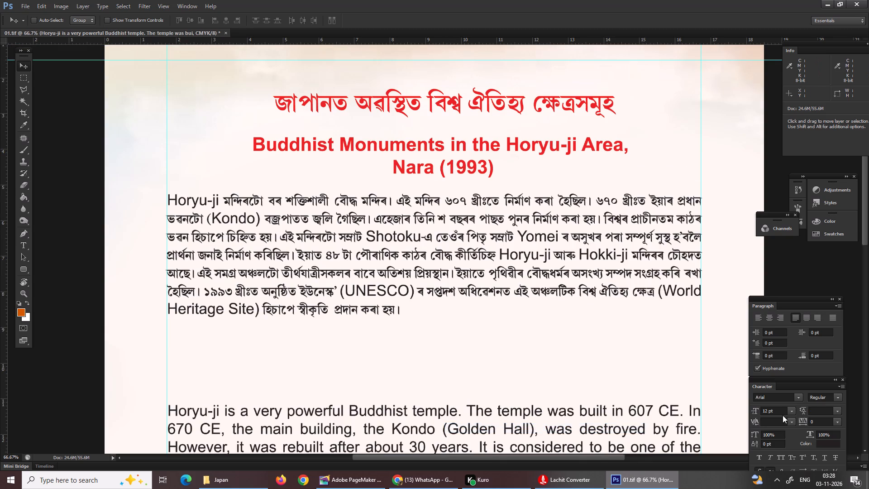
{"action": "left_click_drag", "start_coordinate": [778, 413], "coordinate": [742, 413]}
{"action": "type", "text": "10"}
{"action": "key", "text": "Return"}
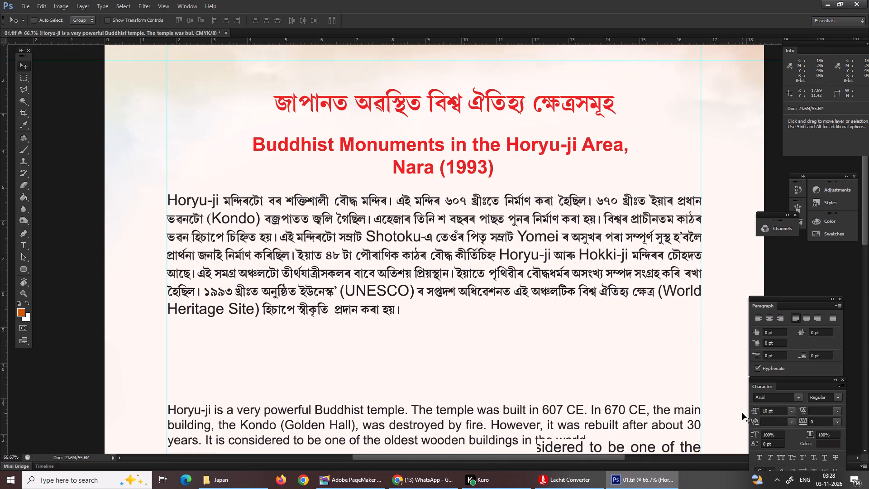
{"action": "left_click_drag", "start_coordinate": [266, 224], "coordinate": [268, 236]}
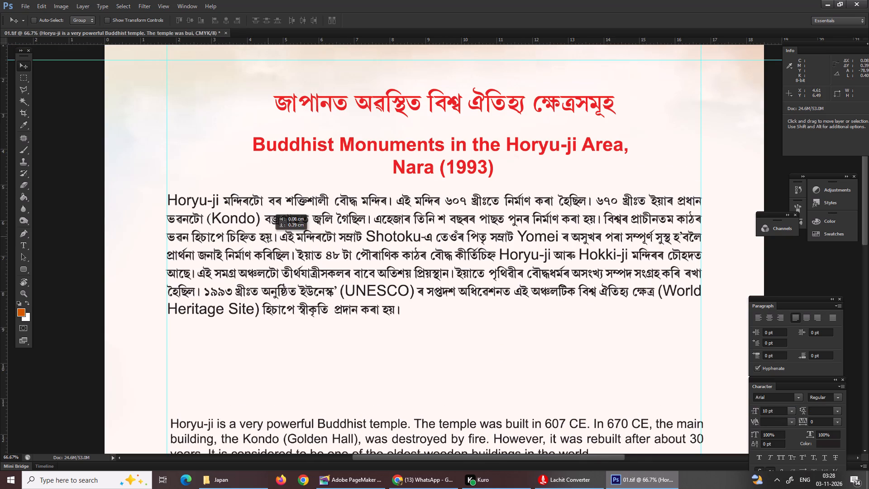
{"action": "left_click_drag", "start_coordinate": [268, 236], "coordinate": [267, 209]}
Move the Assamese body paragraph down about 1 cm, closer to the English body text.
{"action": "right_click", "coordinate": [268, 228]}
{"action": "left_click", "coordinate": [300, 239]}
{"action": "left_click_drag", "start_coordinate": [302, 237], "coordinate": [304, 259]}
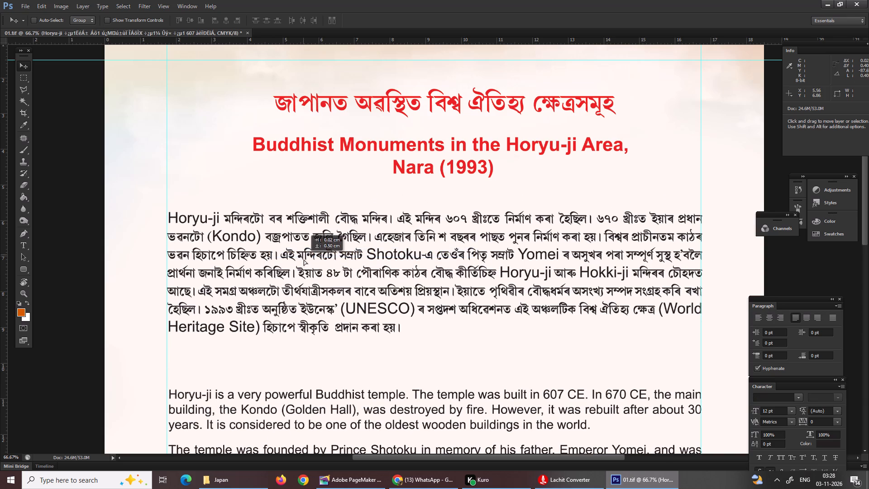
{"action": "left_click_drag", "start_coordinate": [304, 259], "coordinate": [306, 272]}
Move the two-line English heading down to sit just above the Assamese body paragraph.
{"action": "right_click", "coordinate": [400, 162]}
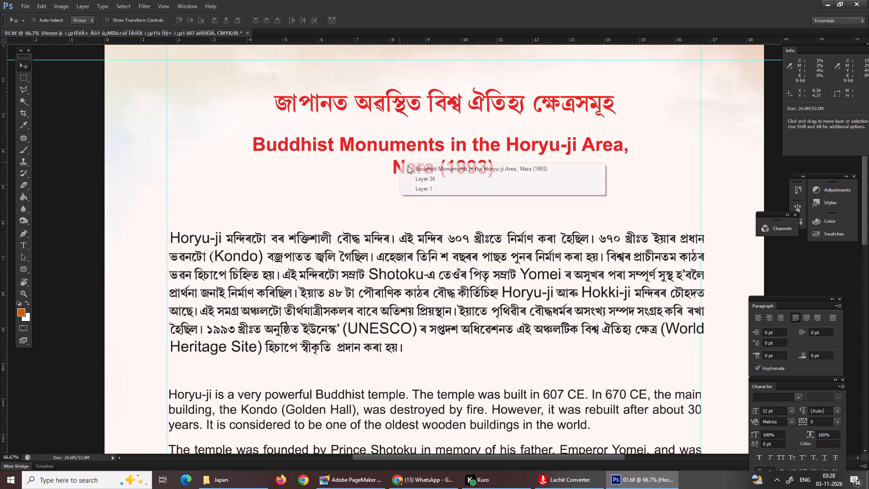
{"action": "left_click", "coordinate": [409, 168]}
{"action": "left_click_drag", "start_coordinate": [416, 161], "coordinate": [417, 189]}
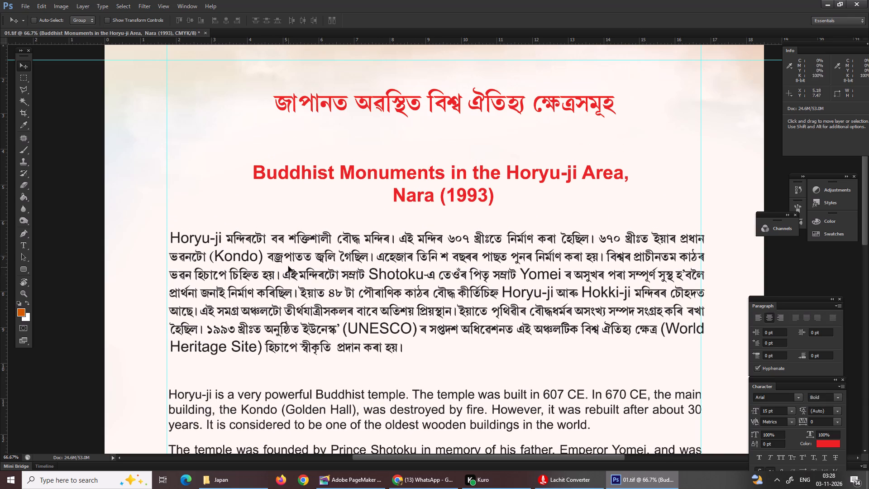
Set the English words "Horyu-ji", "(Kondo)" and "Shotoku" in the first three lines of the Assamese paragraph to 10 pt.
{"action": "key", "text": "t"}
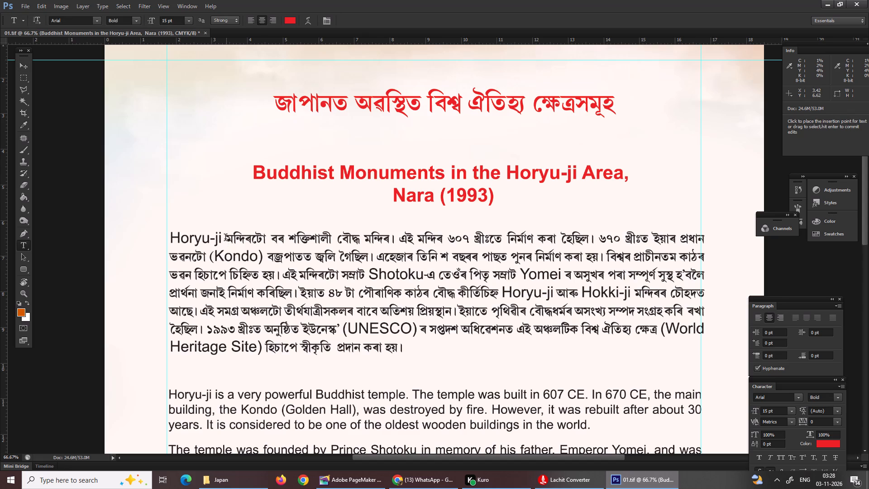
{"action": "left_click_drag", "start_coordinate": [225, 239], "coordinate": [172, 235]}
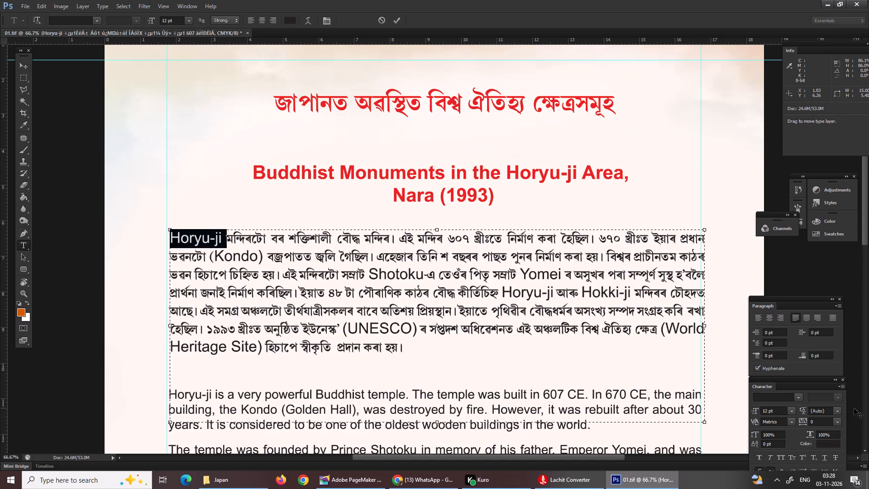
{"action": "left_click_drag", "start_coordinate": [783, 412], "coordinate": [723, 412]}
{"action": "type", "text": "10"}
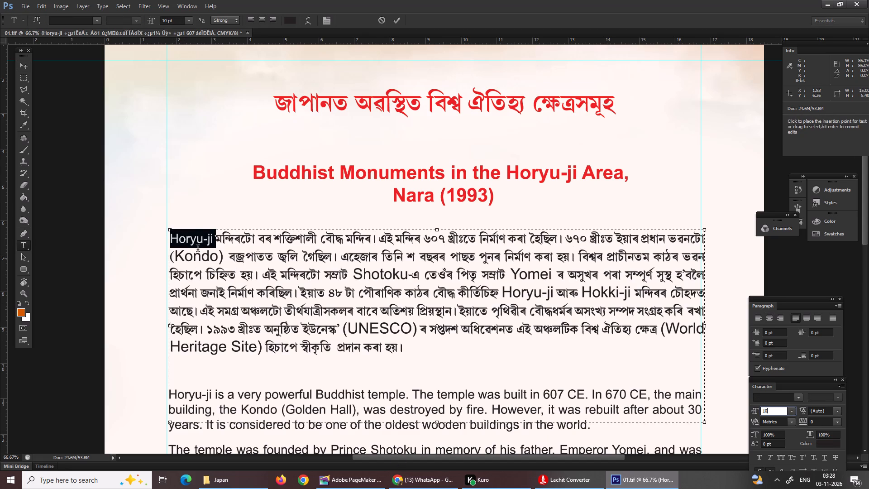
{"action": "left_click_drag", "start_coordinate": [223, 256], "coordinate": [168, 259]}
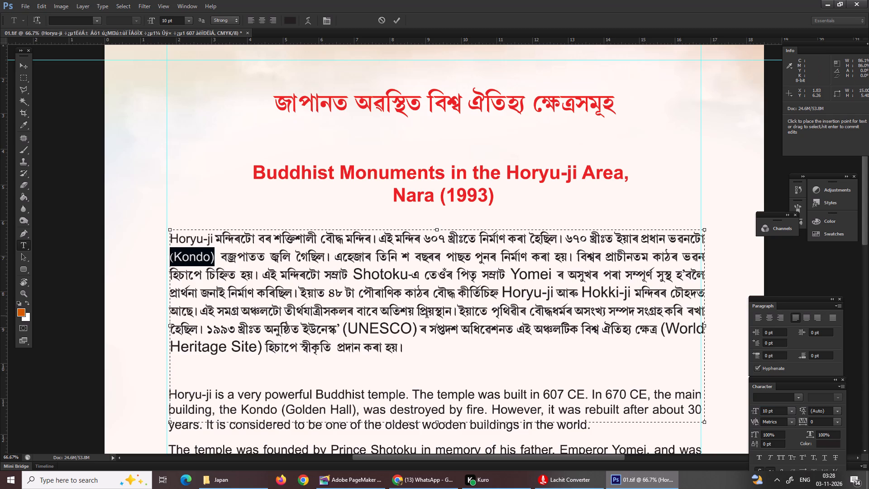
{"action": "left_click_drag", "start_coordinate": [354, 277], "coordinate": [410, 278]}
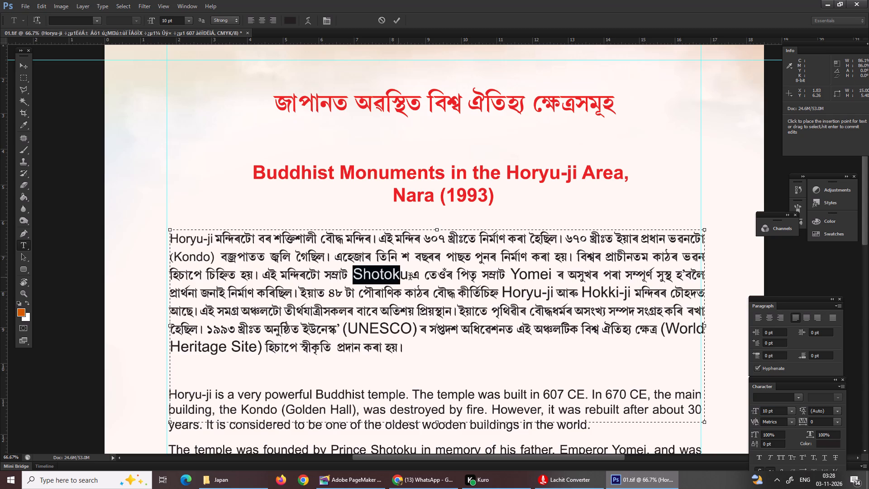
{"action": "left_click_drag", "start_coordinate": [410, 278], "coordinate": [408, 278]}
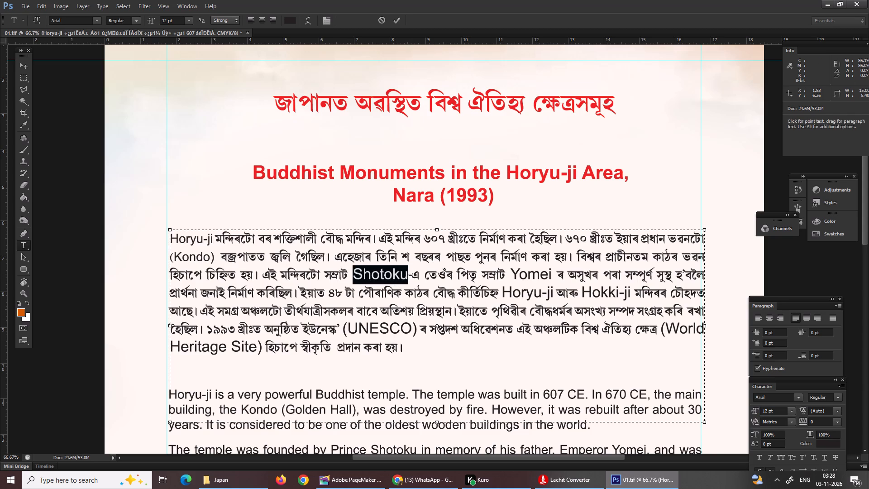
{"action": "left_click_drag", "start_coordinate": [778, 413], "coordinate": [740, 409]}
{"action": "type", "text": "10"}
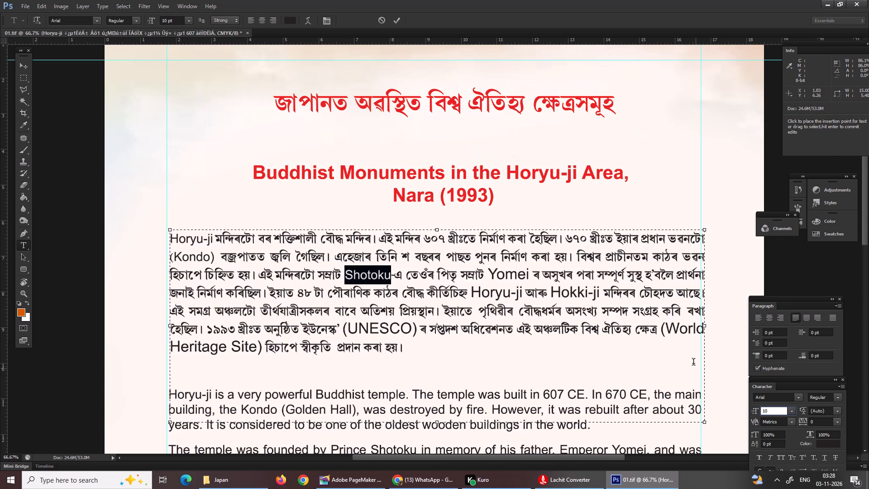
Set the remaining English words "Yomei", "Horyu-ji", "Hokki-ji" and "(UNESCO)" in the Assamese paragraph to 10 pt.
{"action": "left_click_drag", "start_coordinate": [489, 272], "coordinate": [526, 278]}
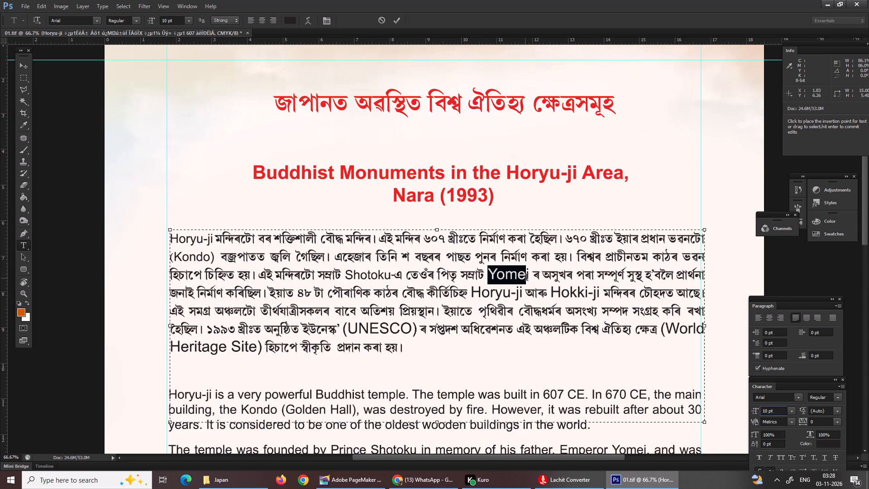
{"action": "left_click_drag", "start_coordinate": [526, 278], "coordinate": [529, 277]}
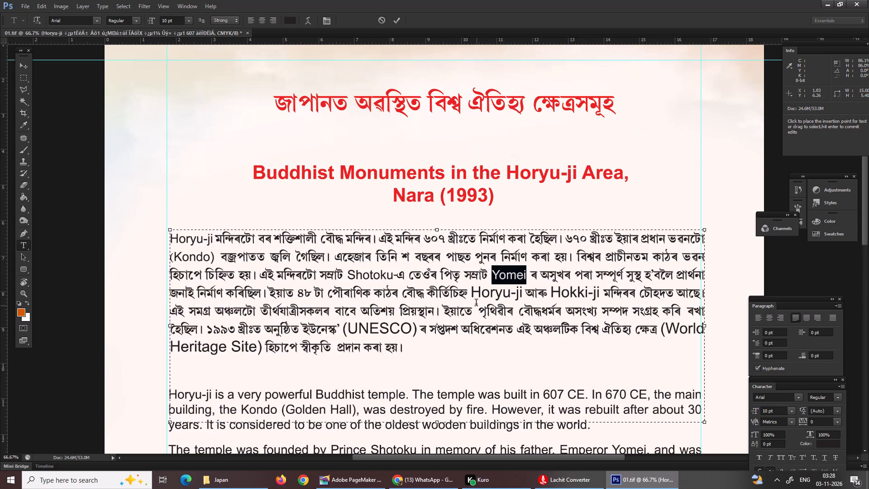
{"action": "left_click_drag", "start_coordinate": [475, 289], "coordinate": [489, 292]}
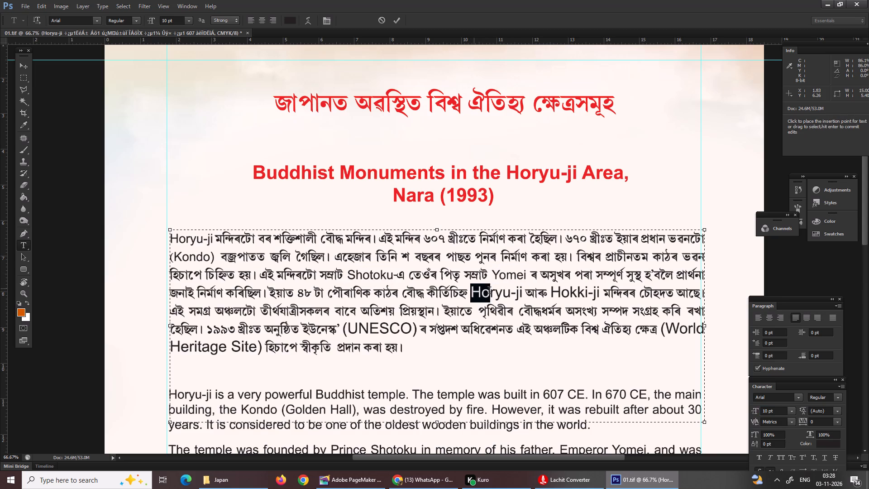
{"action": "left_click_drag", "start_coordinate": [489, 292], "coordinate": [522, 297]}
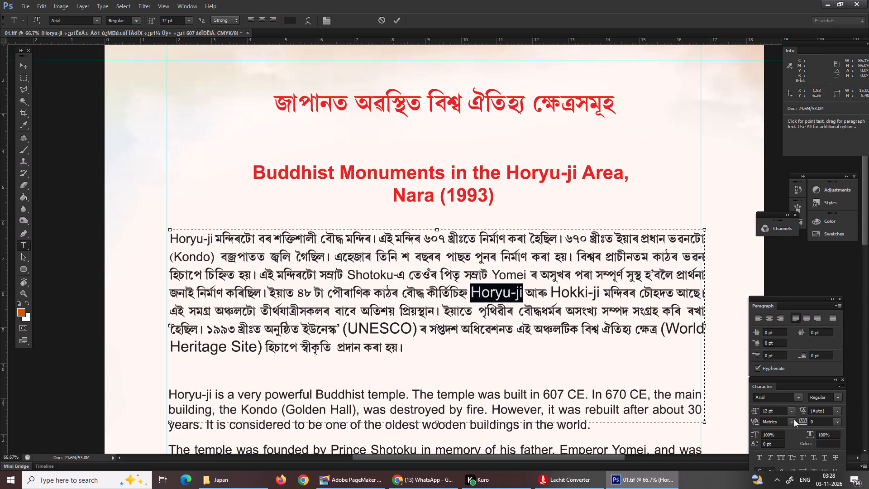
{"action": "left_click_drag", "start_coordinate": [784, 412], "coordinate": [757, 412]}
{"action": "type", "text": "10"}
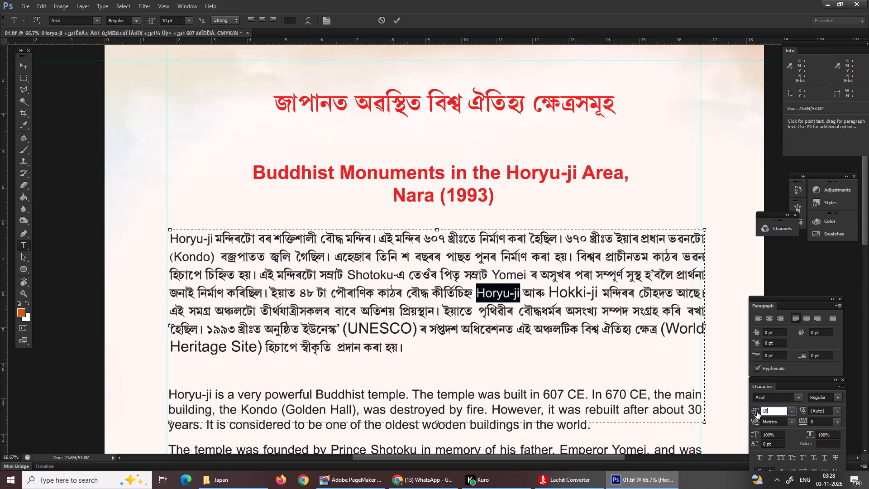
{"action": "left_click_drag", "start_coordinate": [551, 293], "coordinate": [551, 292]}
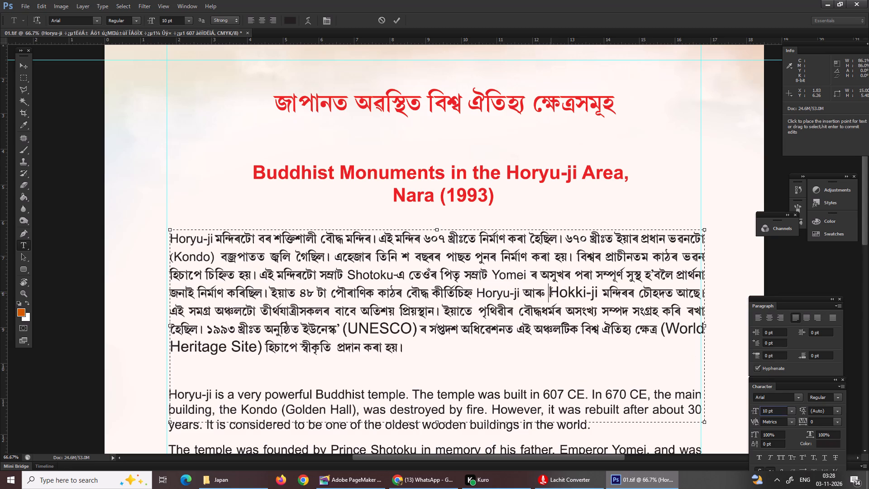
{"action": "left_click_drag", "start_coordinate": [551, 292], "coordinate": [598, 292]}
{"action": "left_click_drag", "start_coordinate": [314, 329], "coordinate": [315, 329]}
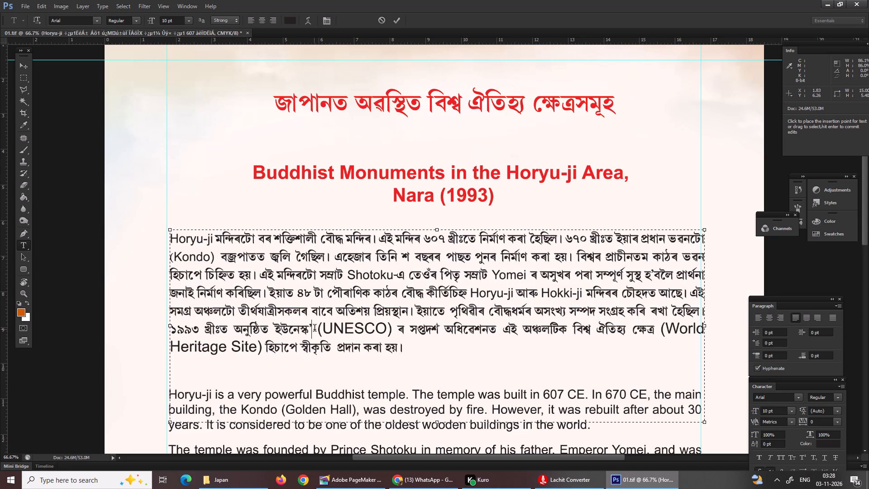
{"action": "left_click_drag", "start_coordinate": [315, 329], "coordinate": [394, 337]}
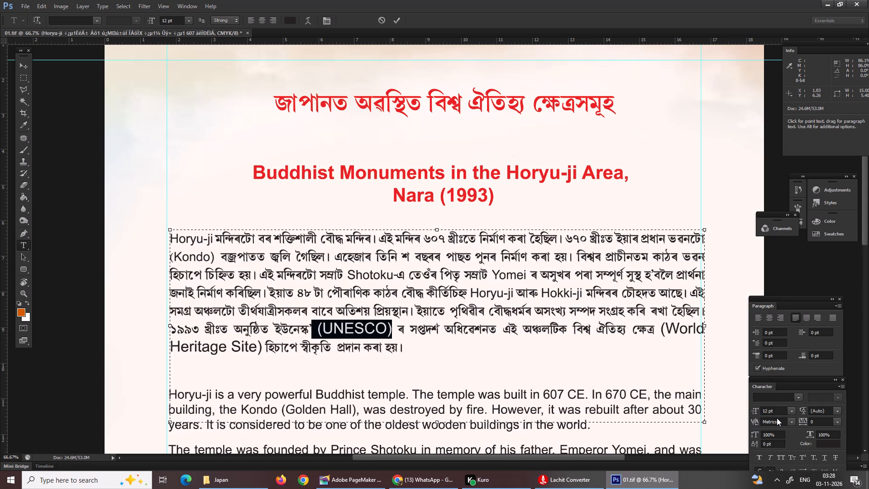
{"action": "left_click_drag", "start_coordinate": [778, 411], "coordinate": [725, 414]}
{"action": "type", "text": "10"}
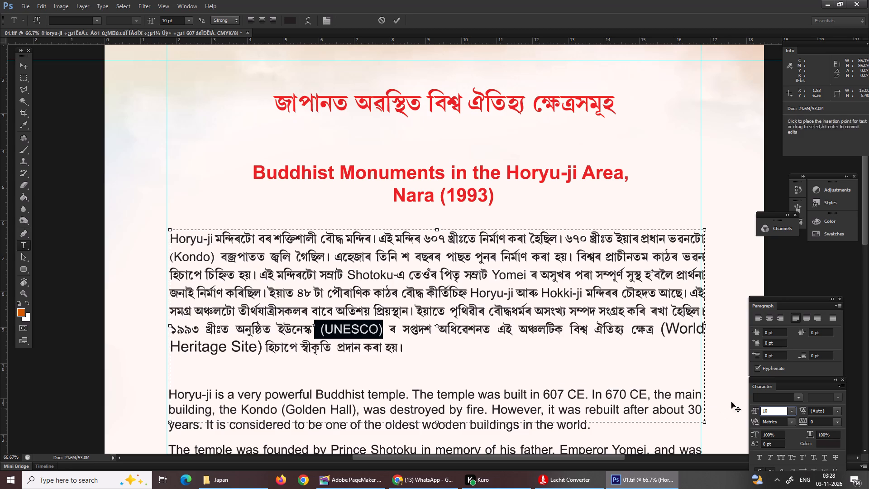
Set the English words "(World Heritage Site)" at the end of the Assamese paragraph to 10 pt.
{"action": "left_click", "coordinate": [666, 329]}
{"action": "left_click_drag", "start_coordinate": [660, 333], "coordinate": [710, 336]}
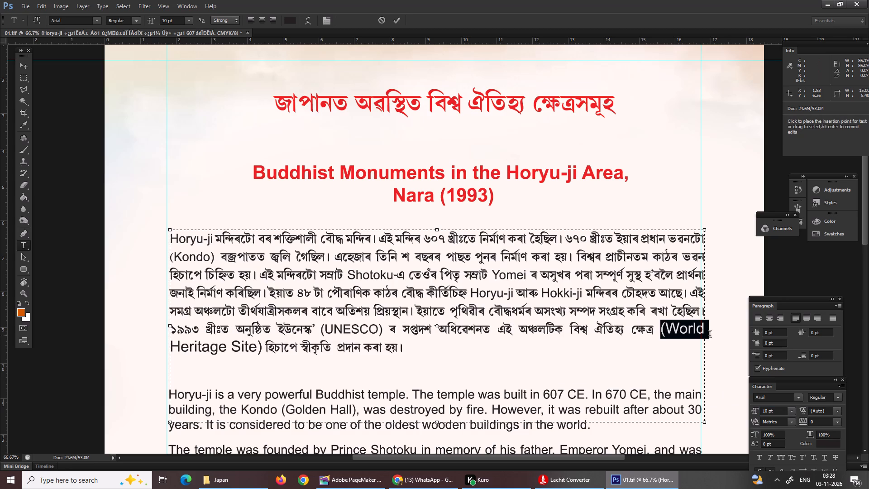
{"action": "left_click_drag", "start_coordinate": [710, 336], "coordinate": [261, 350]}
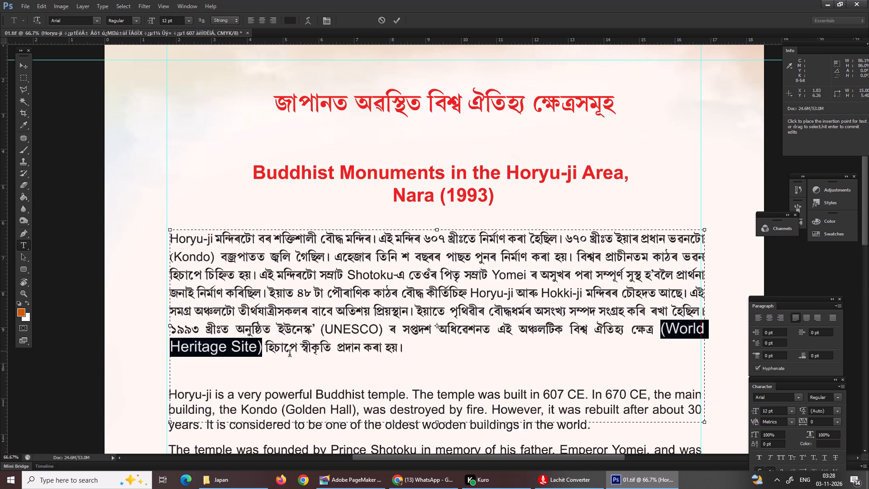
{"action": "left_click_drag", "start_coordinate": [773, 411], "coordinate": [738, 410]}
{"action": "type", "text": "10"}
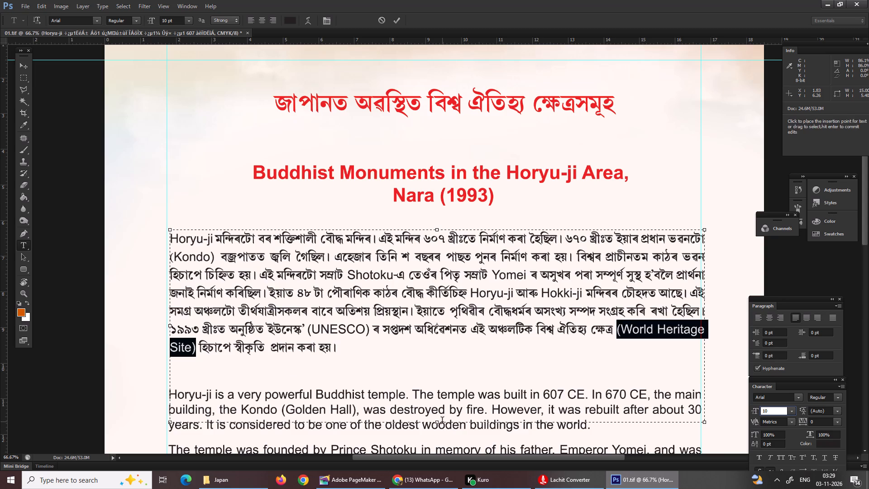
Shorten the Assamese paragraph's text box so its bottom edge sits just below the last line, and commit the text edits.
{"action": "left_click_drag", "start_coordinate": [437, 425], "coordinate": [434, 379]}
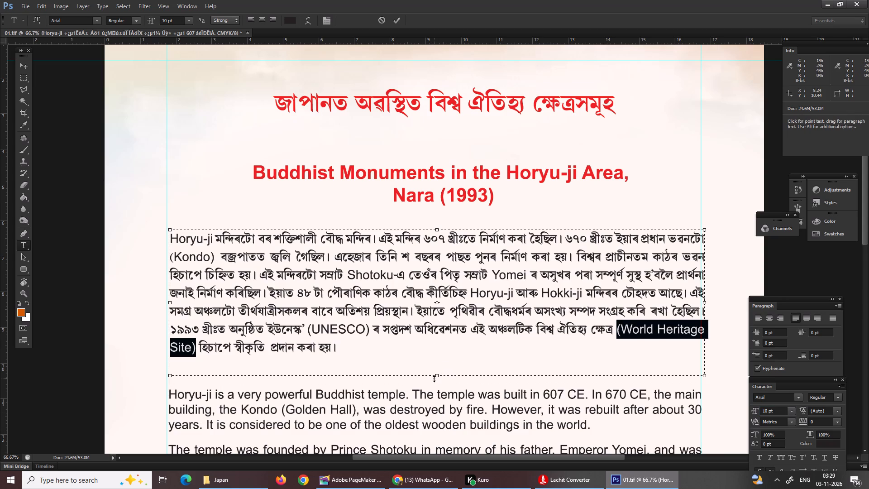
{"action": "key", "text": "Return"}
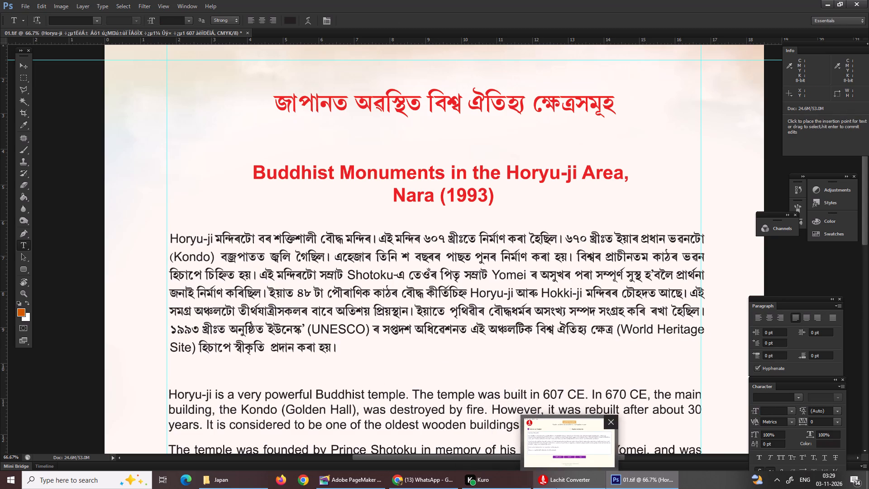
Switch to PageMaker and start an empty Geetanjalilight text block beside the page, using a copied Assamese character whose text is erased.
{"action": "left_click", "coordinate": [371, 482]}
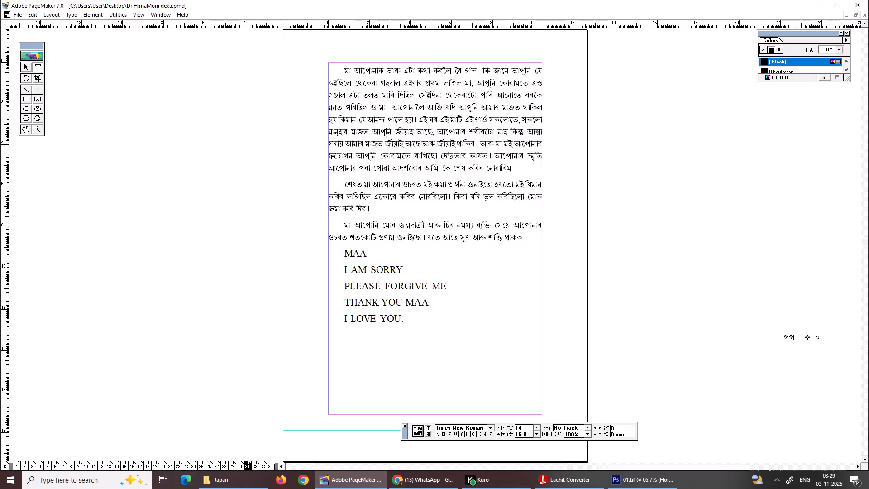
{"action": "left_click_drag", "start_coordinate": [476, 150], "coordinate": [482, 151]}
{"action": "key", "text": "ctrl+c"}
{"action": "left_click", "coordinate": [598, 169]}
{"action": "left_click", "coordinate": [576, 192]}
{"action": "key", "text": "ctrl+v"}
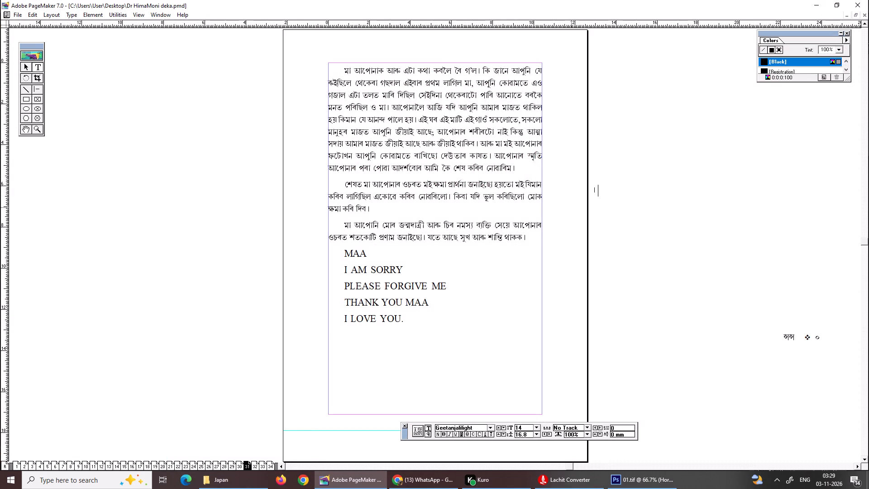
{"action": "key", "text": "BackSpace"}
{"action": "key", "text": "ctrl+2"}
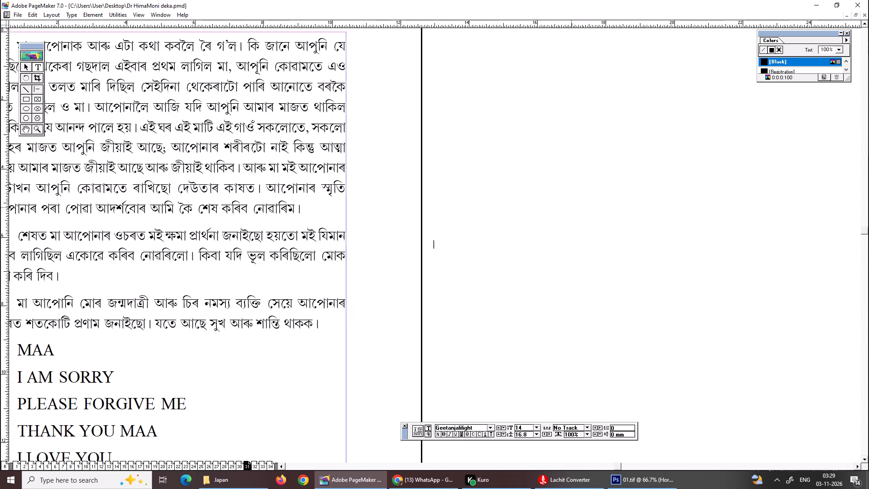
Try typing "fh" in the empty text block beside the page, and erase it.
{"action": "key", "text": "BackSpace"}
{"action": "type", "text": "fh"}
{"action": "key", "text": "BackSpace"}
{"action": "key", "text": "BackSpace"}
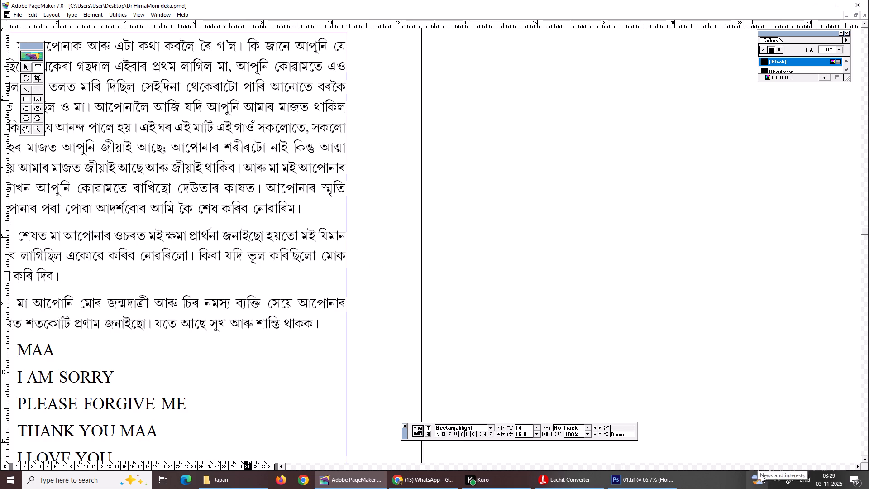
Show the hidden system tray icons.
{"action": "left_click", "coordinate": [781, 482]}
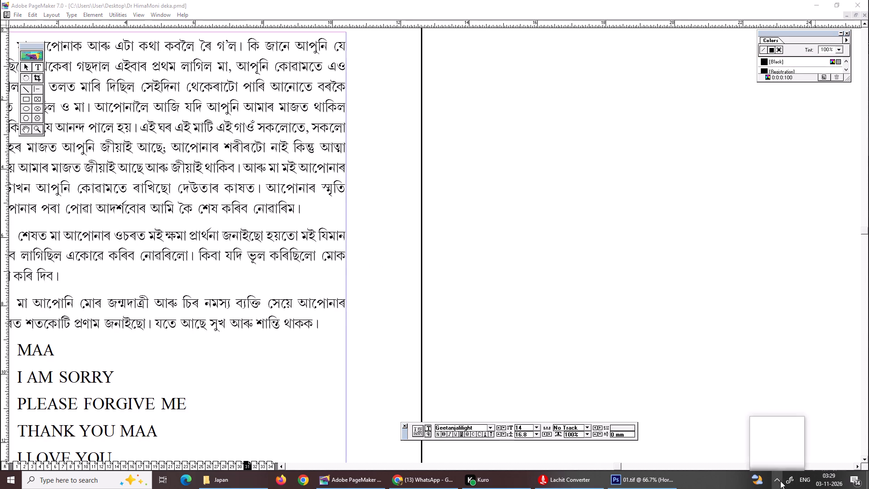
Activate WinLipi Assamese typing in PageMaker and enter the word "পিতৃৰ" in the blank area beside the page text.
{"action": "left_click", "coordinate": [753, 463]}
{"action": "left_click", "coordinate": [754, 455]}
{"action": "type", "text": "fj"}
{"action": "key", "text": "BackSpace"}
{"action": "key", "text": "BackSpace"}
{"action": "key", "text": "f"}
{"action": "type", "text": "hl"}
{"action": "key", "text": "equal"}
{"action": "key", "text": "space"}
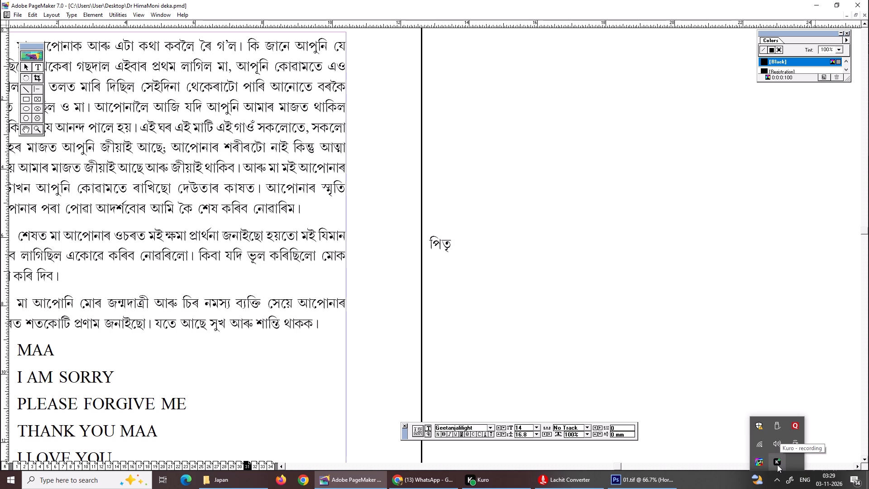
{"action": "key", "text": "BackSpace"}
{"action": "type", "text": "k"}
{"action": "key", "text": "space"}
{"action": "key", "text": "BackSpace"}
{"action": "key", "text": "BackSpace"}
{"action": "key", "text": "BackSpace"}
{"action": "key", "text": "j"}
{"action": "key", "text": "space"}
Continue the PageMaker phrase with the hyphenated word "আশু-আৰোগ্য".
{"action": "key", "text": "shift+e"}
{"action": "type", "text": "Mg"}
{"action": "key", "text": "space"}
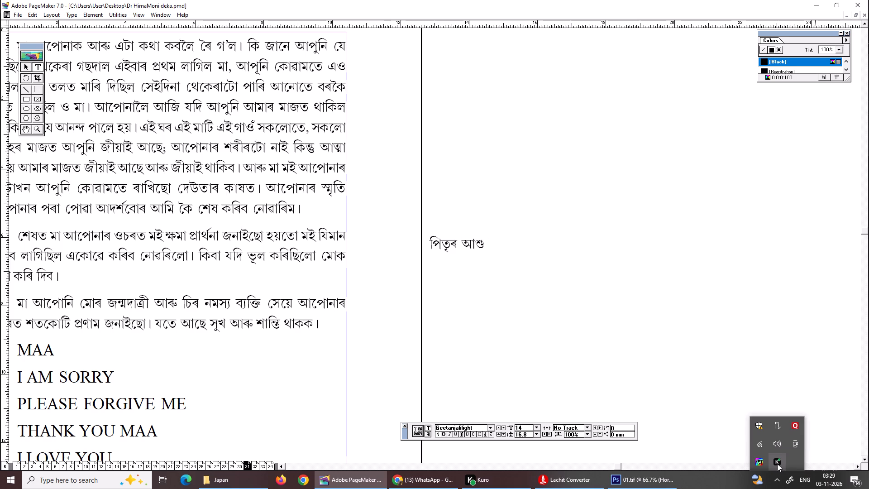
{"action": "key", "text": "BackSpace"}
{"action": "key", "text": "minus"}
{"action": "type", "text": "Es"}
{"action": "type", "text": "je"}
{"action": "key", "text": "i"}
{"action": "key", "text": "grave"}
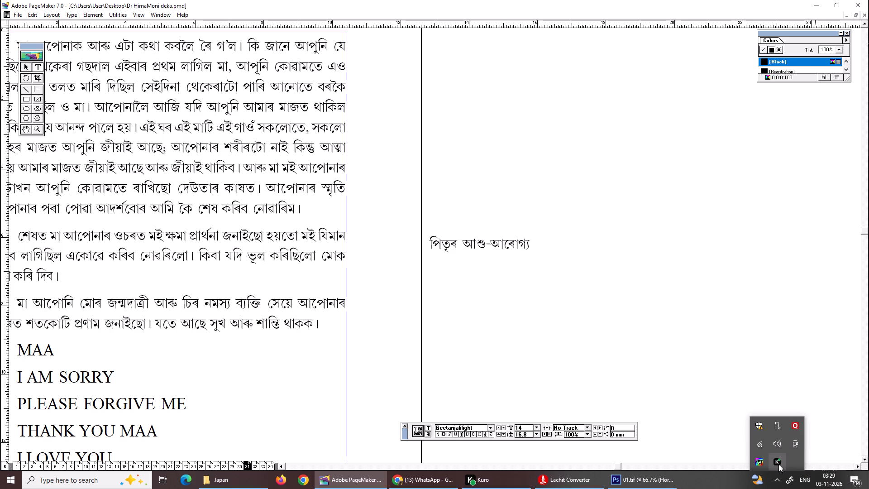
Finish the PageMaker phrase with the word "কামনাৰ্থে".
{"action": "key", "text": "space"}
{"action": "key", "text": "k"}
{"action": "key", "text": "e"}
{"action": "key", "text": "c"}
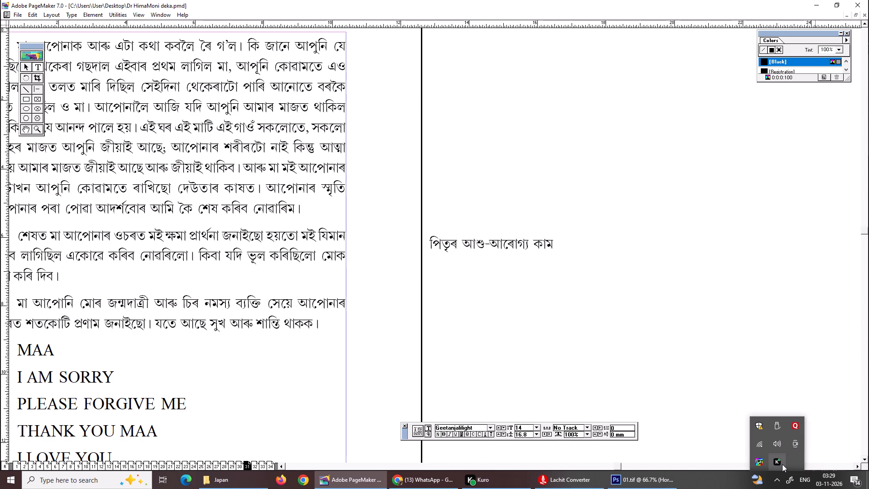
{"action": "key", "text": "v"}
{"action": "key", "text": "e"}
{"action": "key", "text": "s"}
{"action": "key", "text": "shift+l"}
{"action": "key", "text": "shift+dollar"}
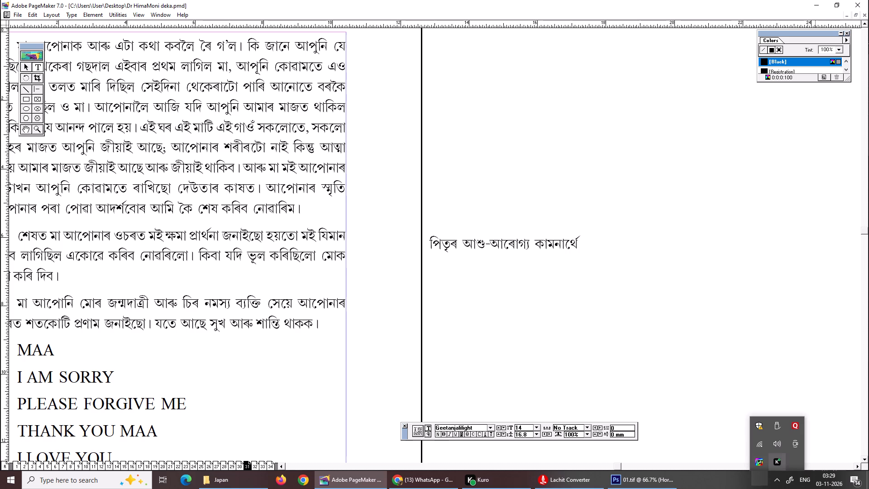
Copy the phrase "পিতৃৰ আশু-আৰোগ্য কামনাৰ্থে" into Photoshop's Assamese paragraph, before "নিৰ্মাণ কৰিছিল" in the fourth line, followed by a space.
{"action": "left_click_drag", "start_coordinate": [595, 248], "coordinate": [395, 235]}
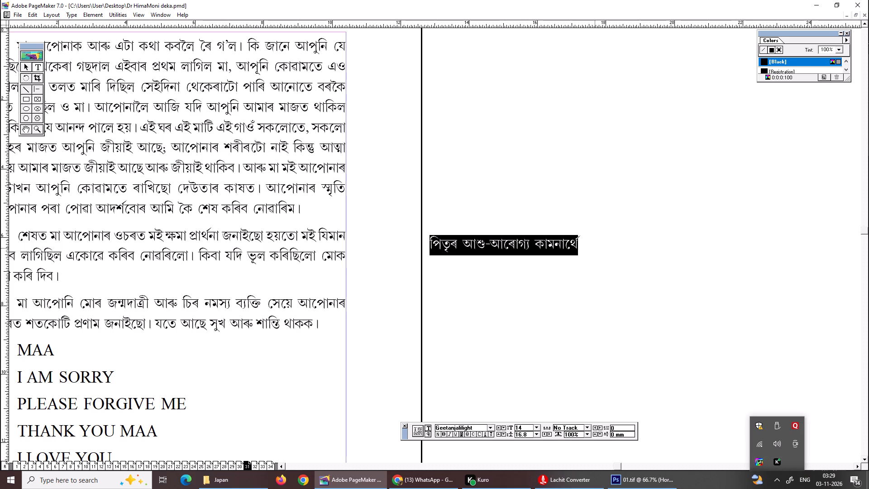
{"action": "key", "text": "ctrl+c"}
{"action": "key", "text": "ctrl+c"}
{"action": "left_click", "coordinate": [634, 479]}
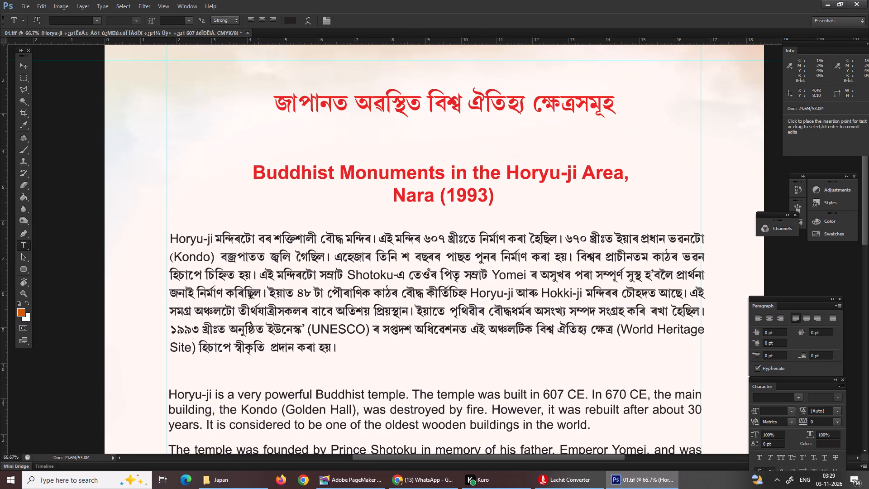
{"action": "left_click", "coordinate": [196, 294]}
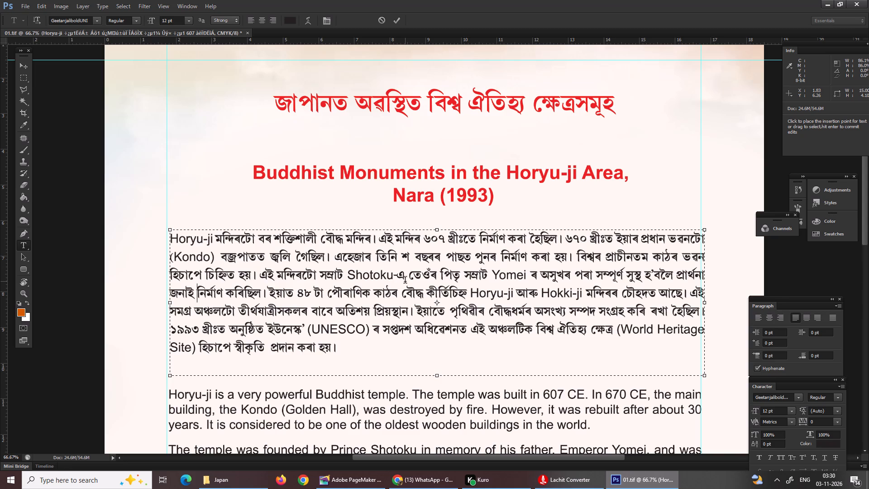
{"action": "key", "text": "ctrl+v"}
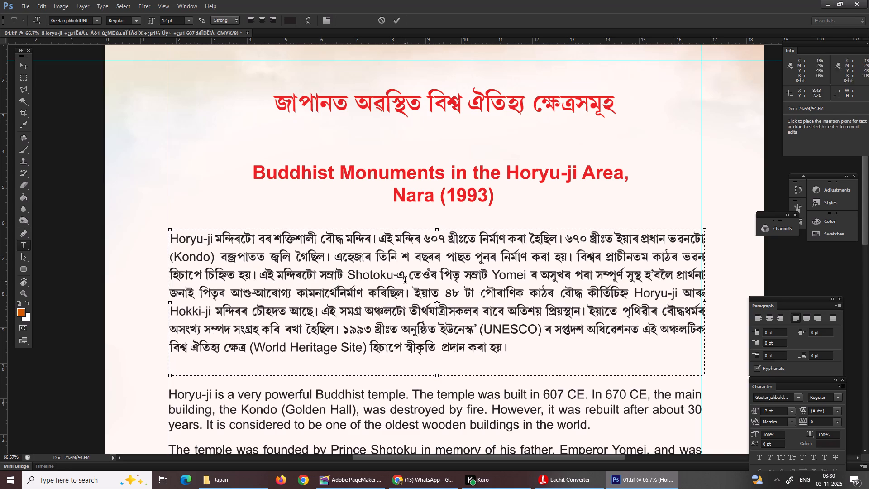
{"action": "key", "text": "space"}
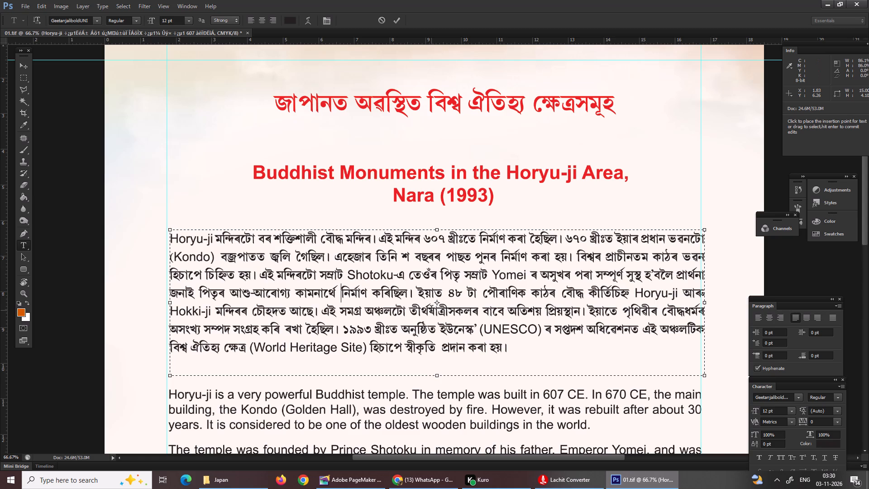
{"action": "key", "text": "ctrl+0"}
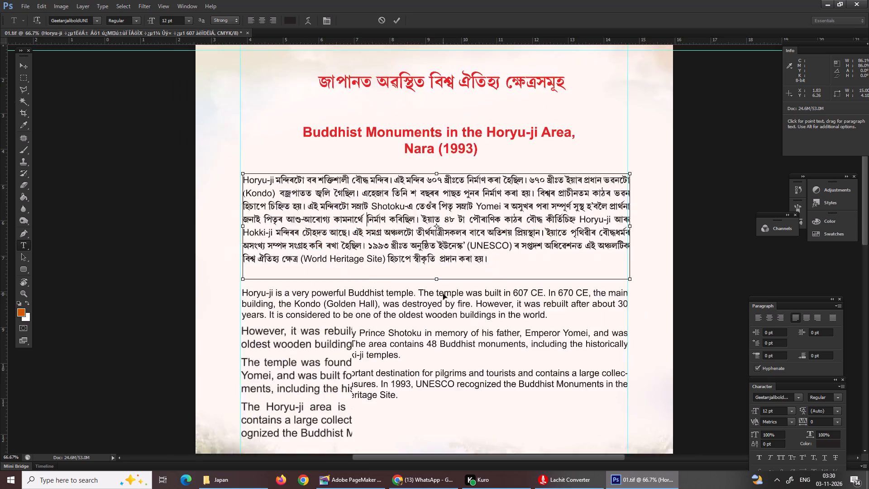
{"action": "key", "text": "Return"}
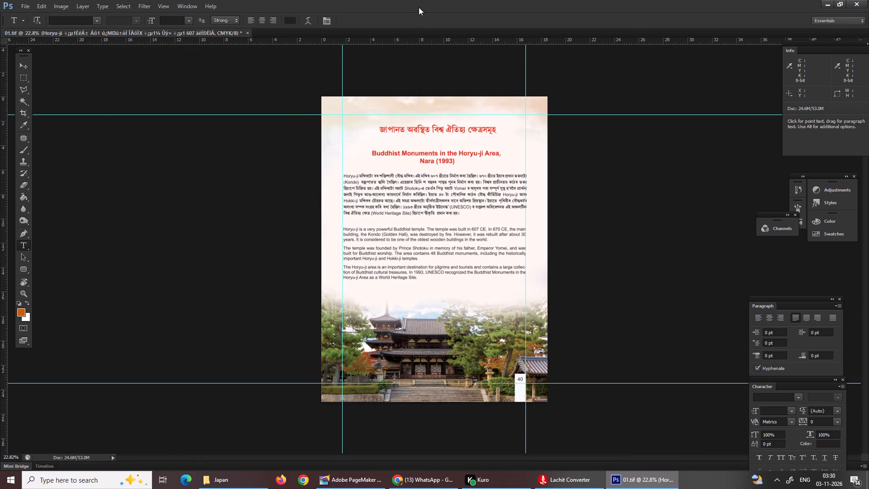
Move the heading "Buddhist Monuments in the Horyu-ji Area, Nara (1993)" slightly up, closer to the Assamese title.
{"action": "left_click", "coordinate": [19, 62]}
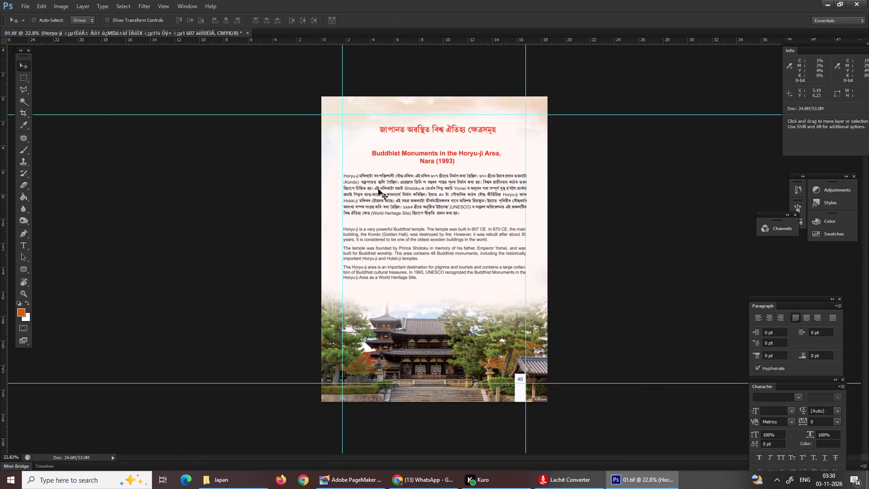
{"action": "right_click", "coordinate": [382, 193]}
{"action": "right_click", "coordinate": [416, 152]}
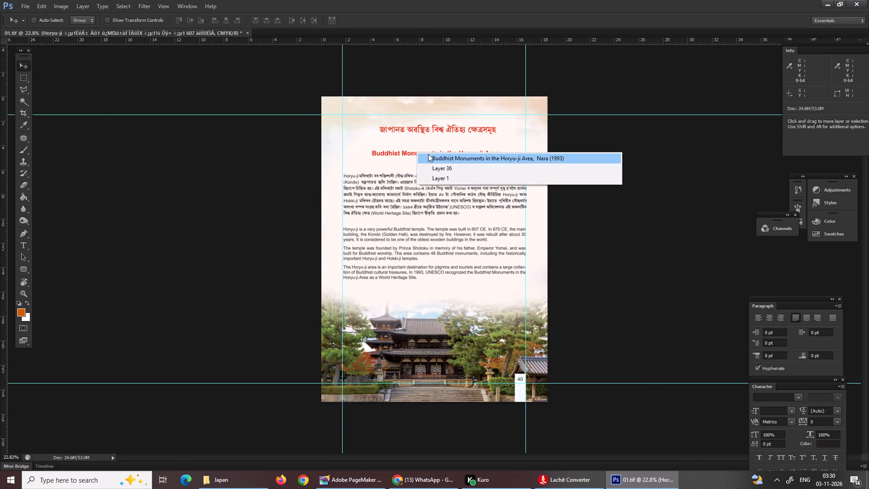
{"action": "left_click", "coordinate": [430, 152]}
{"action": "left_click", "coordinate": [430, 152]}
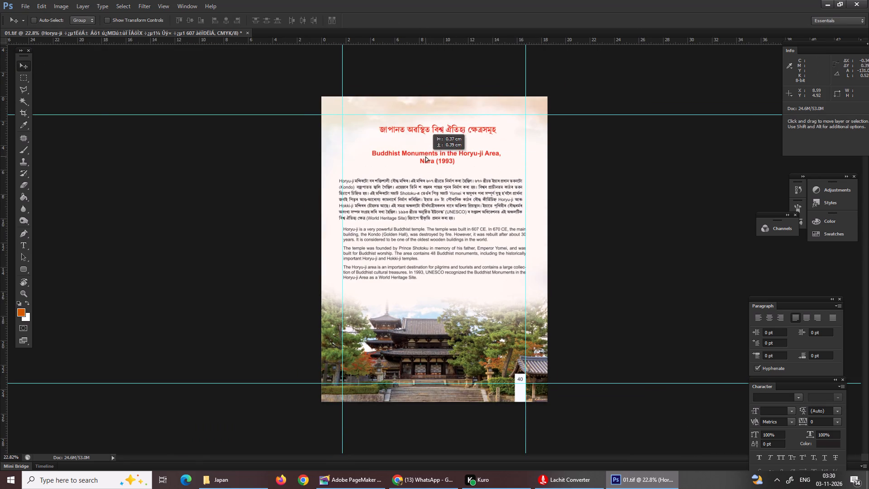
{"action": "right_click", "coordinate": [431, 149]}
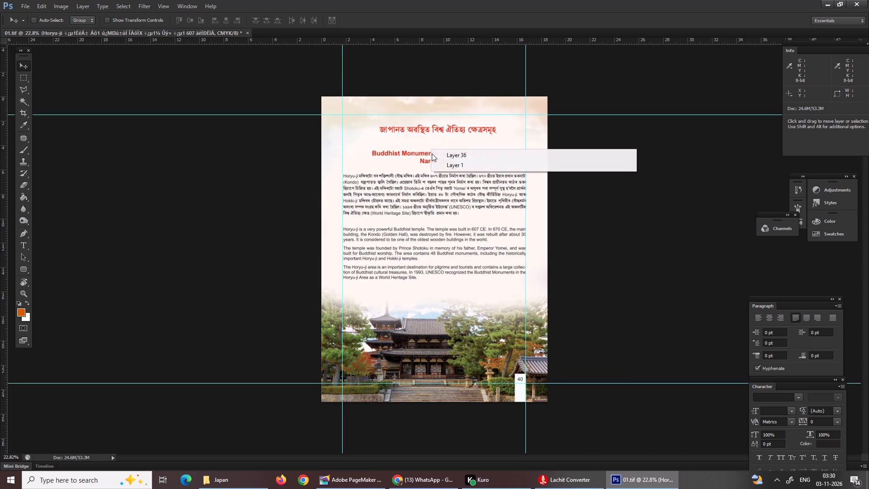
{"action": "right_click", "coordinate": [415, 156]}
{"action": "left_click", "coordinate": [443, 166]}
{"action": "left_click_drag", "start_coordinate": [443, 165], "coordinate": [444, 158]}
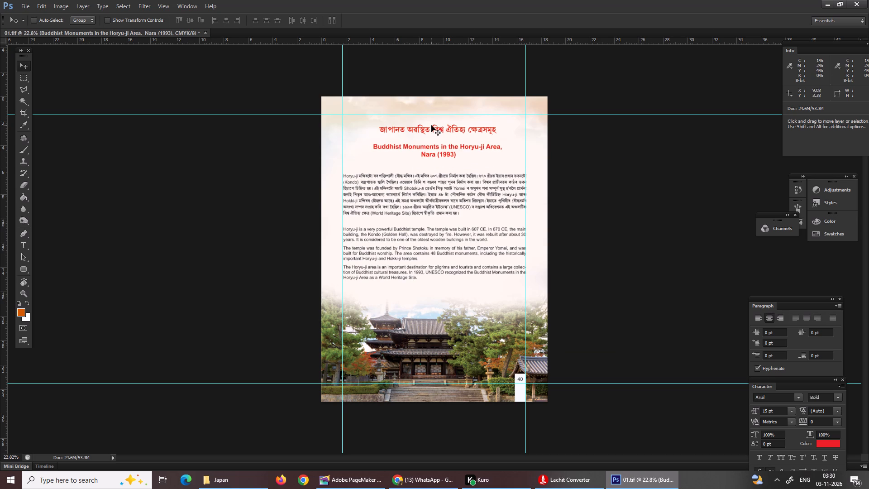
Move the English text block beginning "Horyu-ji is a very powerful Buddhist temple" slightly down, away from the Assamese paragraph.
{"action": "right_click", "coordinate": [442, 251]}
{"action": "left_click", "coordinate": [454, 261]}
{"action": "left_click_drag", "start_coordinate": [445, 259], "coordinate": [444, 262]}
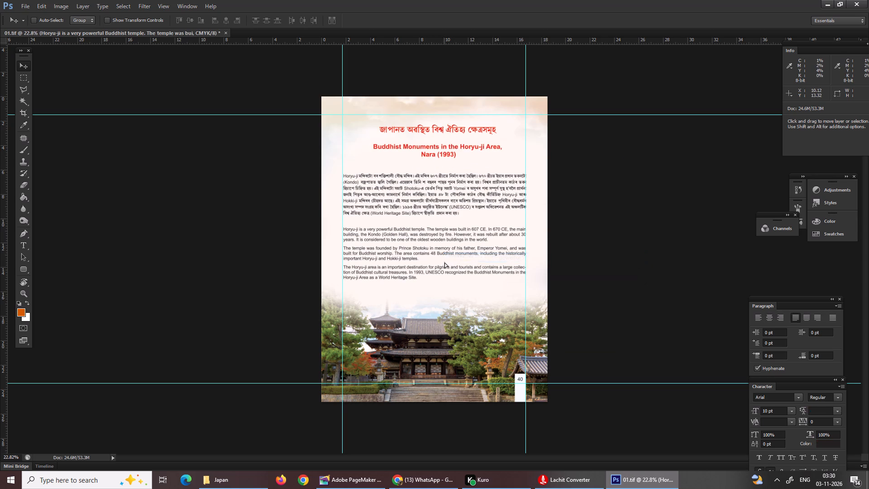
{"action": "left_click_drag", "start_coordinate": [444, 262], "coordinate": [444, 263]}
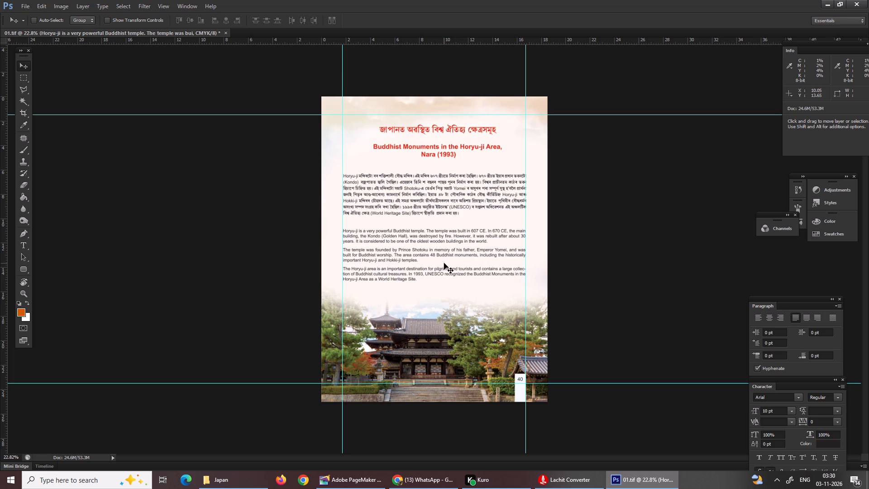
{"action": "key", "text": "Return"}
Save the edited page 01.tif.
{"action": "key", "text": "ctrl+s"}
{"action": "key", "text": "ctrl+s"}
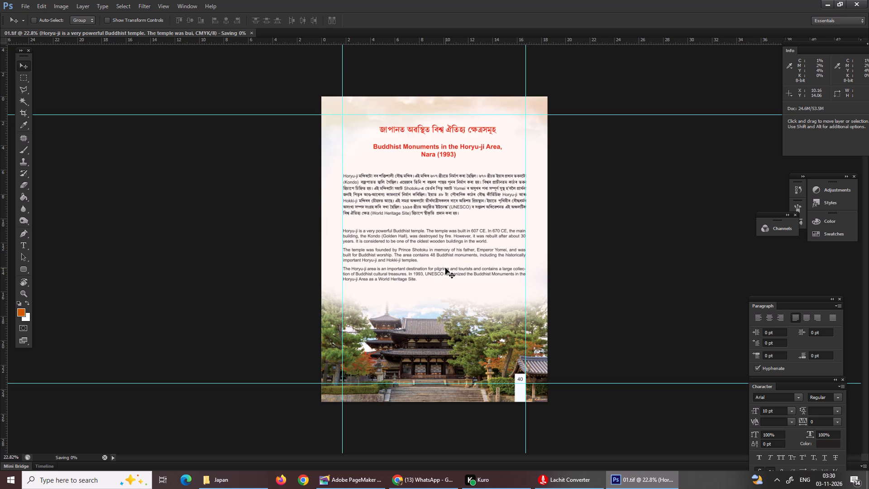
{"action": "key", "text": "ctrl+s"}
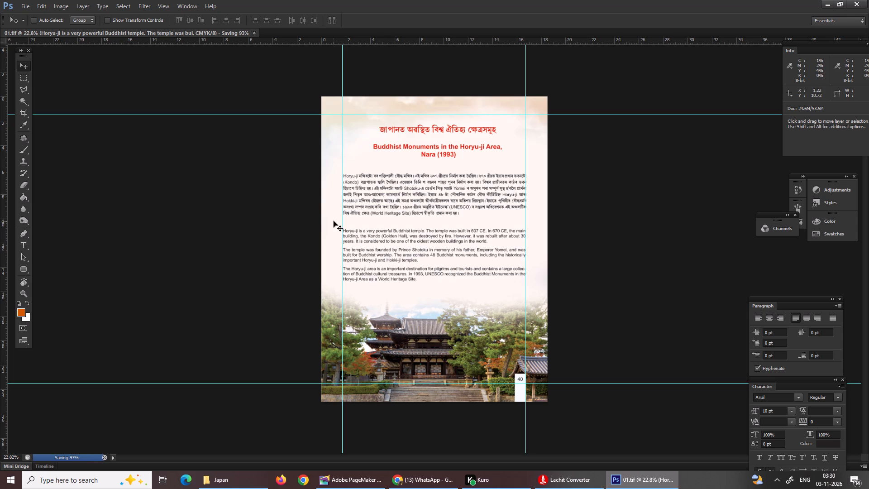
{"action": "left_click", "coordinate": [334, 221]}
{"action": "key", "text": "ctrl+s"}
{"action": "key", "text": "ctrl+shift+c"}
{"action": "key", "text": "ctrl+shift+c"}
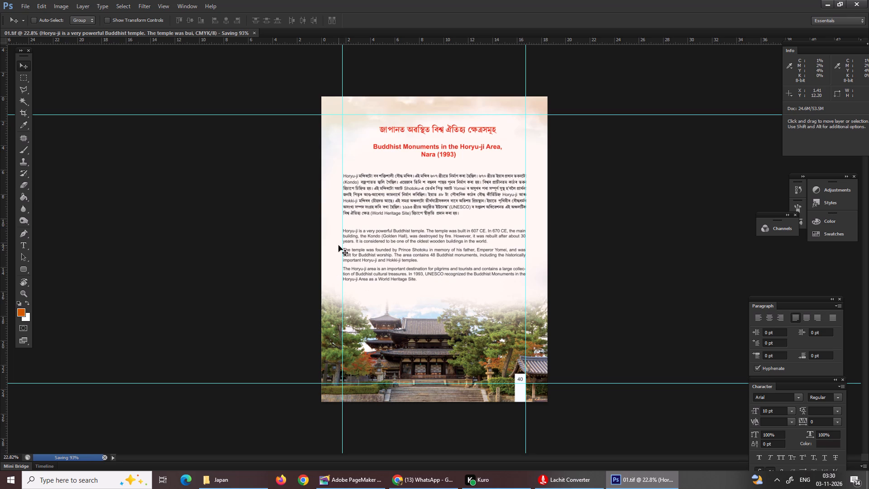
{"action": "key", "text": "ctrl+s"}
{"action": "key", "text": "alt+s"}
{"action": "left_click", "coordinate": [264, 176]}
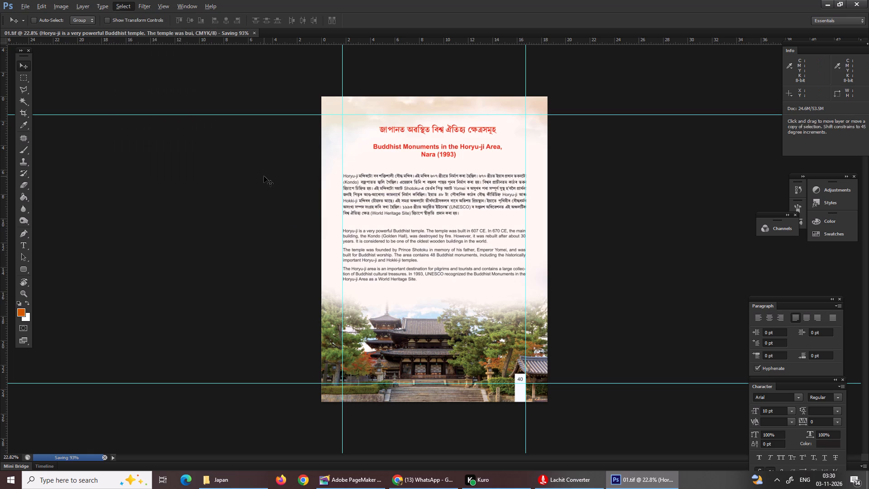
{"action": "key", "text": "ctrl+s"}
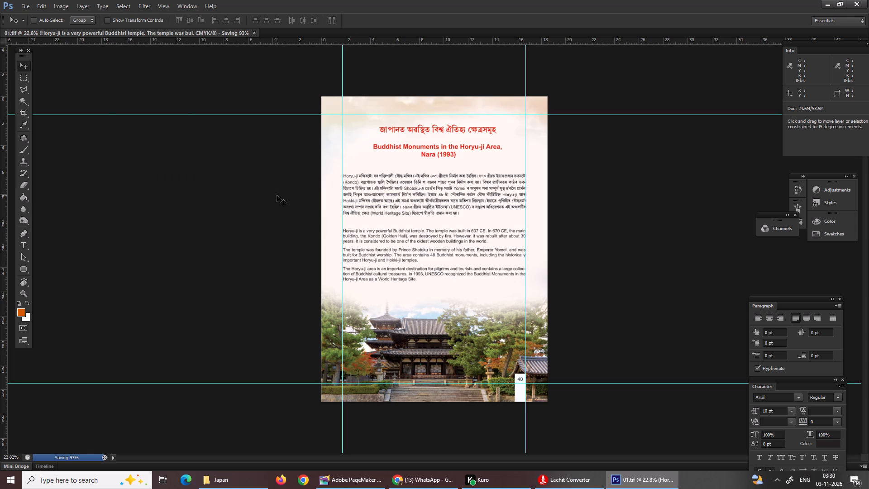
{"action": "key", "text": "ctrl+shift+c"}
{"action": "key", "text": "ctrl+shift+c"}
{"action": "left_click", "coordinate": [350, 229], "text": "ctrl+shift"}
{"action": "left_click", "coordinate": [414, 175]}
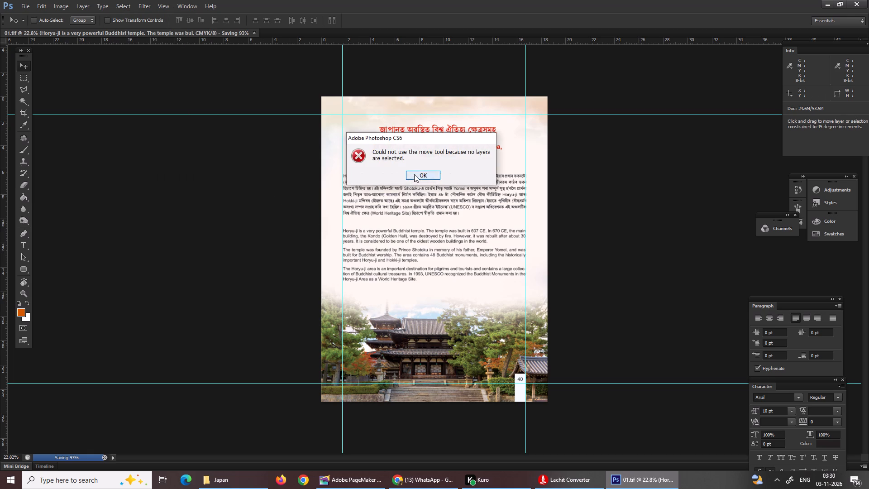
Select Layer 36 and save 01.tif again.
{"action": "left_click", "coordinate": [335, 222], "text": "ctrl"}
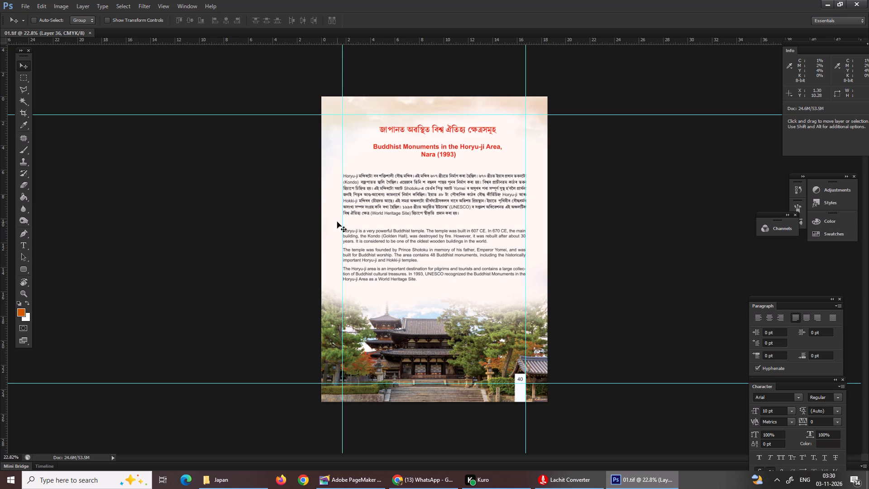
{"action": "key", "text": "Return"}
{"action": "key", "text": "Return"}
{"action": "key", "text": "ctrl+s"}
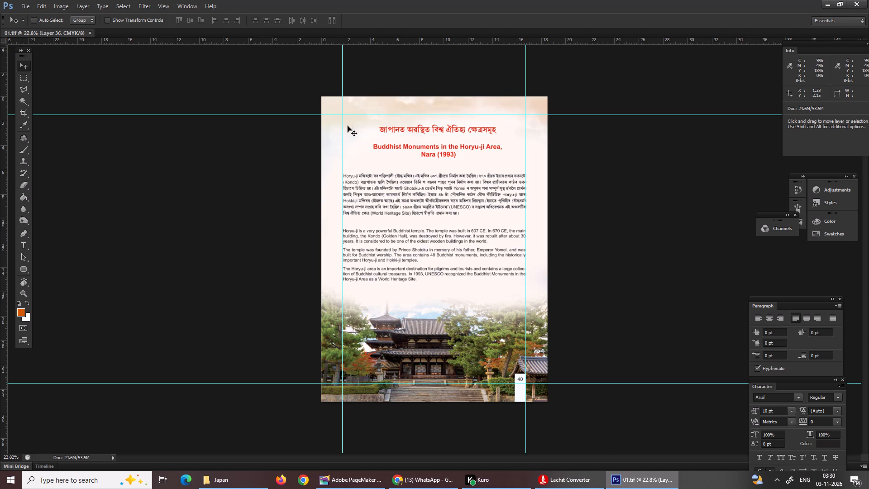
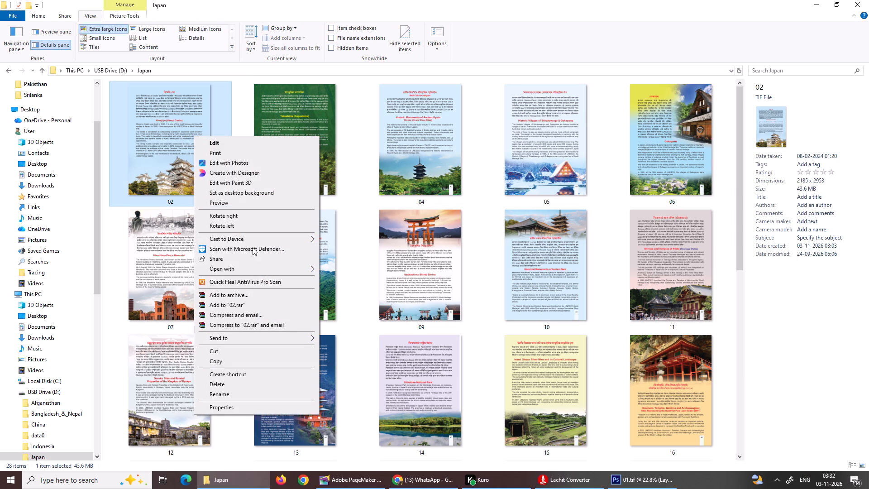
Open page 02, the Himeji-jo TIF file from the Japan folder, in Photoshop.
{"action": "left_click", "coordinate": [358, 269]}
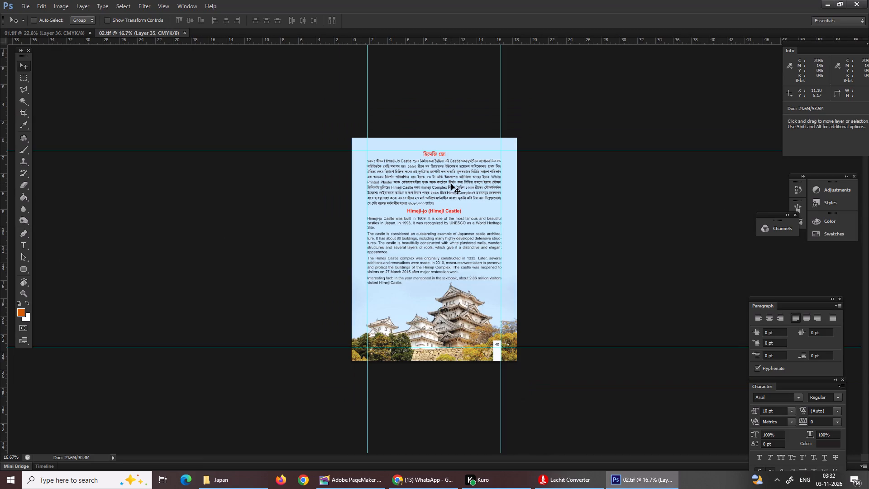
{"action": "key", "text": "ctrl+equal"}
{"action": "key", "text": "ctrl+equal"}
{"action": "key", "text": "ctrl+equal"}
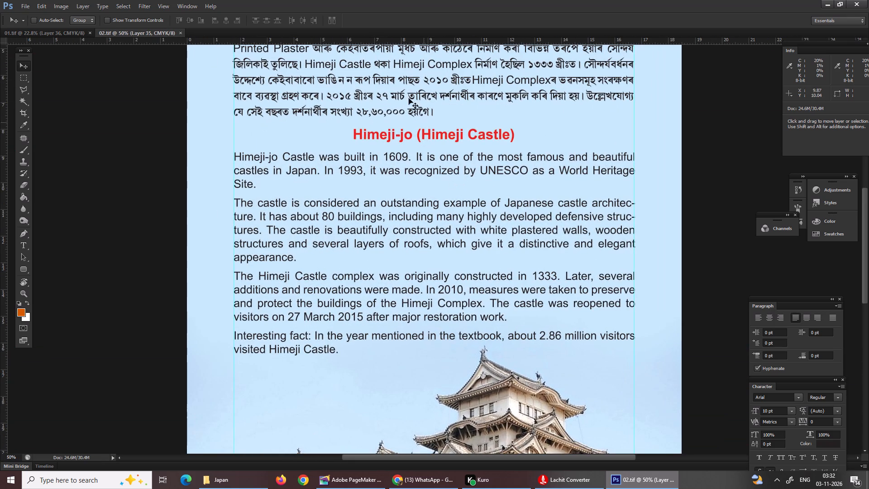
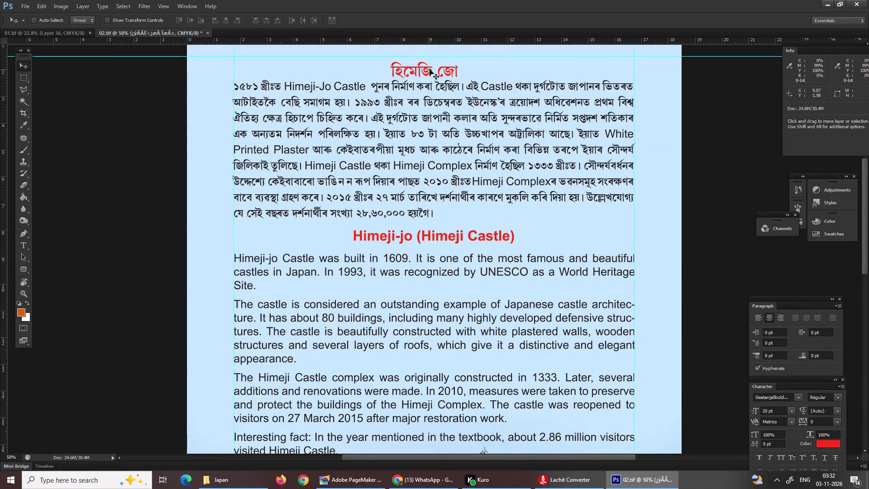
Replace the red Assamese heading by deleting it and moving the "Himeji-jo (Himeji Castle)" heading above the Assamese paragraph.
{"action": "key", "text": "Delete"}
{"action": "left_click_drag", "start_coordinate": [401, 237], "coordinate": [400, 243]}
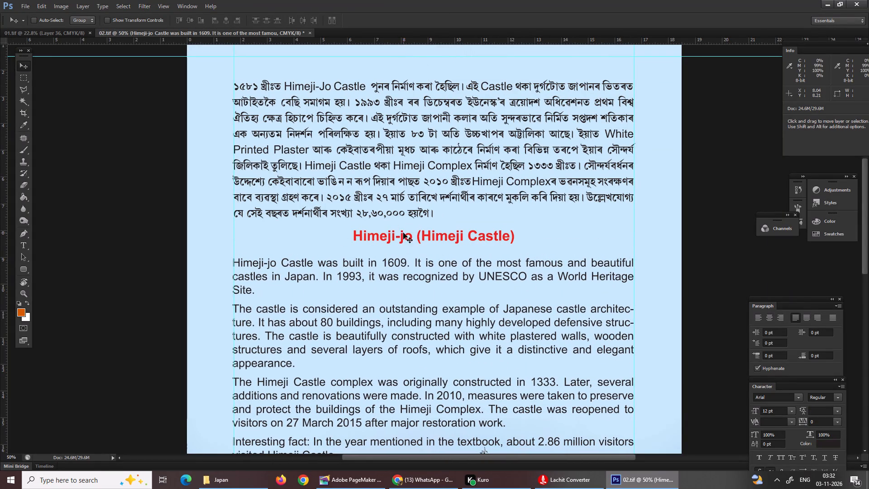
{"action": "right_click", "coordinate": [403, 233]}
{"action": "left_click", "coordinate": [425, 235]}
{"action": "left_click_drag", "start_coordinate": [425, 235], "coordinate": [425, 72]}
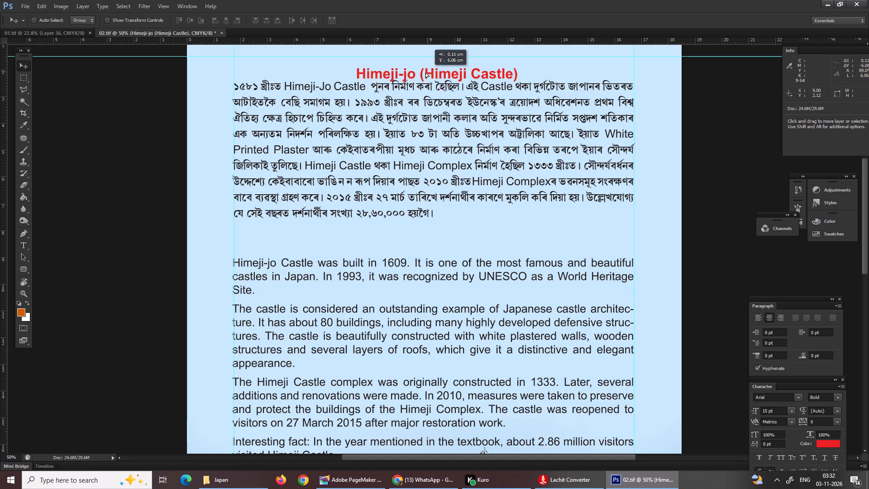
{"action": "left_click_drag", "start_coordinate": [425, 72], "coordinate": [424, 71]}
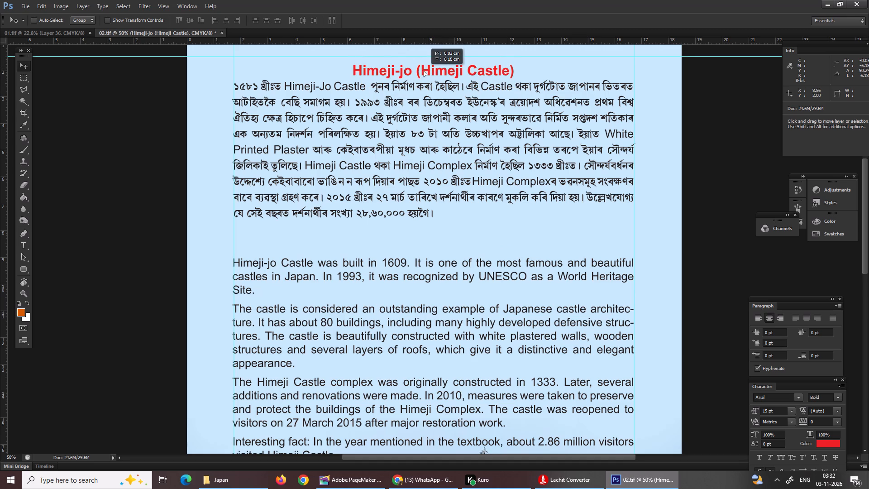
{"action": "left_click_drag", "start_coordinate": [424, 71], "coordinate": [425, 63]}
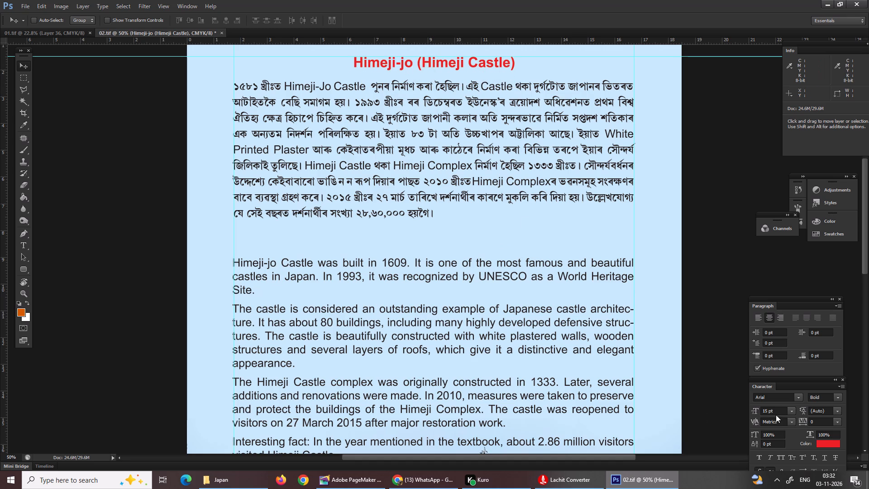
Set the font size of the whole Assamese paragraph to 12 pt.
{"action": "right_click", "coordinate": [355, 176]}
{"action": "left_click", "coordinate": [375, 188]}
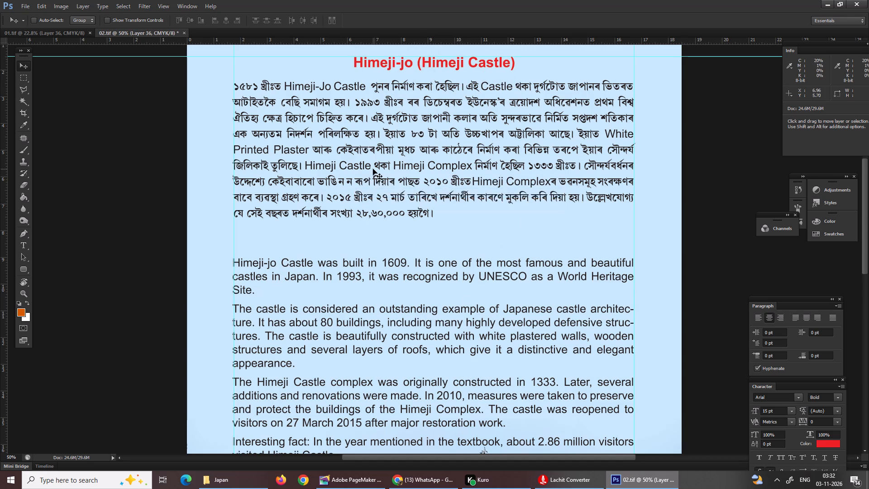
{"action": "right_click", "coordinate": [373, 169]}
{"action": "left_click", "coordinate": [402, 177]}
{"action": "left_click", "coordinate": [776, 410]}
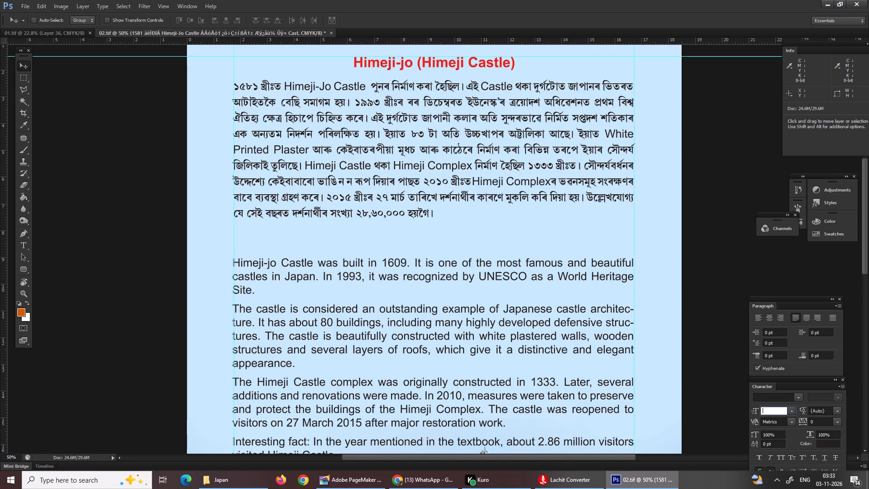
{"action": "type", "text": "15"}
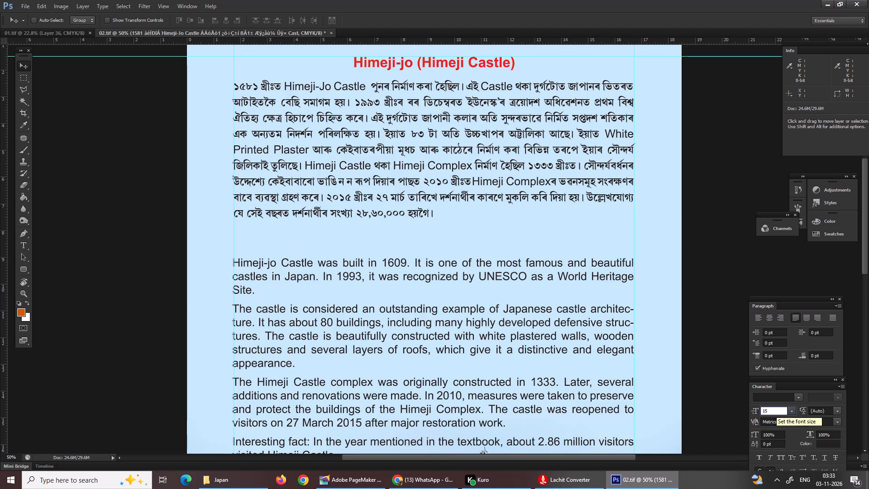
{"action": "key", "text": "BackSpace"}
{"action": "key", "text": "2"}
{"action": "key", "text": "Return"}
Set the font size of the English body text about Himeji-jo Castle to 10 pt.
{"action": "scroll", "coordinate": [525, 275], "scroll_direction": "down", "scroll_amount": 3}
{"action": "scroll", "coordinate": [524, 282], "scroll_direction": "up", "scroll_amount": 1}
{"action": "scroll", "coordinate": [524, 283], "scroll_direction": "down", "scroll_amount": 3}
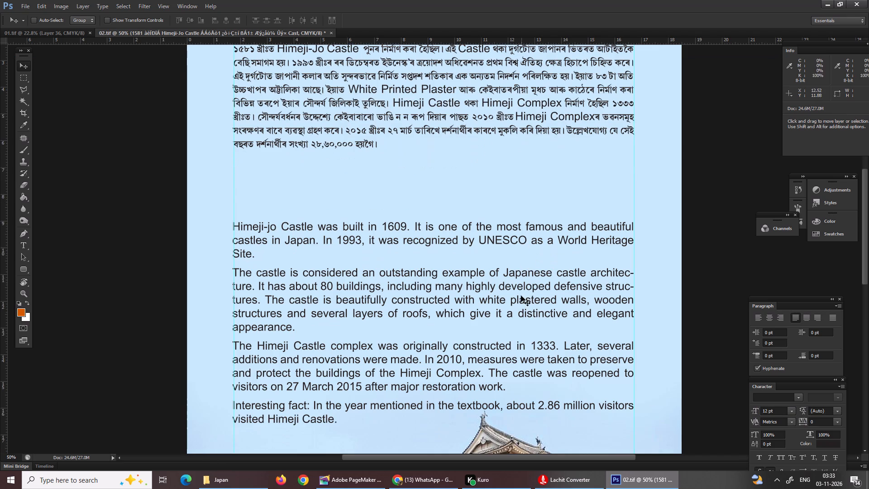
{"action": "right_click", "coordinate": [413, 281]}
{"action": "left_click", "coordinate": [445, 290]}
{"action": "left_click_drag", "start_coordinate": [775, 411], "coordinate": [762, 411]}
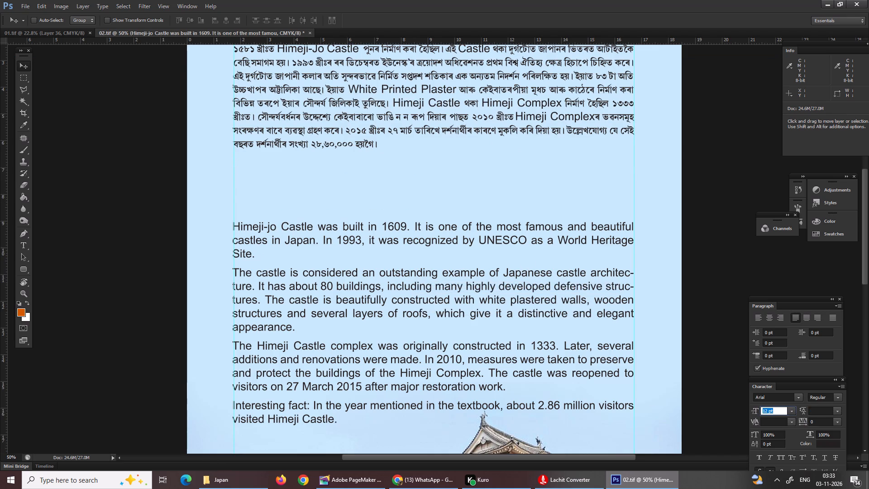
{"action": "left_click_drag", "start_coordinate": [762, 411], "coordinate": [722, 411]}
{"action": "type", "text": "10"}
{"action": "key", "text": "Return"}
Move the Assamese paragraph down, closer to the English body text, keeping it between the vertical margin guides.
{"action": "scroll", "coordinate": [271, 176], "scroll_direction": "up", "scroll_amount": 7}
{"action": "scroll", "coordinate": [271, 176], "scroll_direction": "down", "scroll_amount": 1}
{"action": "scroll", "coordinate": [271, 176], "scroll_direction": "up", "scroll_amount": 6}
{"action": "scroll", "coordinate": [271, 176], "scroll_direction": "down", "scroll_amount": 1}
{"action": "scroll", "coordinate": [453, 302], "scroll_direction": "up", "scroll_amount": 5}
{"action": "right_click", "coordinate": [421, 232]}
{"action": "left_click", "coordinate": [445, 242]}
{"action": "left_click_drag", "start_coordinate": [433, 235], "coordinate": [430, 249]}
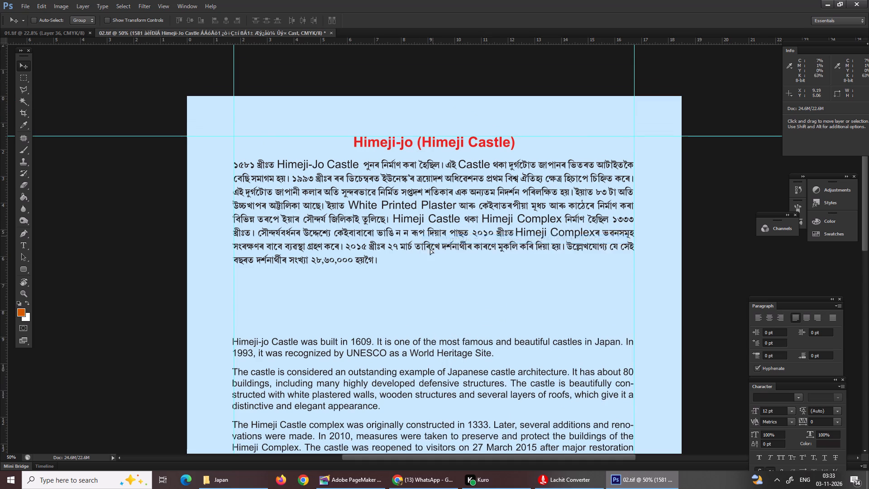
{"action": "left_click_drag", "start_coordinate": [430, 249], "coordinate": [429, 277]}
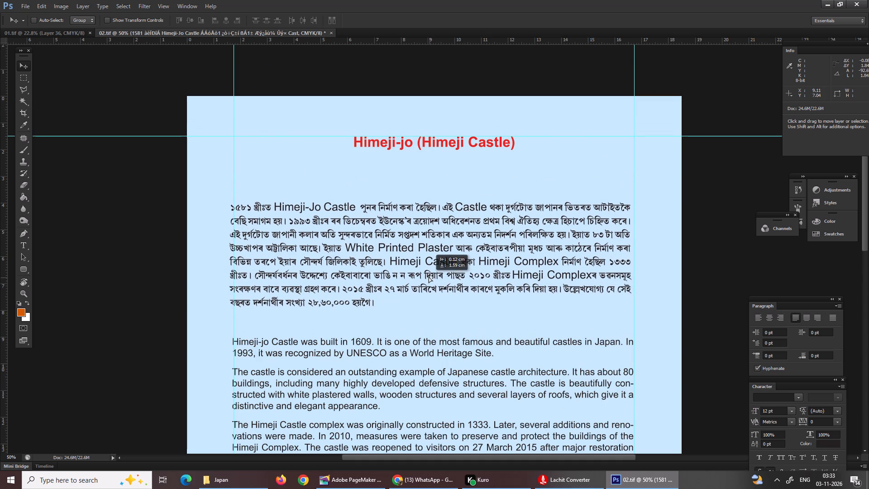
{"action": "left_click_drag", "start_coordinate": [429, 277], "coordinate": [433, 273]}
Move the "Himeji-jo (Himeji Castle)" heading down, closer to the Assamese paragraph.
{"action": "right_click", "coordinate": [406, 145]}
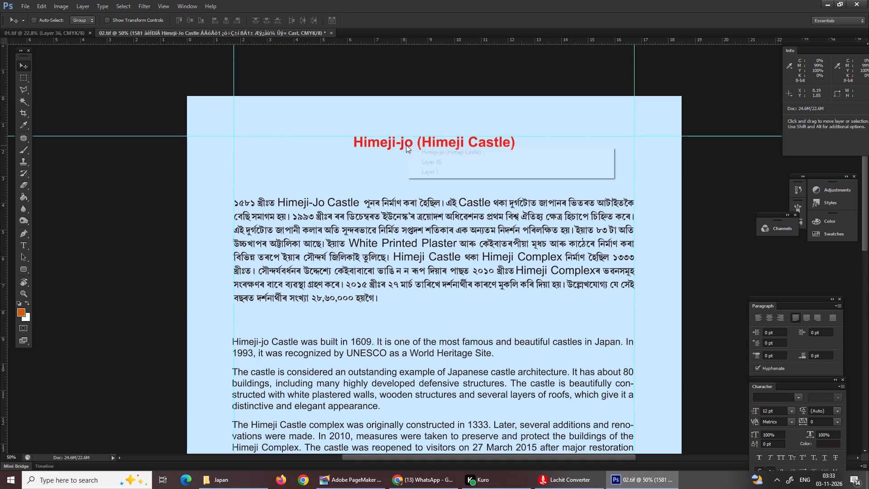
{"action": "left_click", "coordinate": [433, 151]}
{"action": "left_click_drag", "start_coordinate": [434, 139], "coordinate": [447, 161]}
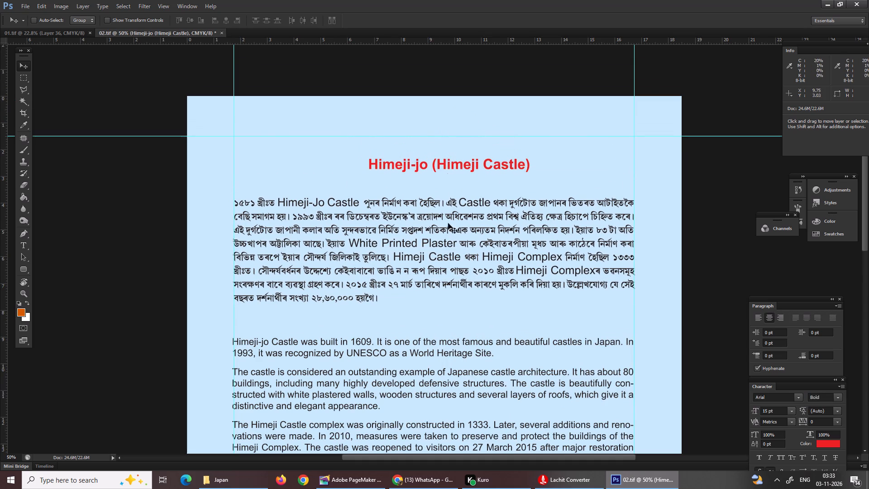
Review the spacing between the heading, the Assamese paragraph and the English text down the page.
{"action": "scroll", "coordinate": [445, 250], "scroll_direction": "down", "scroll_amount": 3}
{"action": "scroll", "coordinate": [445, 251], "scroll_direction": "up", "scroll_amount": 1}
{"action": "scroll", "coordinate": [445, 251], "scroll_direction": "down", "scroll_amount": 2}
{"action": "scroll", "coordinate": [445, 253], "scroll_direction": "up", "scroll_amount": 1}
{"action": "scroll", "coordinate": [445, 254], "scroll_direction": "down", "scroll_amount": 3}
{"action": "scroll", "coordinate": [441, 262], "scroll_direction": "up", "scroll_amount": 2}
{"action": "scroll", "coordinate": [441, 263], "scroll_direction": "down", "scroll_amount": 6}
{"action": "scroll", "coordinate": [440, 263], "scroll_direction": "up", "scroll_amount": 1}
{"action": "scroll", "coordinate": [440, 263], "scroll_direction": "down", "scroll_amount": 2}
{"action": "scroll", "coordinate": [440, 263], "scroll_direction": "up", "scroll_amount": 2}
{"action": "scroll", "coordinate": [440, 263], "scroll_direction": "down", "scroll_amount": 4}
{"action": "scroll", "coordinate": [440, 263], "scroll_direction": "up", "scroll_amount": 3}
{"action": "scroll", "coordinate": [440, 263], "scroll_direction": "down", "scroll_amount": 2}
{"action": "scroll", "coordinate": [440, 263], "scroll_direction": "up", "scroll_amount": 1}
{"action": "scroll", "coordinate": [440, 263], "scroll_direction": "down", "scroll_amount": 5}
{"action": "scroll", "coordinate": [440, 264], "scroll_direction": "up", "scroll_amount": 1}
{"action": "scroll", "coordinate": [440, 264], "scroll_direction": "down", "scroll_amount": 1}
{"action": "scroll", "coordinate": [440, 264], "scroll_direction": "up", "scroll_amount": 1}
{"action": "scroll", "coordinate": [440, 264], "scroll_direction": "down", "scroll_amount": 1}
{"action": "scroll", "coordinate": [440, 264], "scroll_direction": "up", "scroll_amount": 2}
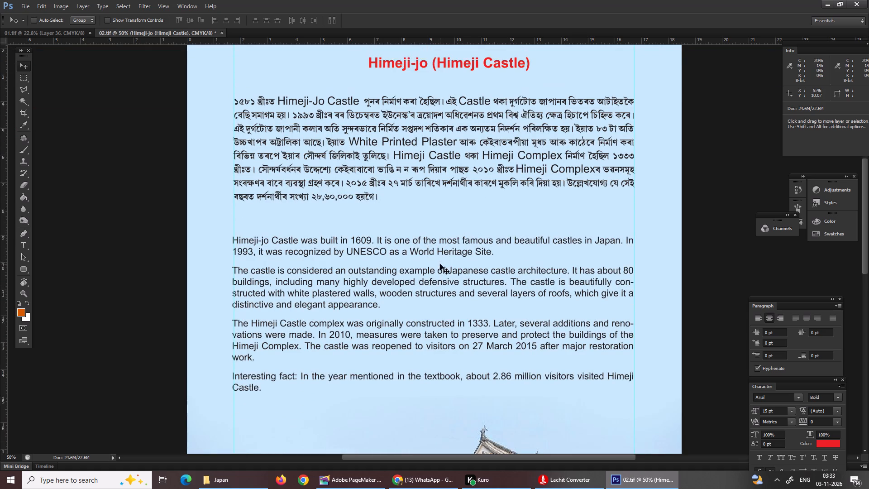
{"action": "scroll", "coordinate": [440, 264], "scroll_direction": "up", "scroll_amount": 4}
{"action": "scroll", "coordinate": [440, 264], "scroll_direction": "down", "scroll_amount": 1}
{"action": "scroll", "coordinate": [440, 264], "scroll_direction": "up", "scroll_amount": 10}
{"action": "scroll", "coordinate": [440, 264], "scroll_direction": "down", "scroll_amount": 1}
{"action": "scroll", "coordinate": [440, 264], "scroll_direction": "up", "scroll_amount": 3}
Set the English words "Himeji-Jo Castle" and "Castle" in the Assamese paragraph's first line to 10 pt.
{"action": "key", "text": "Return"}
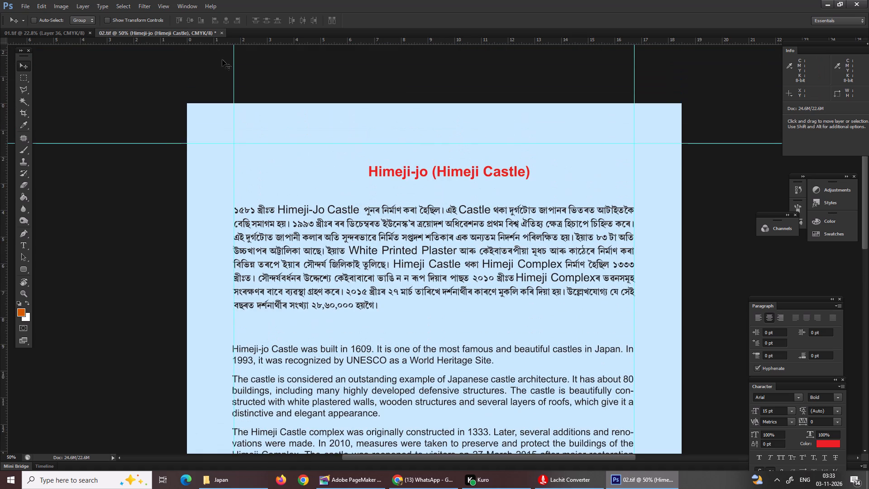
{"action": "left_click", "coordinate": [291, 242]}
{"action": "key", "text": "t"}
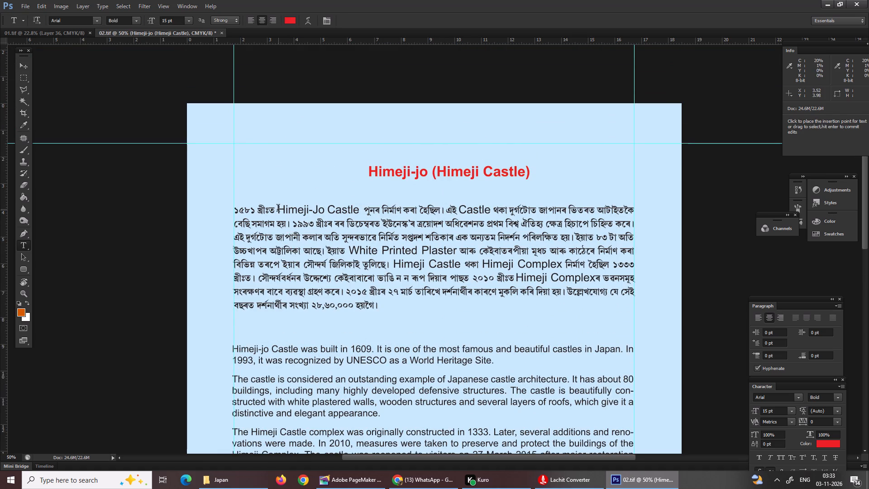
{"action": "left_click_drag", "start_coordinate": [276, 208], "coordinate": [361, 208]}
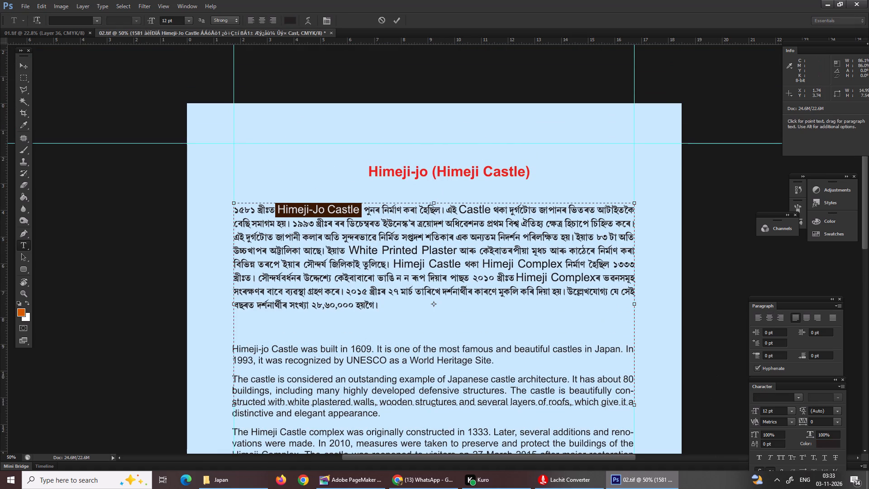
{"action": "left_click_drag", "start_coordinate": [775, 412], "coordinate": [751, 414]}
{"action": "type", "text": "10"}
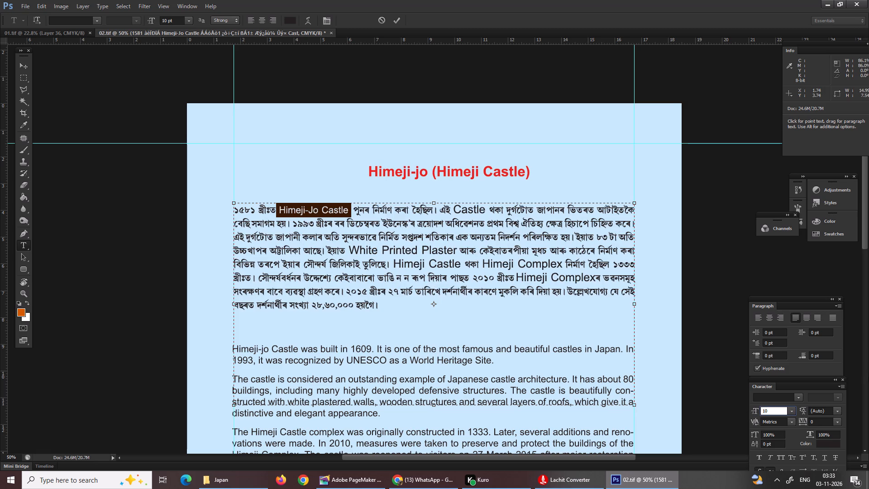
{"action": "left_click_drag", "start_coordinate": [453, 210], "coordinate": [483, 213]}
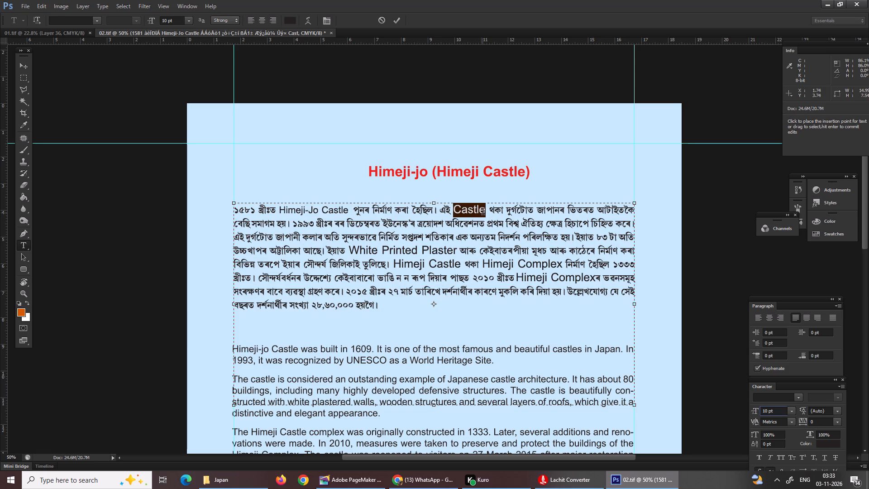
{"action": "left_click_drag", "start_coordinate": [483, 213], "coordinate": [485, 213]}
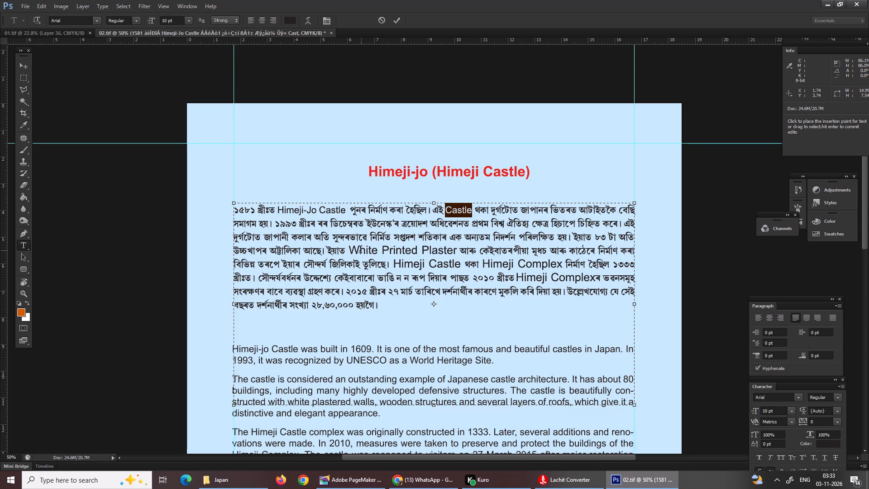
Set "White Printed Plaster", "Himeji Castle" and both occurrences of "Himeji Complex" in the Assamese paragraph to 10 pt.
{"action": "left_click_drag", "start_coordinate": [349, 251], "coordinate": [457, 251]}
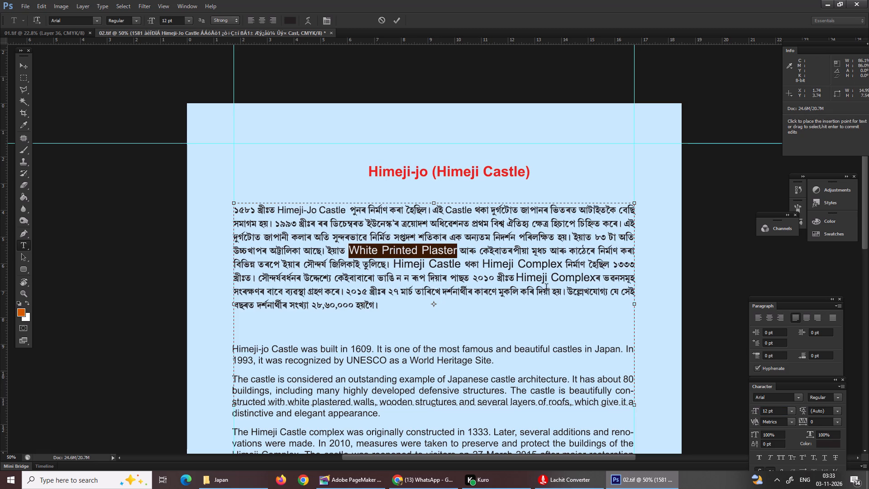
{"action": "left_click_drag", "start_coordinate": [781, 413], "coordinate": [734, 415]}
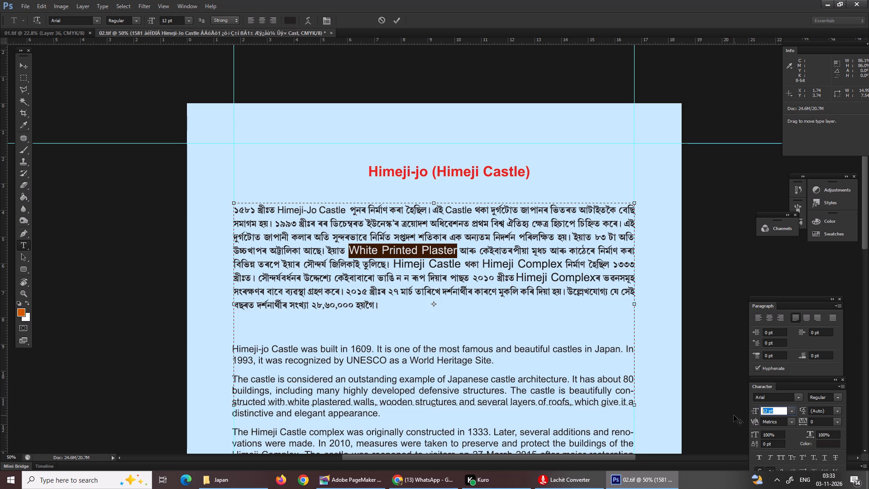
{"action": "type", "text": "10"}
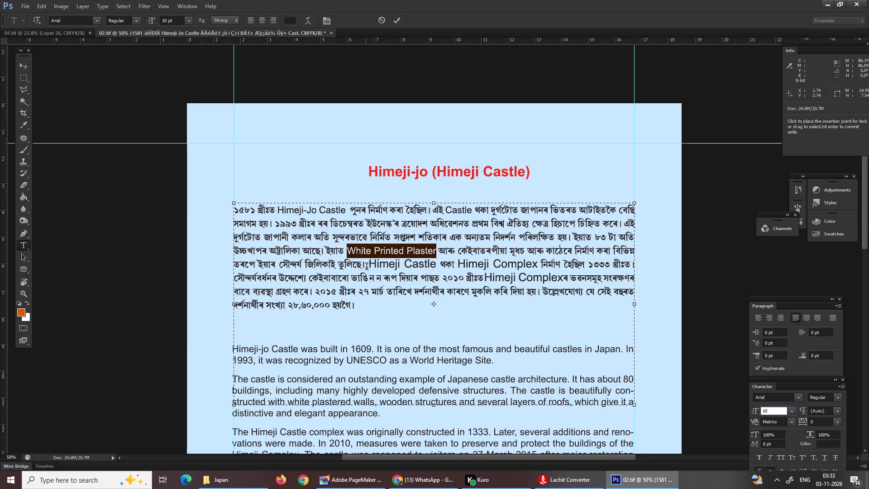
{"action": "left_click_drag", "start_coordinate": [367, 268], "coordinate": [434, 265]}
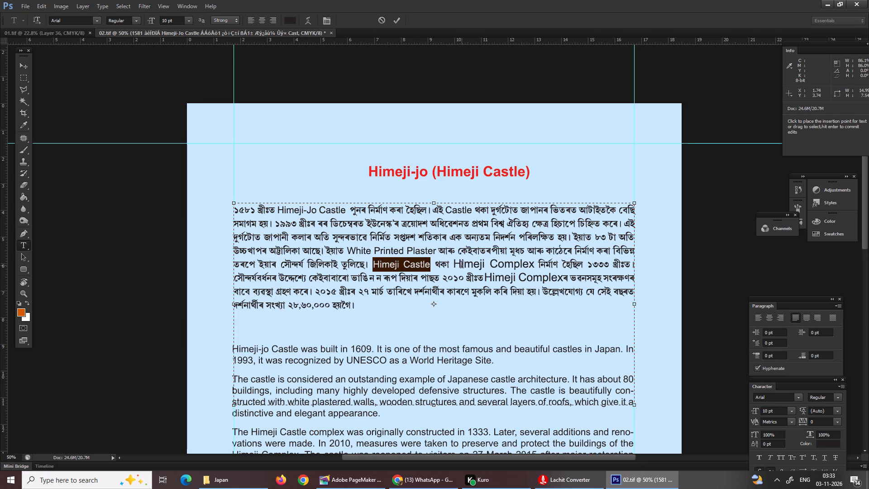
{"action": "left_click_drag", "start_coordinate": [456, 263], "coordinate": [536, 262]}
{"action": "left_click_drag", "start_coordinate": [777, 411], "coordinate": [725, 410]}
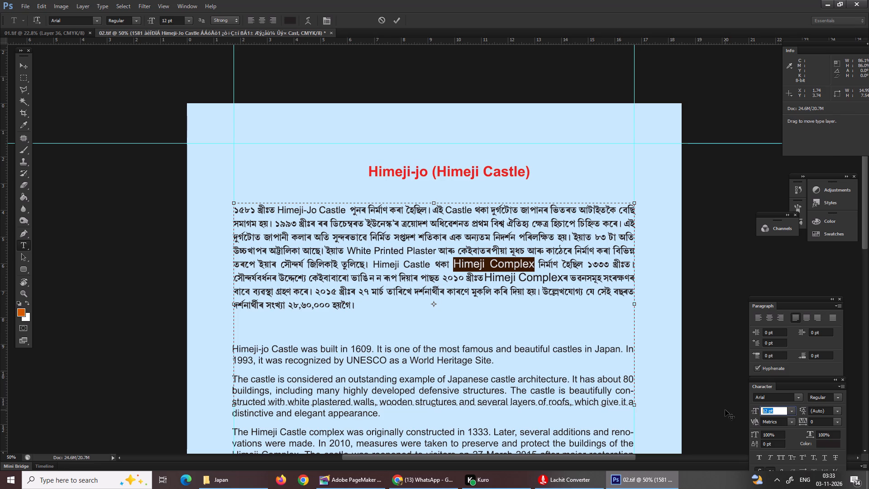
{"action": "type", "text": "10"}
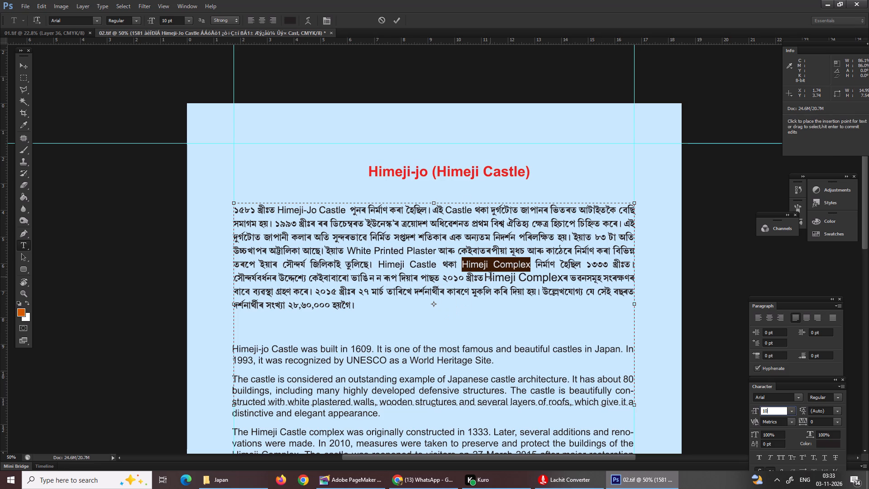
{"action": "left_click_drag", "start_coordinate": [486, 278], "coordinate": [564, 274]}
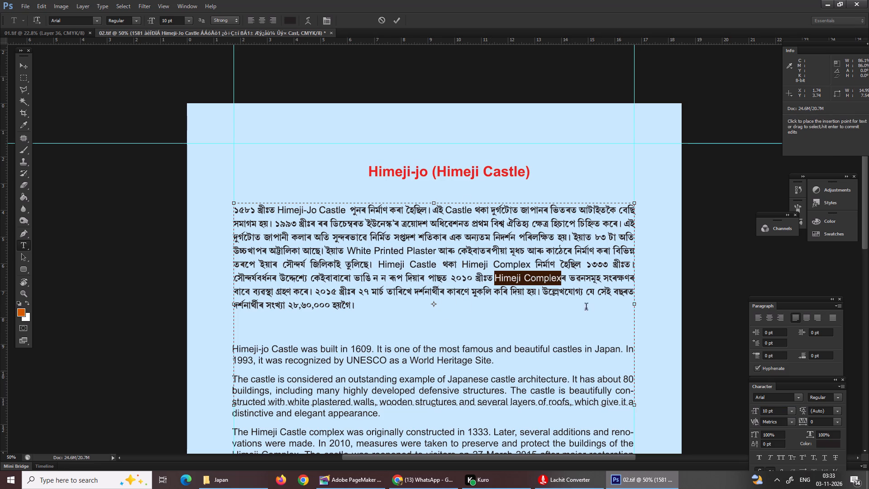
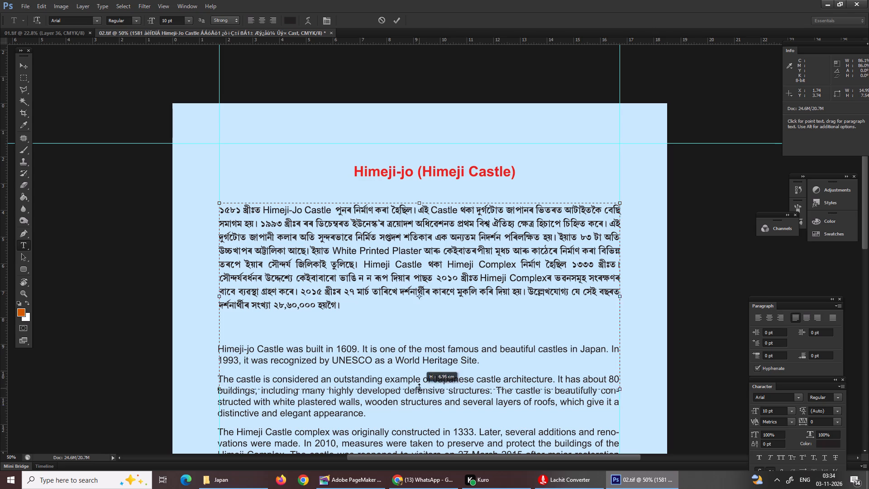
Shorten the Assamese paragraph's text box so its lower edge sits just below the last line.
{"action": "left_click_drag", "start_coordinate": [419, 387], "coordinate": [424, 323]}
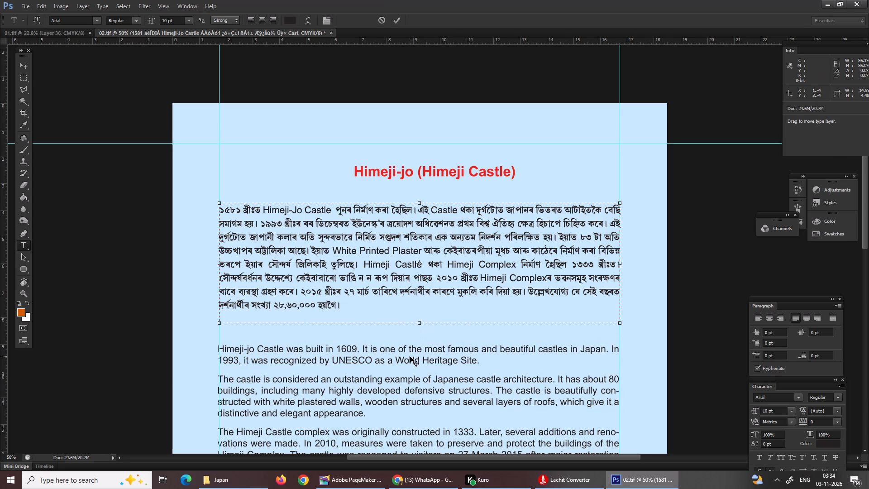
{"action": "key", "text": "Return"}
Shorten the English text box so it ends just below the "Interesting fact" paragraph, above the castle roof.
{"action": "scroll", "coordinate": [518, 238], "scroll_direction": "down", "scroll_amount": 1}
{"action": "scroll", "coordinate": [486, 308], "scroll_direction": "down", "scroll_amount": 2}
{"action": "scroll", "coordinate": [486, 308], "scroll_direction": "up", "scroll_amount": 1}
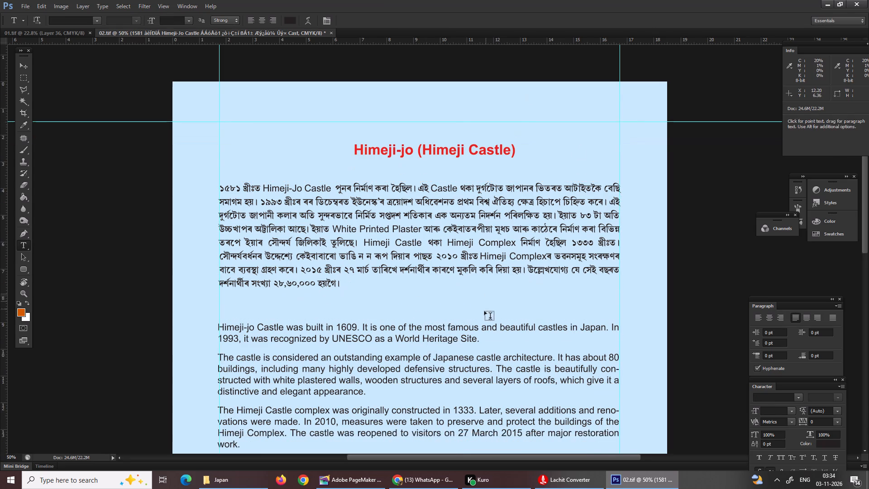
{"action": "scroll", "coordinate": [484, 311], "scroll_direction": "down", "scroll_amount": 2}
{"action": "scroll", "coordinate": [480, 313], "scroll_direction": "up", "scroll_amount": 1}
{"action": "scroll", "coordinate": [480, 313], "scroll_direction": "down", "scroll_amount": 5}
{"action": "scroll", "coordinate": [414, 354], "scroll_direction": "down", "scroll_amount": 3}
{"action": "left_click", "coordinate": [393, 321]}
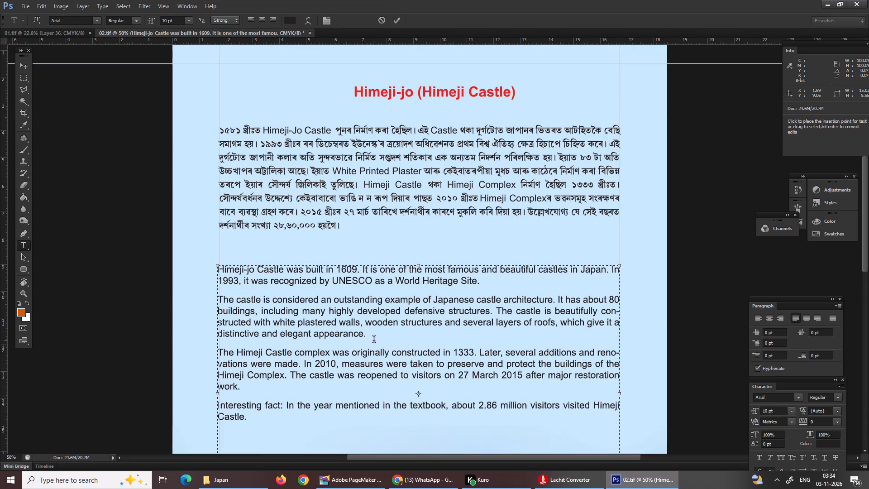
{"action": "scroll", "coordinate": [417, 376], "scroll_direction": "down", "scroll_amount": 7}
{"action": "scroll", "coordinate": [417, 379], "scroll_direction": "up", "scroll_amount": 1}
{"action": "scroll", "coordinate": [417, 379], "scroll_direction": "down", "scroll_amount": 4}
{"action": "scroll", "coordinate": [417, 379], "scroll_direction": "up", "scroll_amount": 1}
{"action": "scroll", "coordinate": [417, 379], "scroll_direction": "down", "scroll_amount": 7}
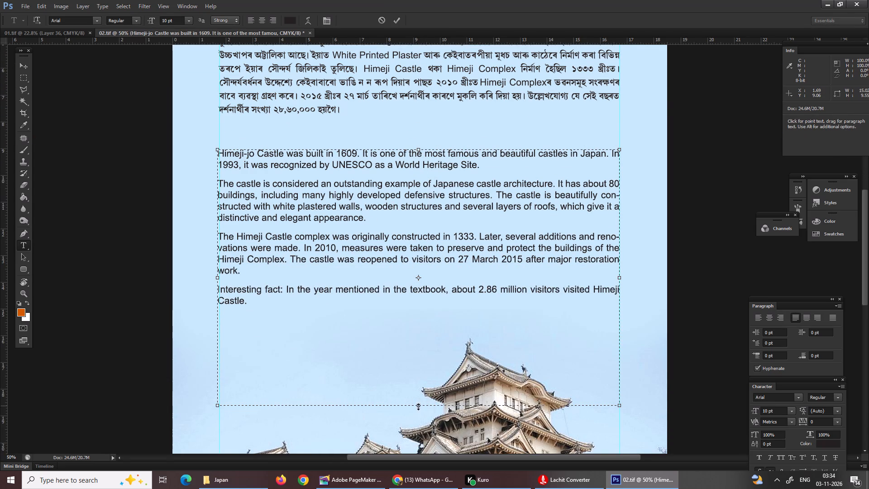
{"action": "left_click_drag", "start_coordinate": [420, 407], "coordinate": [427, 330]}
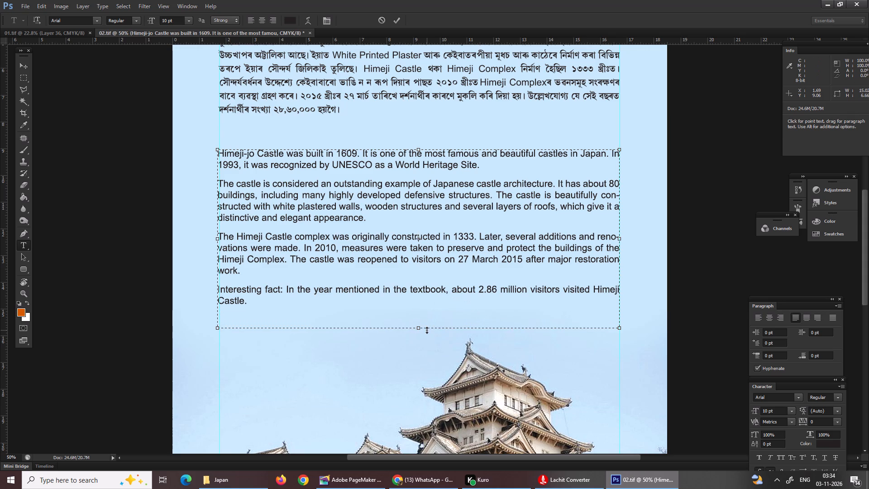
{"action": "key", "text": "Return"}
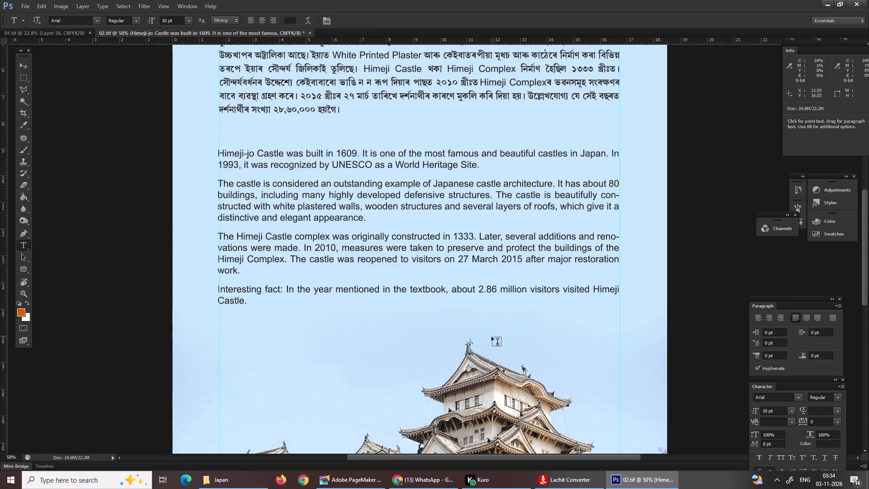
Review the spacing between the heading, the Assamese paragraph and the English text.
{"action": "scroll", "coordinate": [492, 337], "scroll_direction": "up", "scroll_amount": 4}
{"action": "scroll", "coordinate": [492, 337], "scroll_direction": "down", "scroll_amount": 1}
{"action": "scroll", "coordinate": [492, 337], "scroll_direction": "up", "scroll_amount": 3}
{"action": "scroll", "coordinate": [492, 337], "scroll_direction": "down", "scroll_amount": 1}
{"action": "scroll", "coordinate": [492, 337], "scroll_direction": "up", "scroll_amount": 4}
{"action": "scroll", "coordinate": [349, 254], "scroll_direction": "down", "scroll_amount": 2}
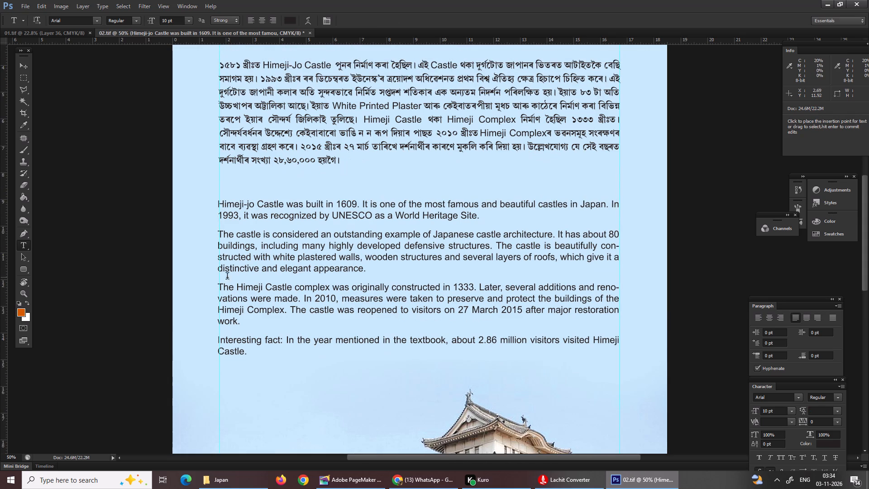
{"action": "scroll", "coordinate": [288, 281], "scroll_direction": "up", "scroll_amount": 3}
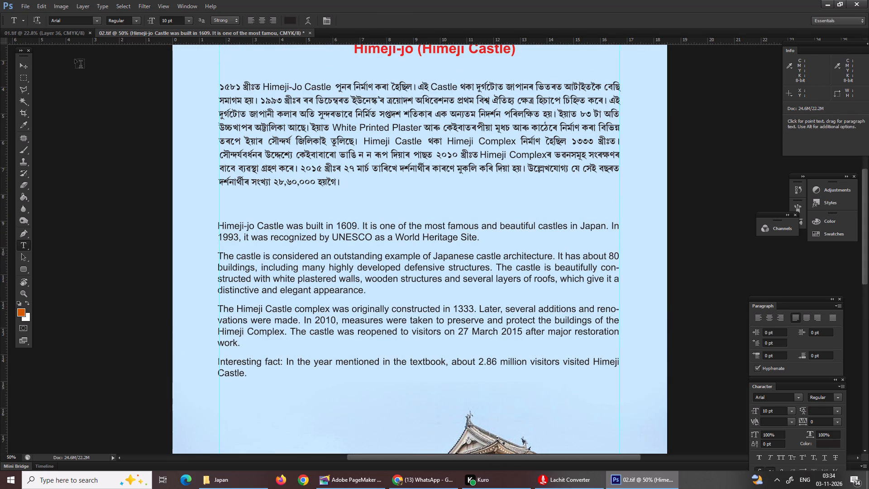
{"action": "scroll", "coordinate": [398, 233], "scroll_direction": "up", "scroll_amount": 2}
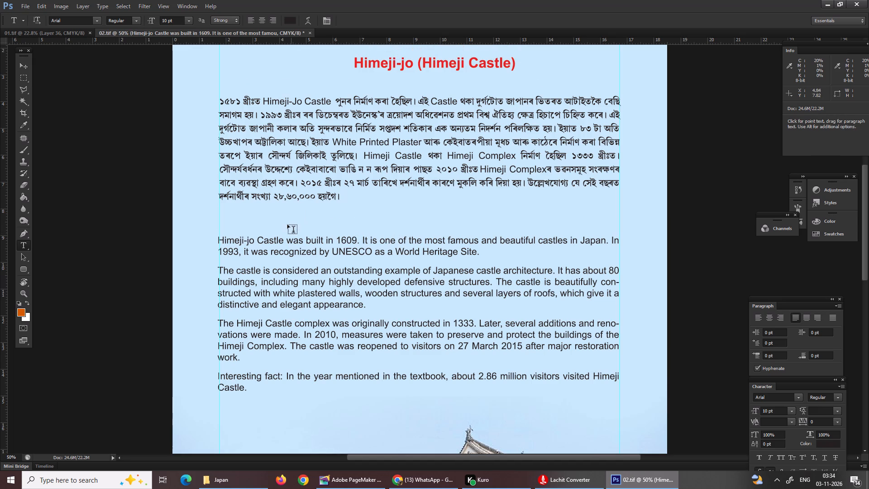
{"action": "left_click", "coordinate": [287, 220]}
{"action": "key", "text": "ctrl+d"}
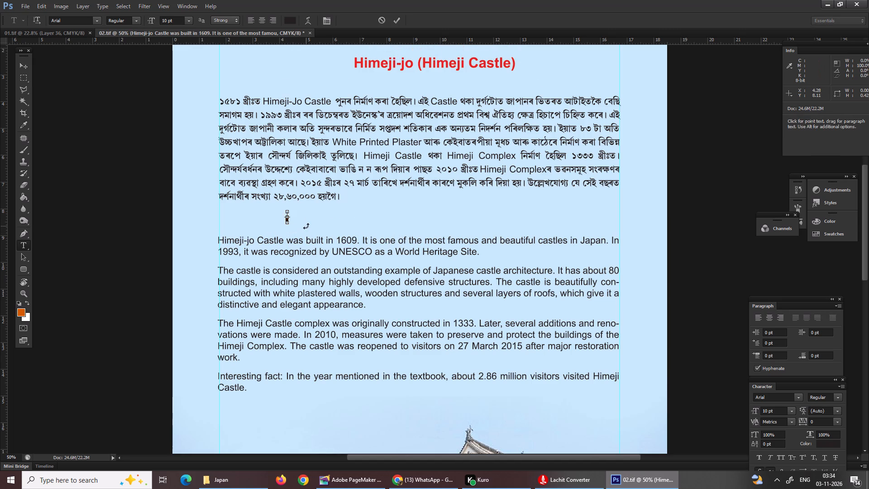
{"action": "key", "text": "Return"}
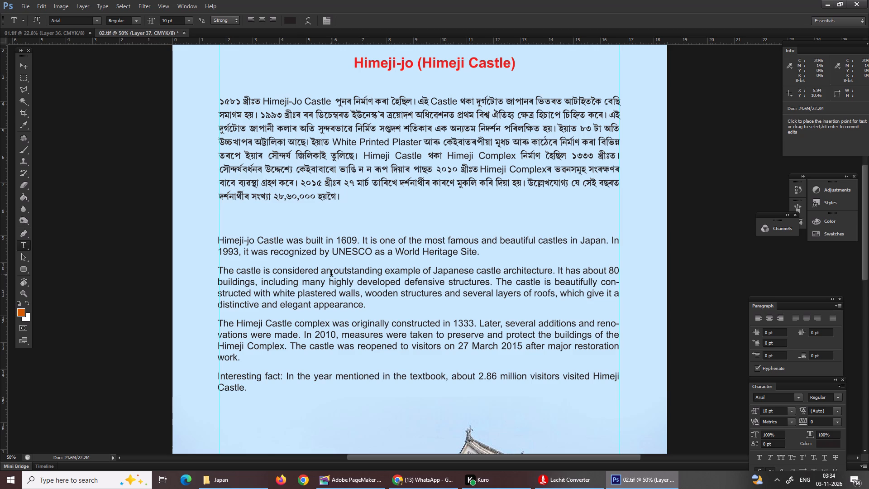
Change the font of the "ৰৰ" before the month in the Assamese paragraph's second line to Geetanjalipbold, turning it into "১১".
{"action": "scroll", "coordinate": [330, 269], "scroll_direction": "up", "scroll_amount": 5}
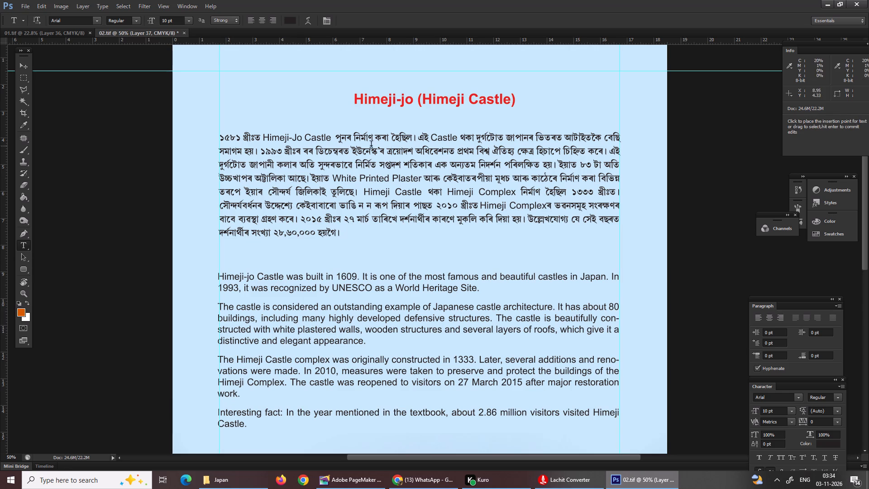
{"action": "left_click", "coordinate": [298, 148]}
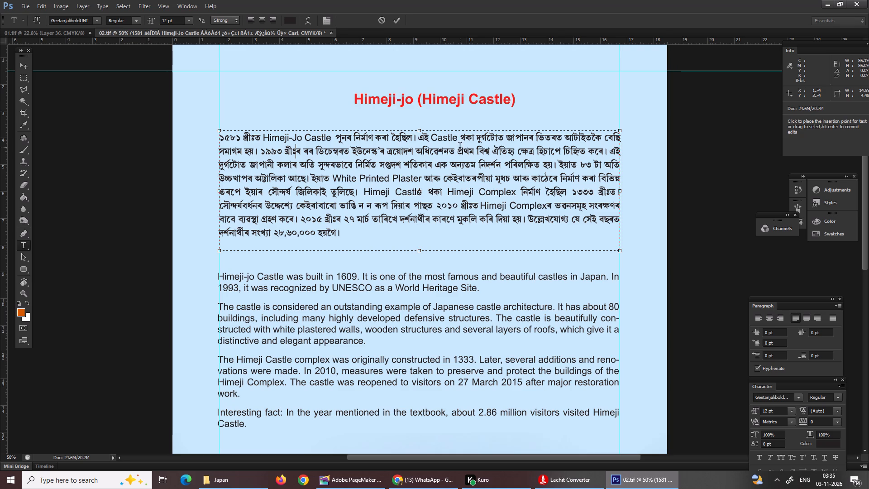
{"action": "key", "text": "ctrl+equal"}
{"action": "scroll", "coordinate": [458, 147], "scroll_direction": "up", "scroll_amount": 4}
{"action": "scroll", "coordinate": [458, 147], "scroll_direction": "down", "scroll_amount": 1}
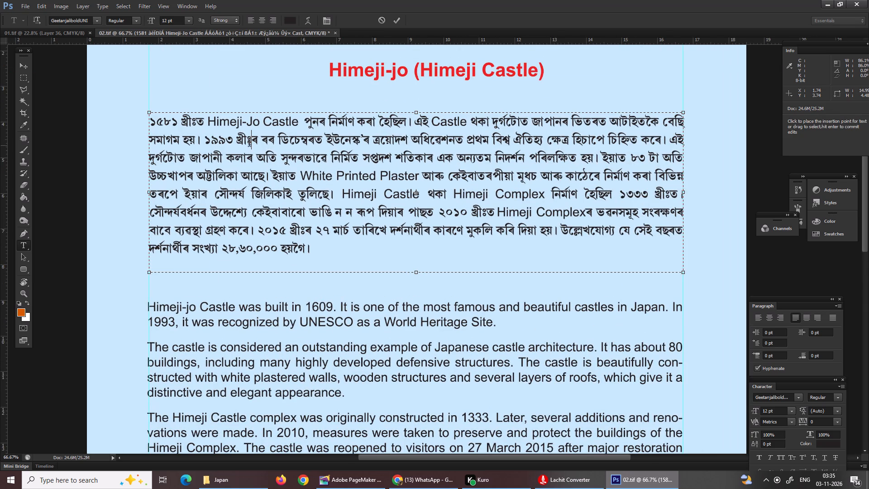
{"action": "left_click_drag", "start_coordinate": [260, 144], "coordinate": [272, 137]}
{"action": "left_click_drag", "start_coordinate": [272, 137], "coordinate": [273, 135]}
{"action": "left_click", "coordinate": [800, 395]}
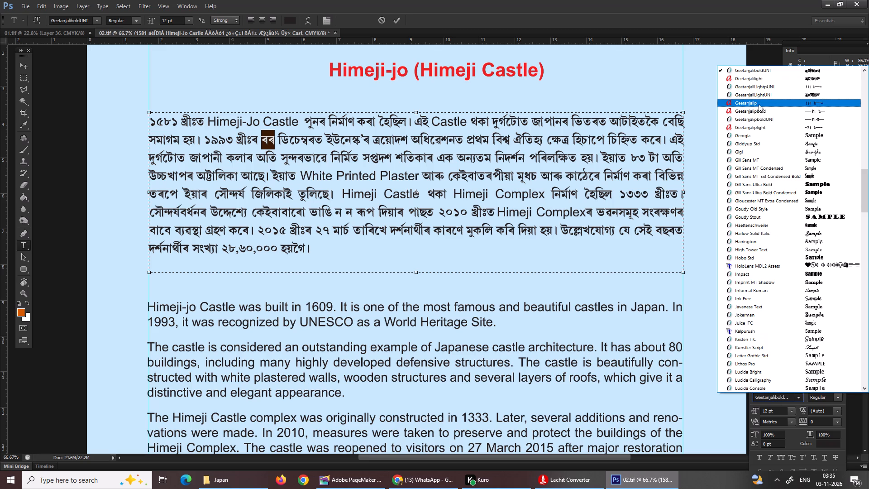
{"action": "left_click", "coordinate": [757, 109]}
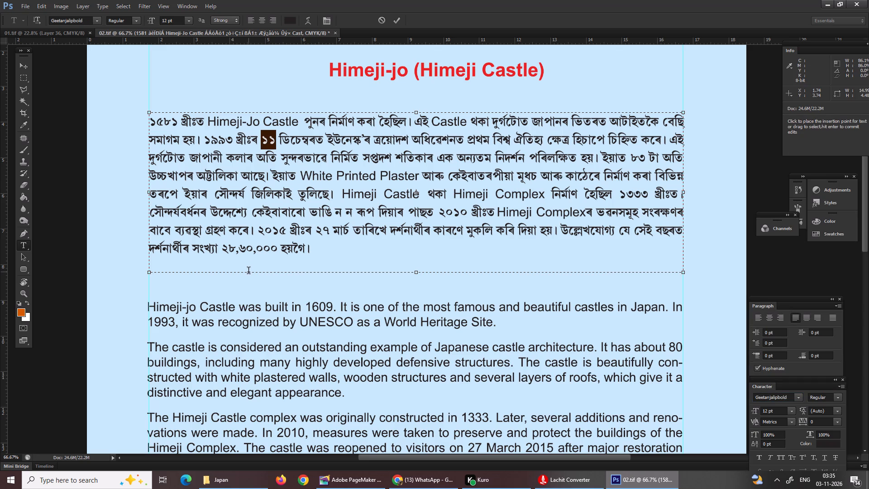
{"action": "key", "text": "ctrl+0"}
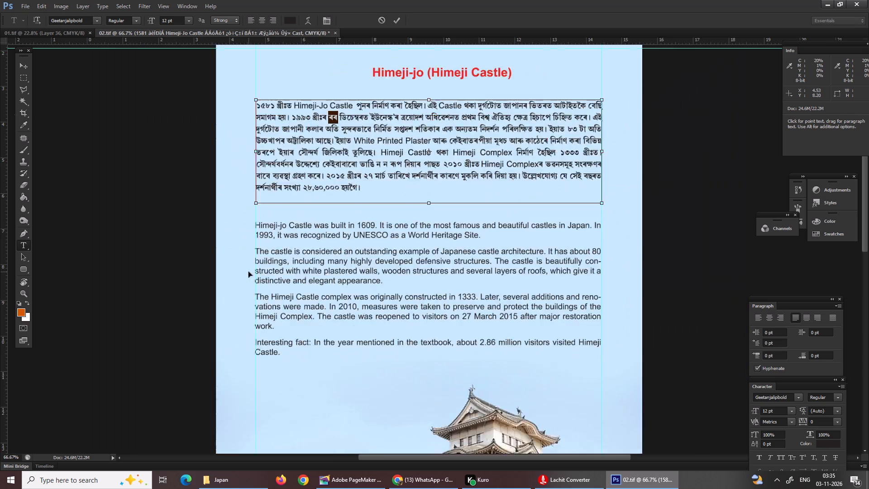
{"action": "key", "text": "Return"}
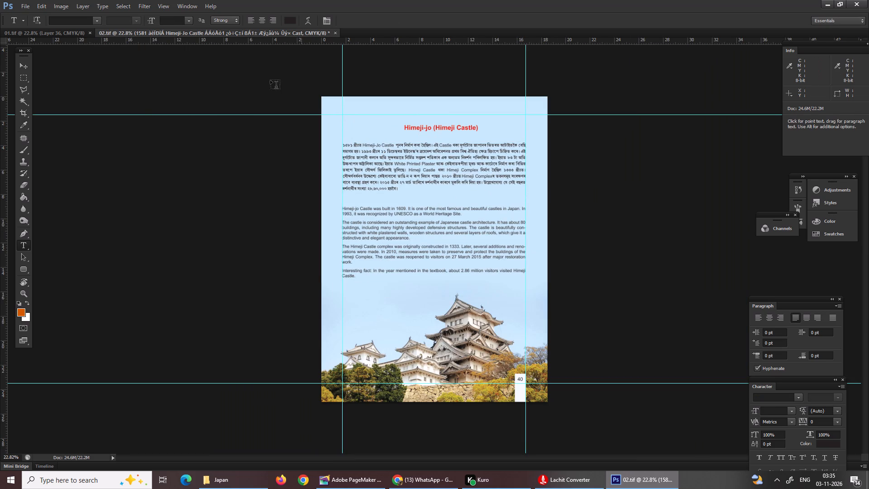
Move the Assamese paragraph slightly down, nearer to the English text.
{"action": "left_click", "coordinate": [23, 61]}
{"action": "right_click", "coordinate": [390, 165]}
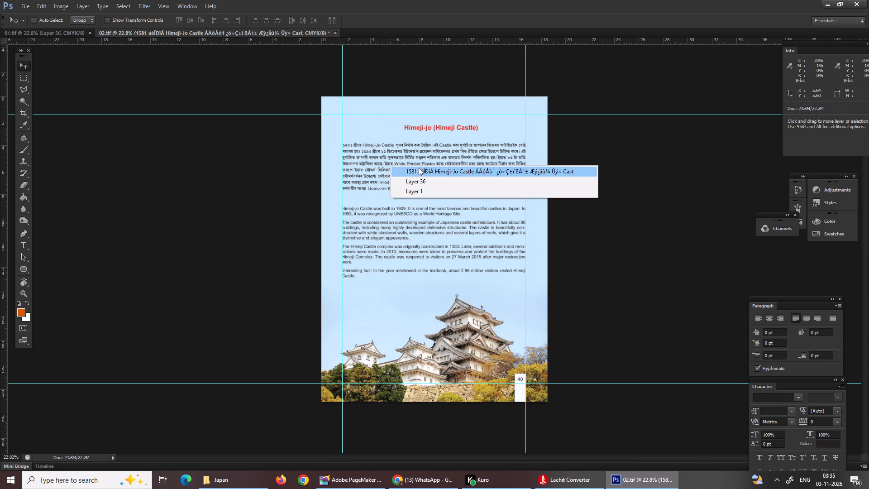
{"action": "left_click", "coordinate": [419, 168]}
{"action": "left_click", "coordinate": [413, 164]}
Move the "Himeji-jo (Himeji Castle)" heading down, closer to the Assamese paragraph.
{"action": "right_click", "coordinate": [426, 128]}
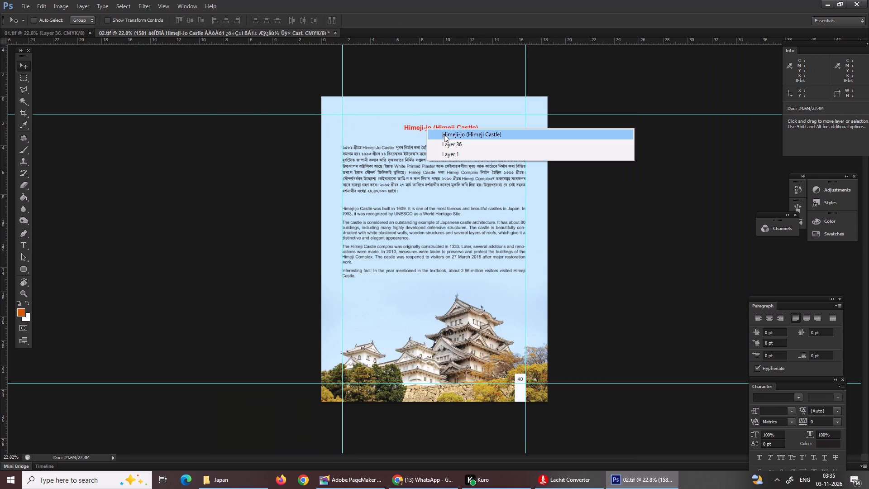
{"action": "left_click", "coordinate": [444, 134]}
{"action": "left_click_drag", "start_coordinate": [440, 126], "coordinate": [439, 133]}
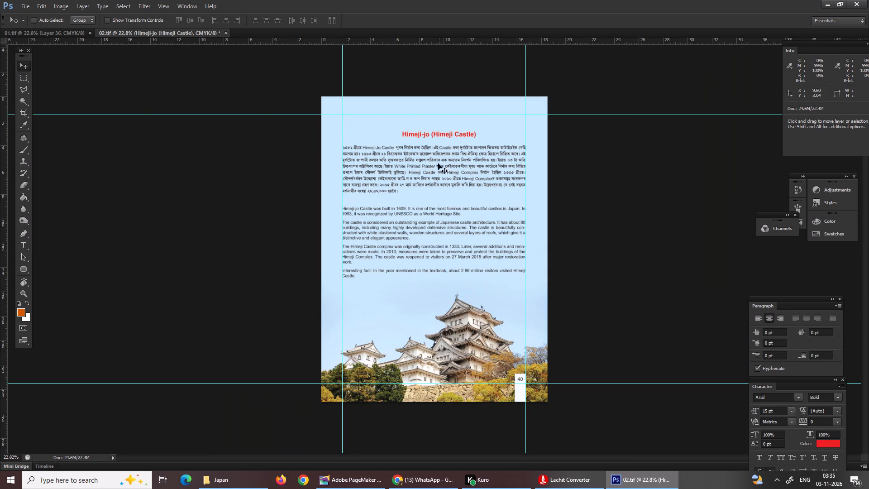
{"action": "key", "text": "Return"}
Save the Himeji-jo page, 02.tif.
{"action": "key", "text": "ctrl+s"}
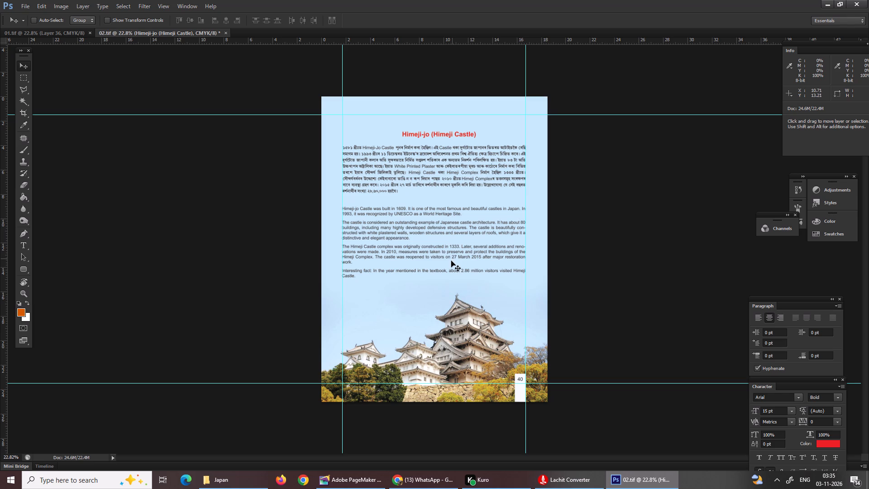
{"action": "key", "text": "ctrl+s"}
{"action": "key", "text": "ctrl+s"}
{"action": "left_click", "coordinate": [440, 255], "text": "ctrl"}
{"action": "key", "text": "ctrl+s"}
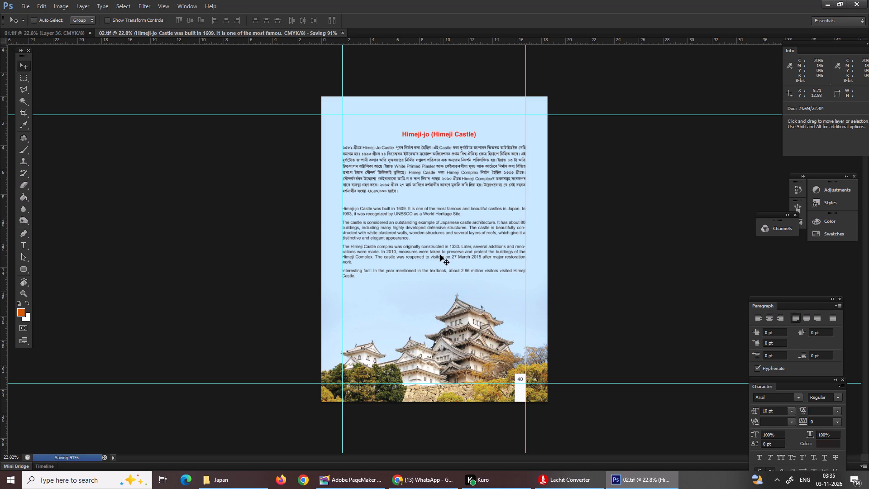
Select the entire page canvas.
{"action": "key", "text": "ctrl+a"}
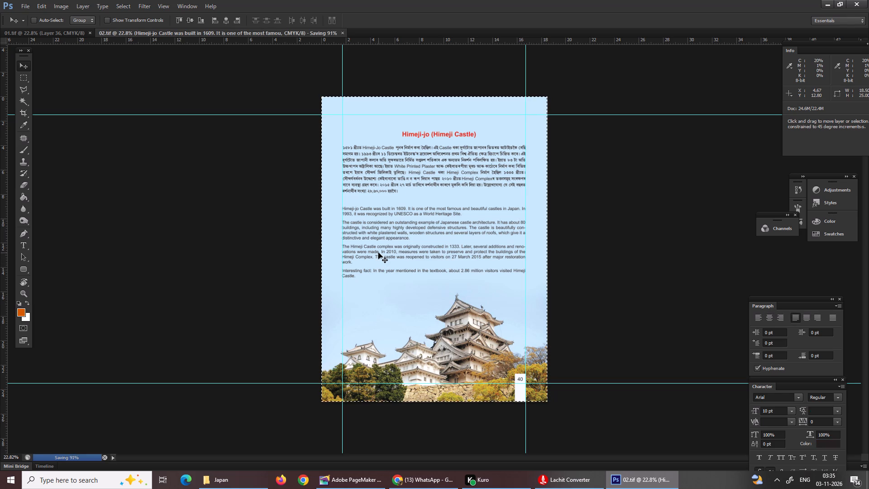
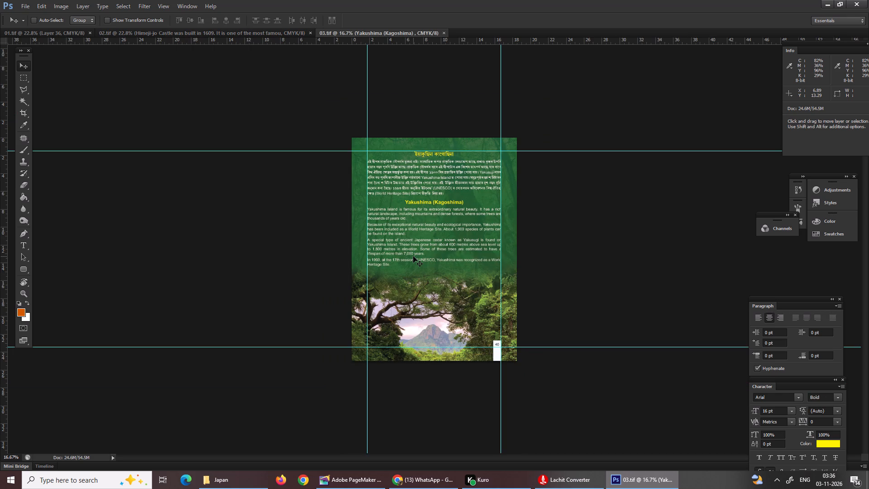
Delete the yellow Assamese heading above the Assamese paragraph on the Yakushima page, 03.tif.
{"action": "key", "text": "ctrl+equal"}
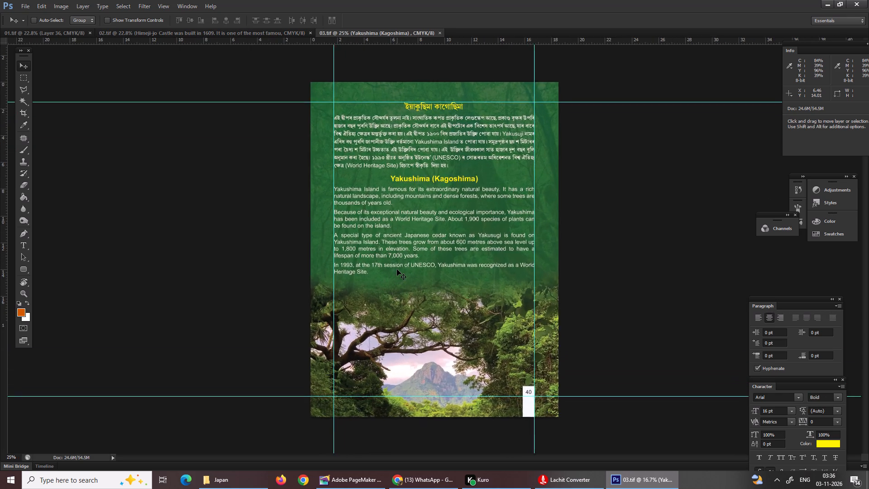
{"action": "key", "text": "ctrl+equal"}
{"action": "key", "text": "ctrl+equal"}
{"action": "scroll", "coordinate": [397, 269], "scroll_direction": "up", "scroll_amount": 7}
{"action": "scroll", "coordinate": [397, 269], "scroll_direction": "down", "scroll_amount": 1}
{"action": "scroll", "coordinate": [397, 269], "scroll_direction": "up", "scroll_amount": 2}
{"action": "scroll", "coordinate": [397, 269], "scroll_direction": "down", "scroll_amount": 1}
{"action": "scroll", "coordinate": [397, 269], "scroll_direction": "up", "scroll_amount": 1}
{"action": "scroll", "coordinate": [397, 269], "scroll_direction": "down", "scroll_amount": 1}
{"action": "scroll", "coordinate": [397, 269], "scroll_direction": "up", "scroll_amount": 8}
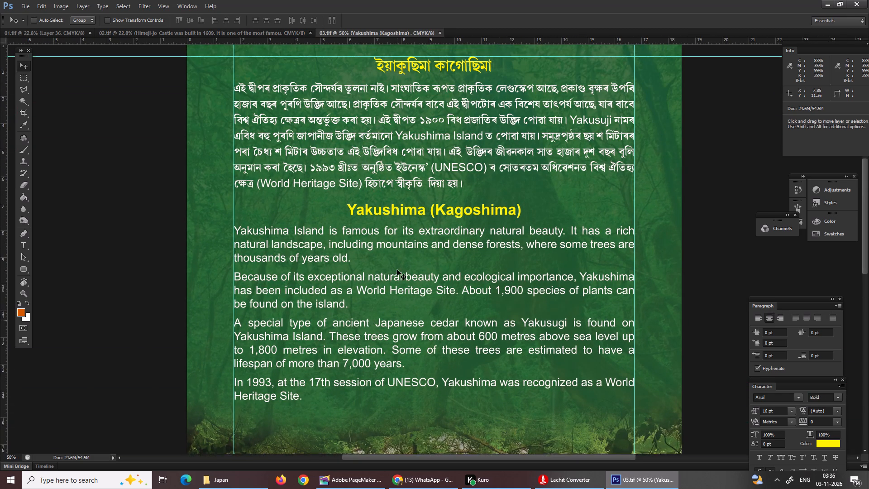
{"action": "scroll", "coordinate": [397, 269], "scroll_direction": "down", "scroll_amount": 2}
{"action": "scroll", "coordinate": [397, 269], "scroll_direction": "up", "scroll_amount": 5}
{"action": "left_click", "coordinate": [22, 62]}
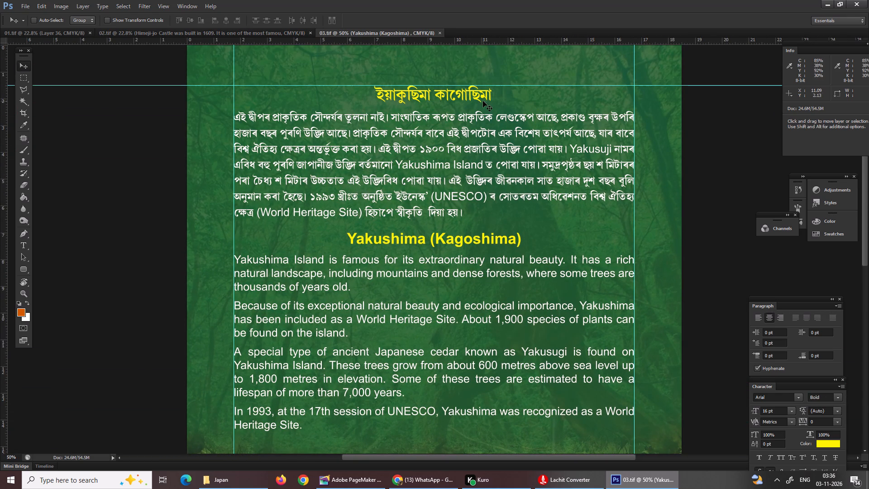
{"action": "right_click", "coordinate": [467, 98]}
{"action": "left_click", "coordinate": [488, 105]}
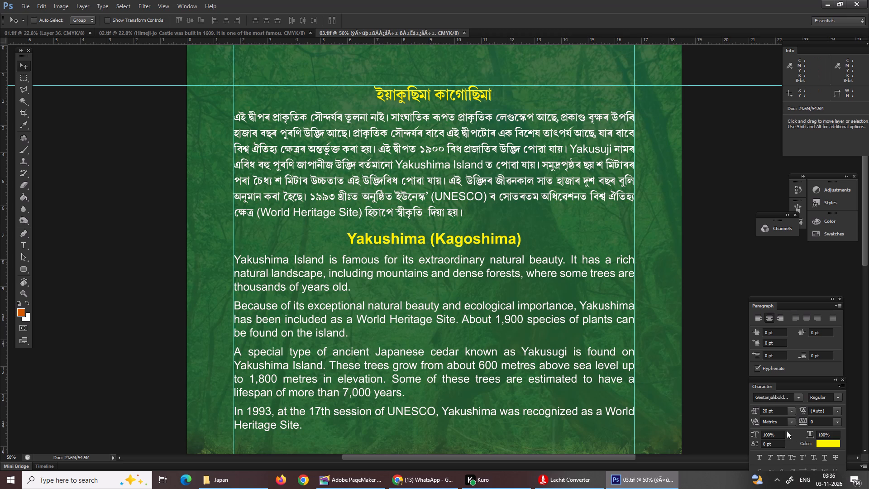
{"action": "left_click_drag", "start_coordinate": [777, 410], "coordinate": [748, 412]}
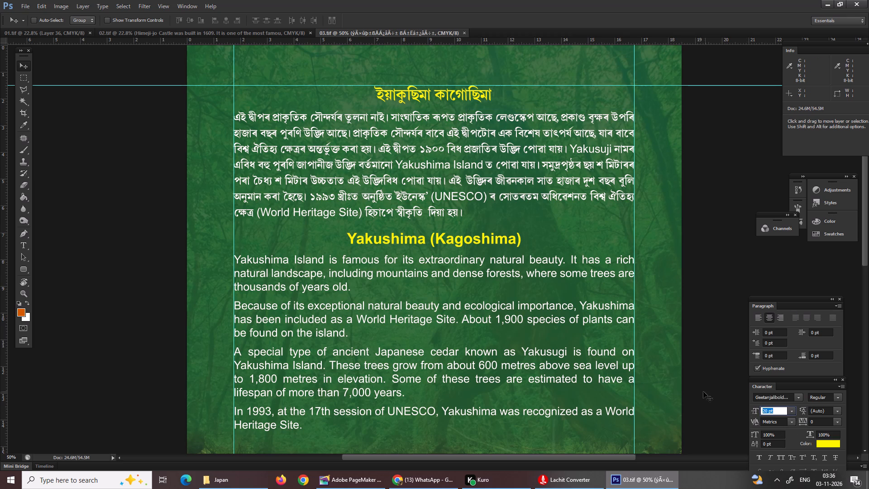
{"action": "left_click_drag", "start_coordinate": [429, 93], "coordinate": [417, 90]}
{"action": "key", "text": "Delete"}
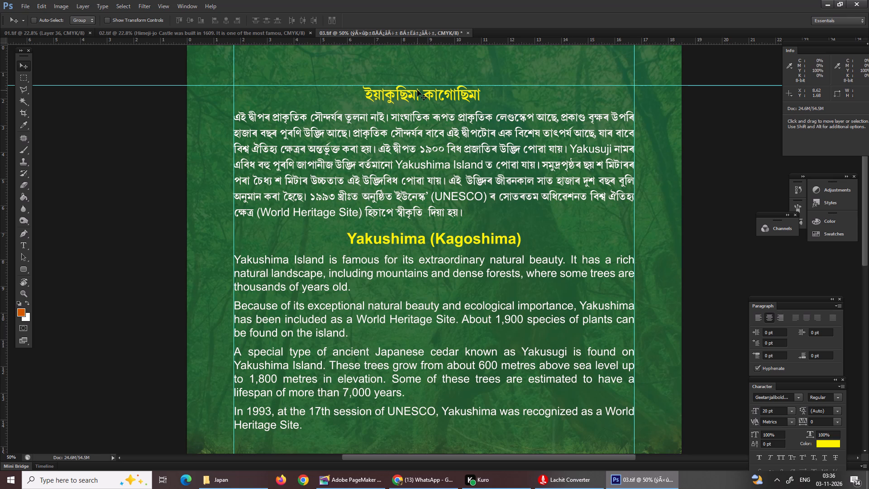
Move the "Yakushima (Kagoshima)" heading up from between the two texts to above the Assamese paragraph.
{"action": "right_click", "coordinate": [371, 241]}
{"action": "left_click", "coordinate": [389, 248]}
{"action": "left_click_drag", "start_coordinate": [391, 247], "coordinate": [391, 147]}
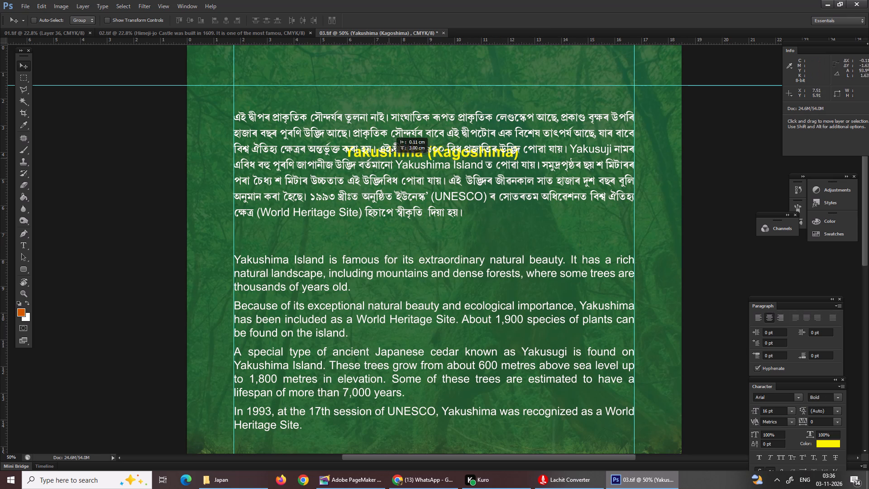
{"action": "left_click_drag", "start_coordinate": [391, 147], "coordinate": [394, 85]}
{"action": "left_click_drag", "start_coordinate": [400, 79], "coordinate": [398, 96]}
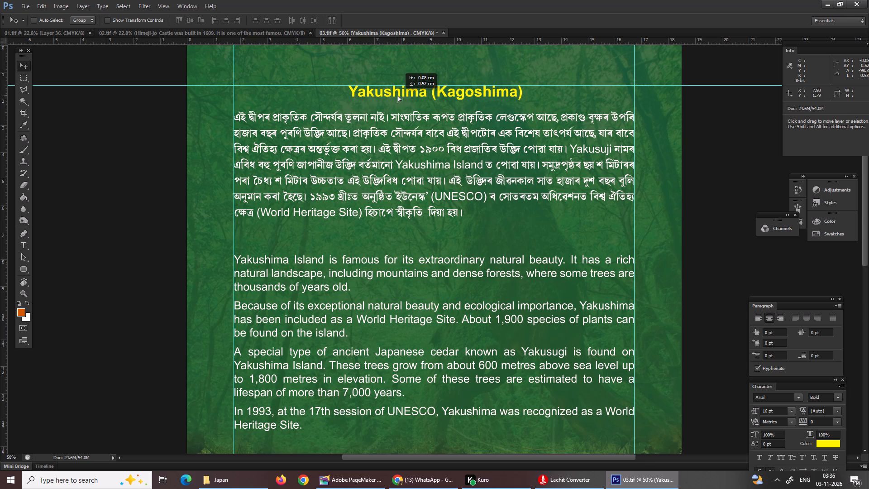
{"action": "left_click_drag", "start_coordinate": [398, 96], "coordinate": [398, 98]}
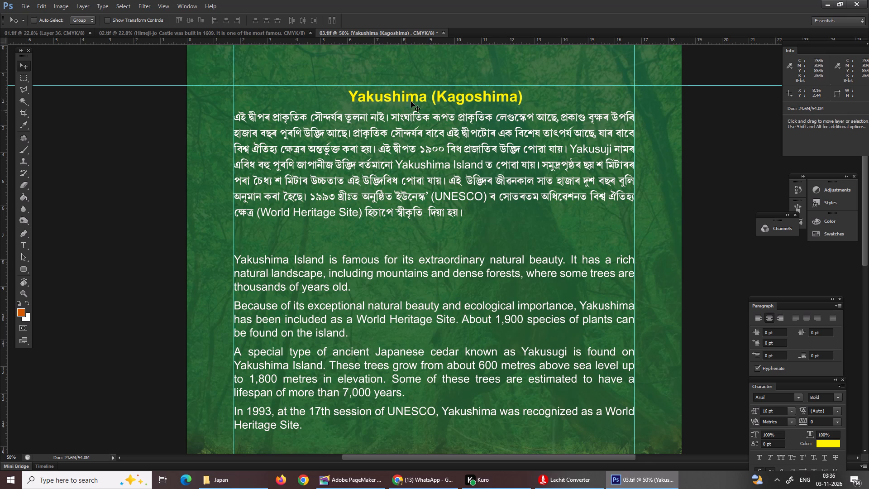
{"action": "left_click_drag", "start_coordinate": [411, 100], "coordinate": [410, 75]}
Set the font size of the whole Assamese paragraph to 12 pt.
{"action": "right_click", "coordinate": [327, 135]}
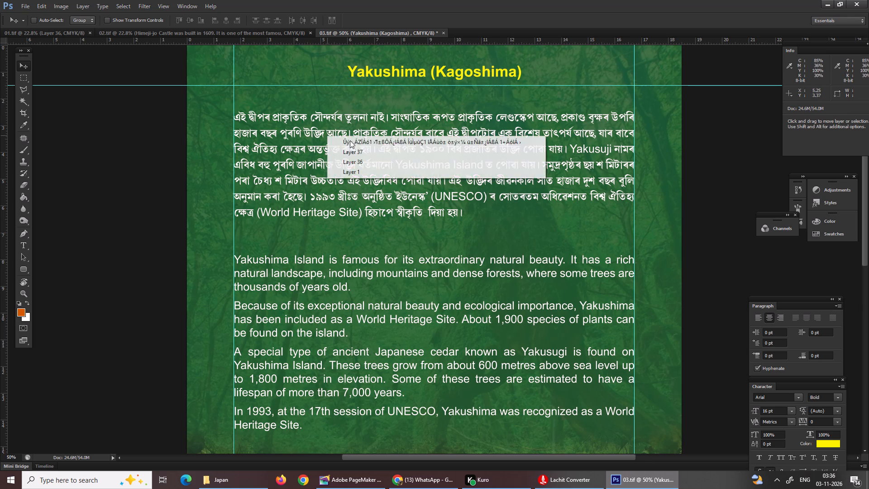
{"action": "double_click", "coordinate": [352, 140]}
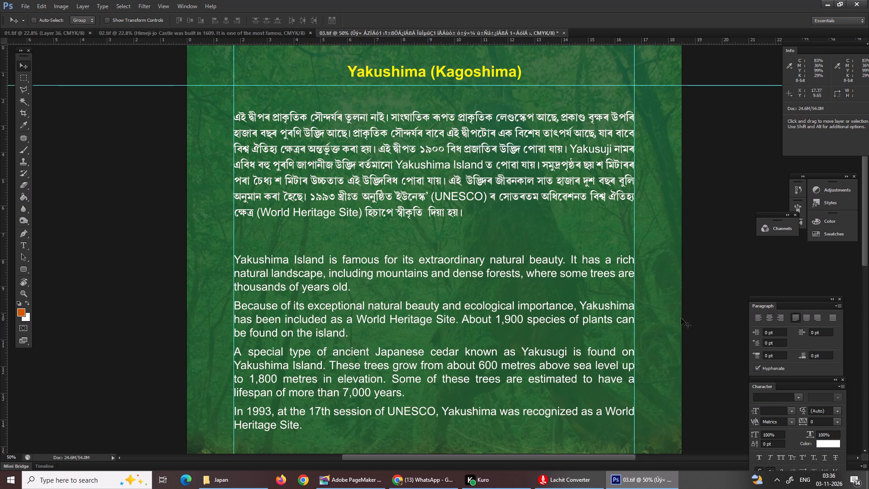
{"action": "left_click", "coordinate": [771, 412]}
{"action": "type", "text": "12"}
{"action": "key", "text": "Return"}
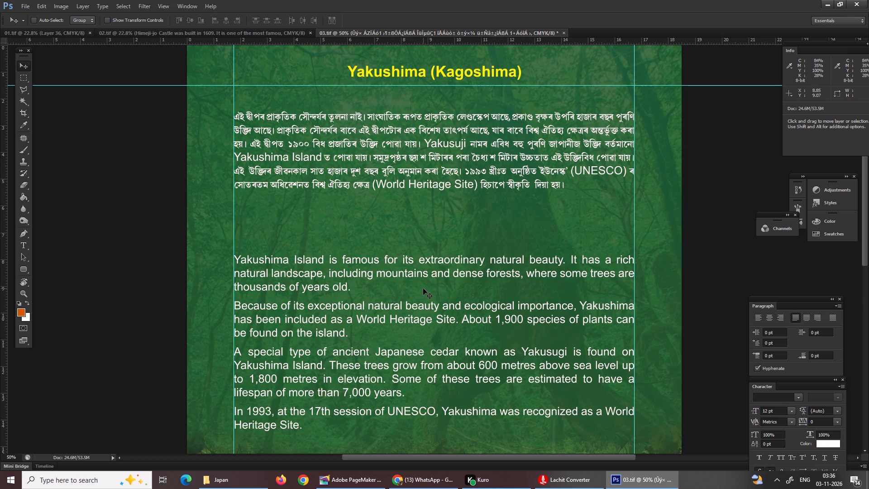
Set the English Yakushima text to 10 pt and move it slightly up toward the Assamese paragraph.
{"action": "right_click", "coordinate": [365, 270]}
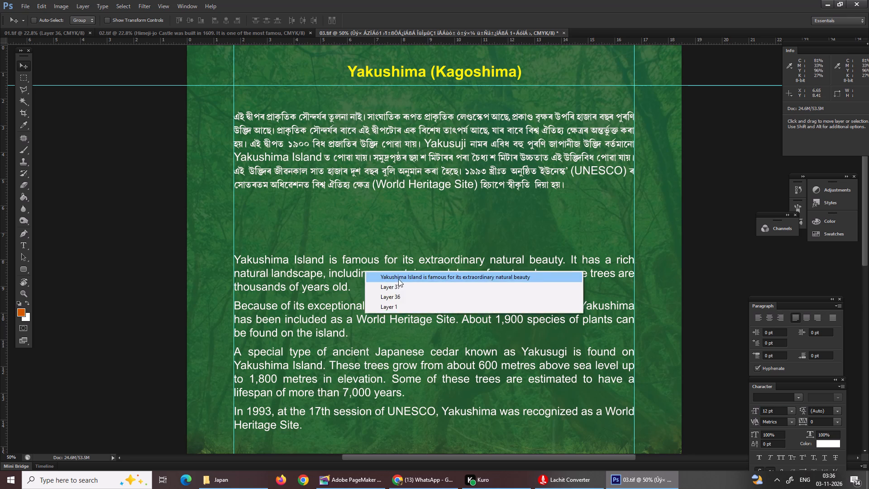
{"action": "left_click", "coordinate": [398, 279]}
{"action": "left_click_drag", "start_coordinate": [776, 411], "coordinate": [736, 411]}
{"action": "type", "text": "10"}
{"action": "key", "text": "Return"}
{"action": "left_click_drag", "start_coordinate": [488, 273], "coordinate": [487, 263]}
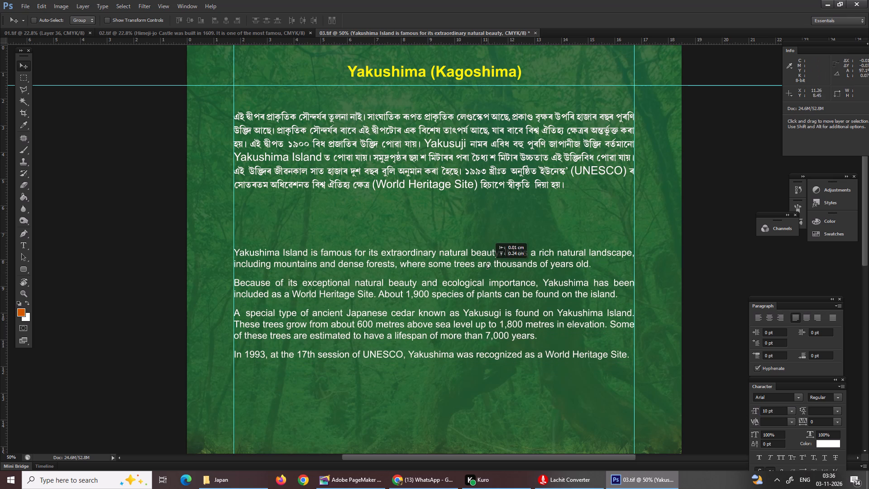
{"action": "left_click_drag", "start_coordinate": [487, 263], "coordinate": [487, 252]}
Move the Assamese paragraph down about 0.4 cm, toward the English text.
{"action": "right_click", "coordinate": [441, 171]}
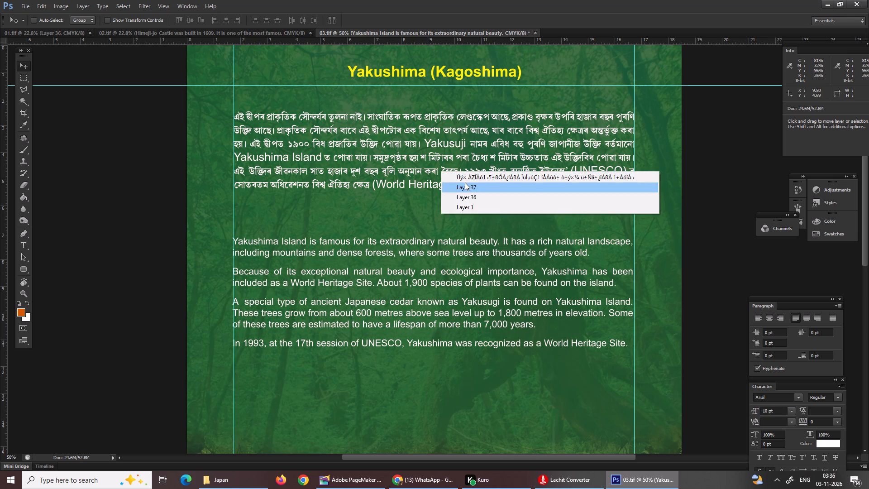
{"action": "left_click", "coordinate": [465, 182]}
{"action": "right_click", "coordinate": [464, 174]}
{"action": "left_click", "coordinate": [479, 180]}
{"action": "left_click_drag", "start_coordinate": [471, 166], "coordinate": [471, 176]}
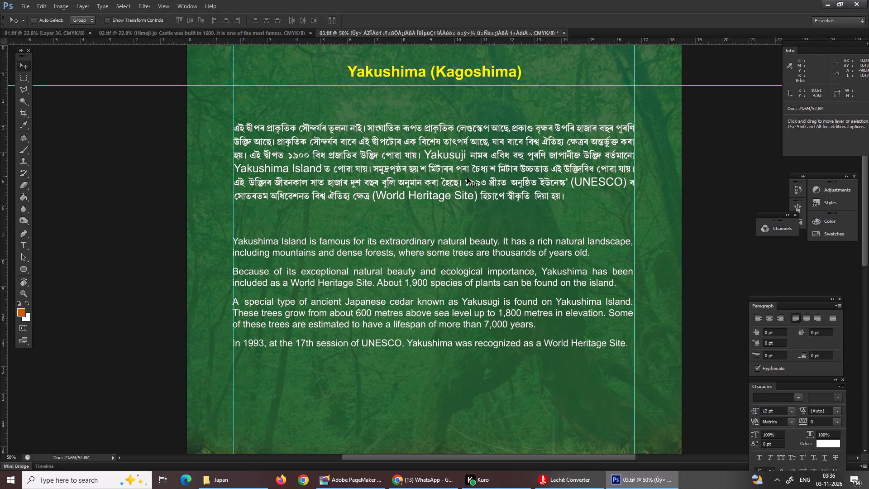
Move the "Yakushima (Kagoshima)" heading down about 0.75 cm, just below the top margin guide.
{"action": "scroll", "coordinate": [467, 207], "scroll_direction": "up", "scroll_amount": 2}
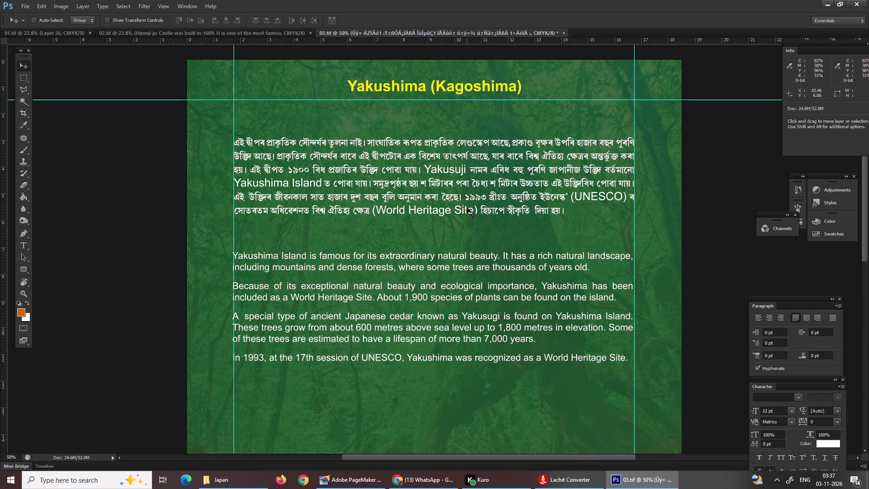
{"action": "scroll", "coordinate": [467, 207], "scroll_direction": "up", "scroll_amount": 3}
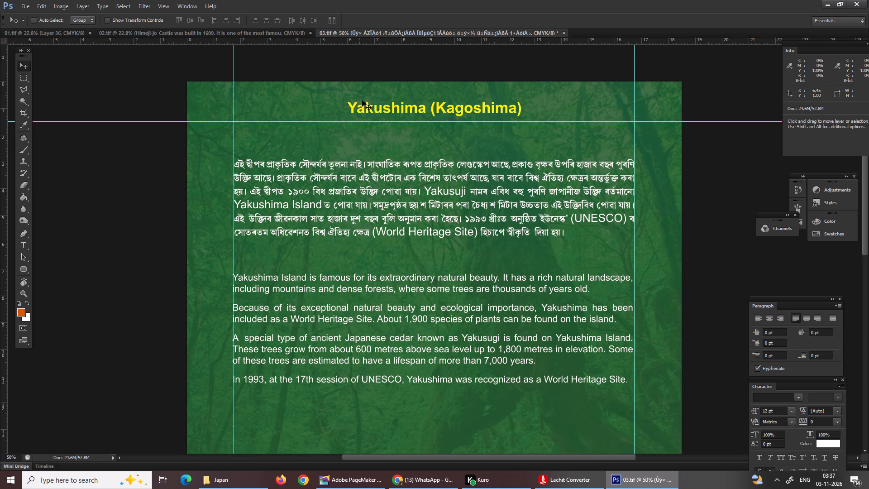
{"action": "right_click", "coordinate": [390, 108]}
{"action": "left_click", "coordinate": [425, 115]}
{"action": "left_click_drag", "start_coordinate": [429, 106], "coordinate": [425, 128]}
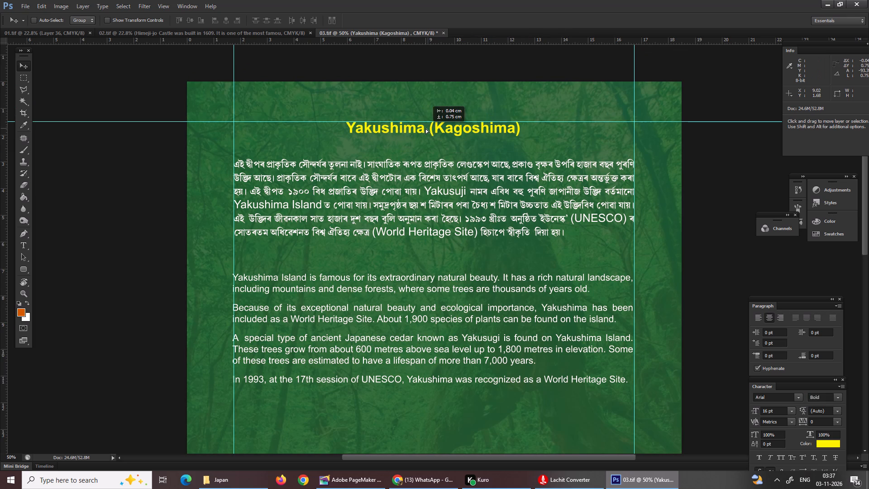
{"action": "left_click_drag", "start_coordinate": [425, 128], "coordinate": [425, 129]}
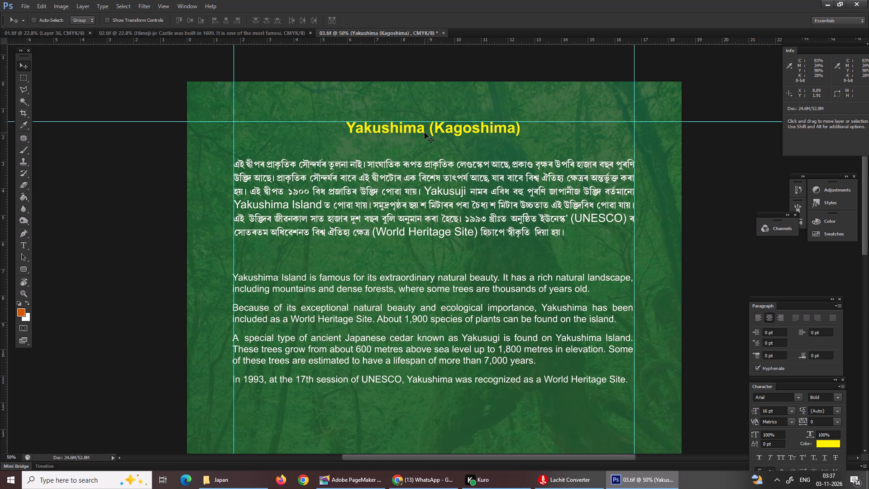
Move the Assamese paragraph slightly further down, away from the heading.
{"action": "right_click", "coordinate": [409, 192]}
{"action": "left_click", "coordinate": [432, 199]}
{"action": "left_click_drag", "start_coordinate": [431, 199], "coordinate": [430, 206]}
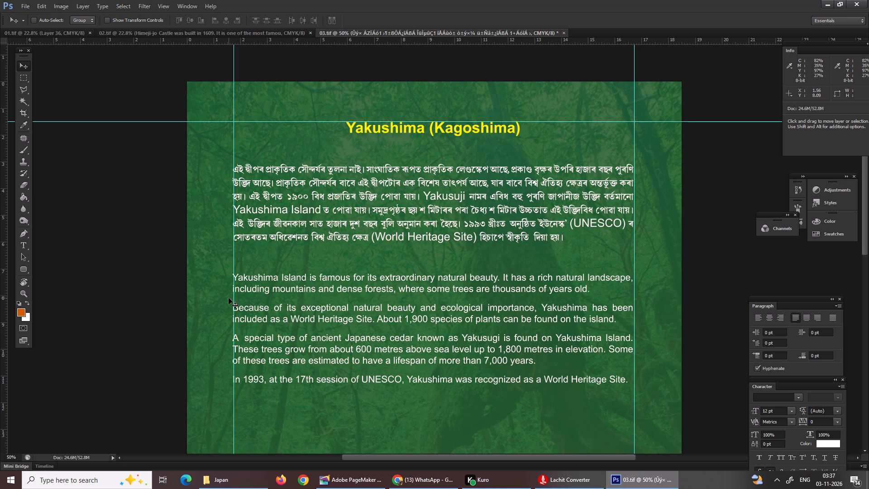
Set the English word "Yakusuji" inside the Assamese paragraph to 10 pt.
{"action": "key", "text": "t"}
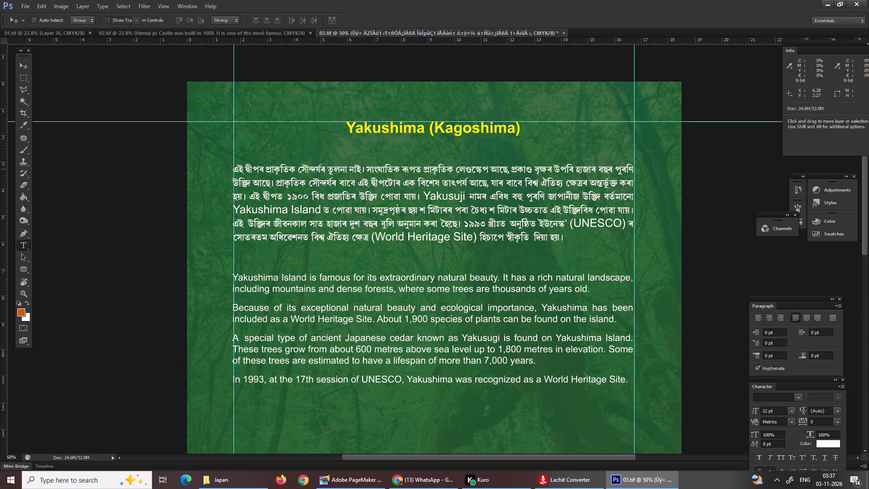
{"action": "left_click_drag", "start_coordinate": [424, 195], "coordinate": [465, 201]}
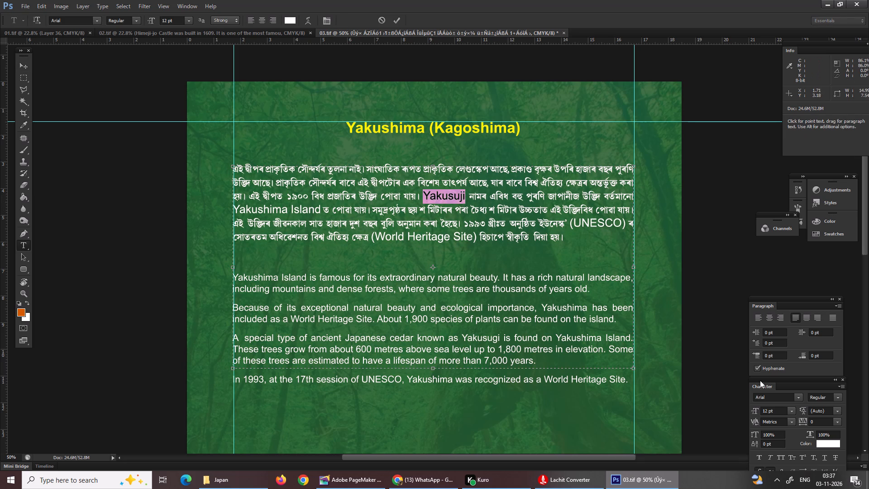
{"action": "left_click_drag", "start_coordinate": [776, 414], "coordinate": [719, 412]}
{"action": "left_click_drag", "start_coordinate": [777, 411], "coordinate": [741, 408]}
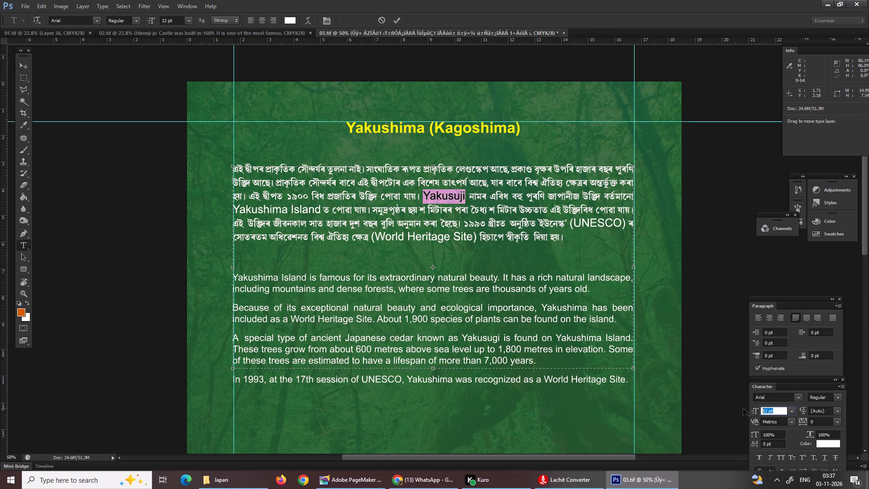
{"action": "key", "text": "1"}
{"action": "key", "text": "0"}
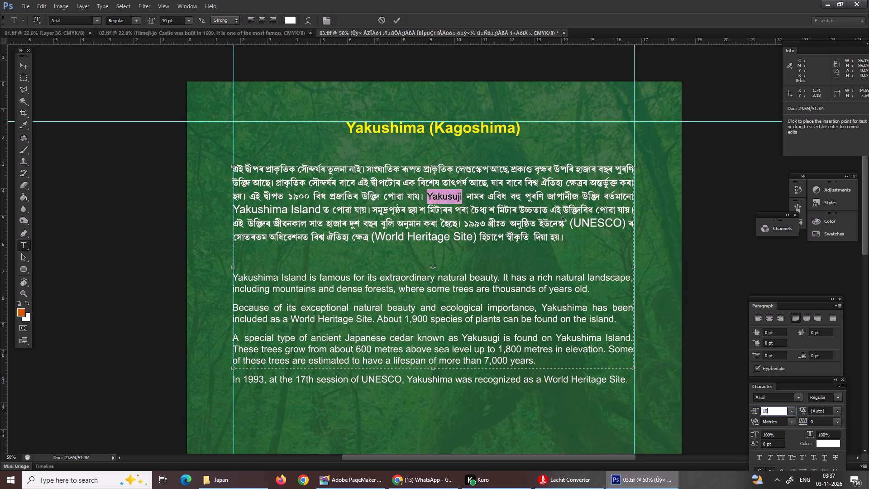
Set "(UNESCO)" and "(World Heritage Site)" in the Assamese paragraph to 10 pt.
{"action": "left_click_drag", "start_coordinate": [571, 223], "coordinate": [625, 217]}
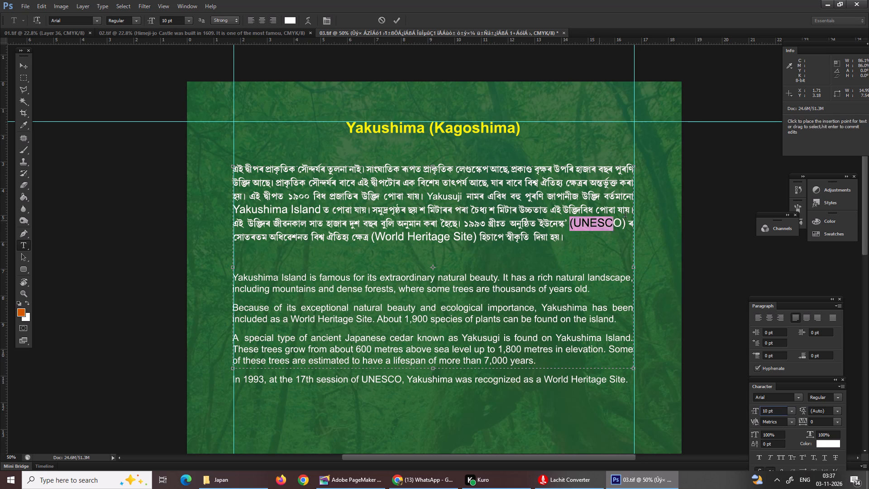
{"action": "left_click_drag", "start_coordinate": [625, 217], "coordinate": [626, 217]}
{"action": "left_click_drag", "start_coordinate": [372, 238], "coordinate": [478, 235]}
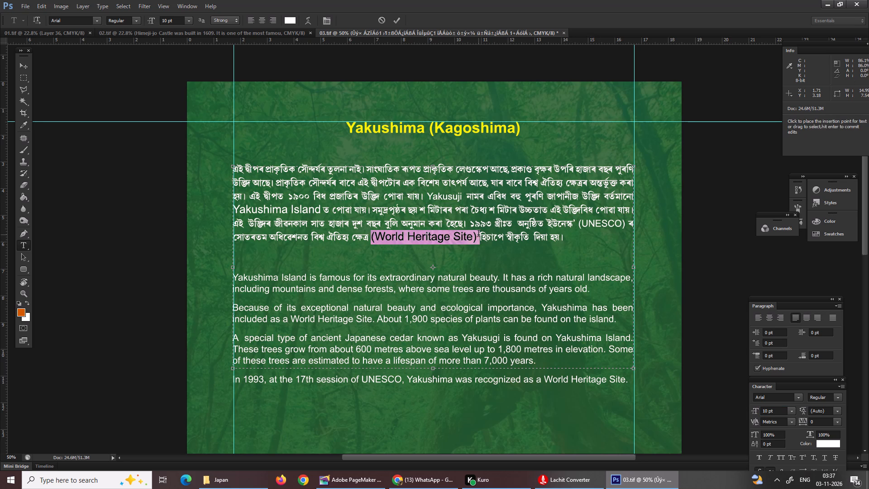
{"action": "left_click_drag", "start_coordinate": [478, 235], "coordinate": [476, 235]}
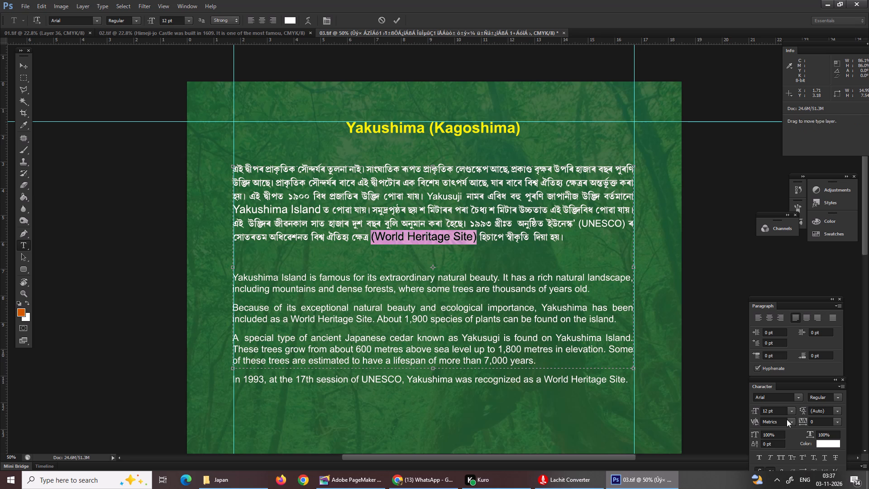
{"action": "left_click_drag", "start_coordinate": [783, 412], "coordinate": [707, 412]}
{"action": "type", "text": "10"}
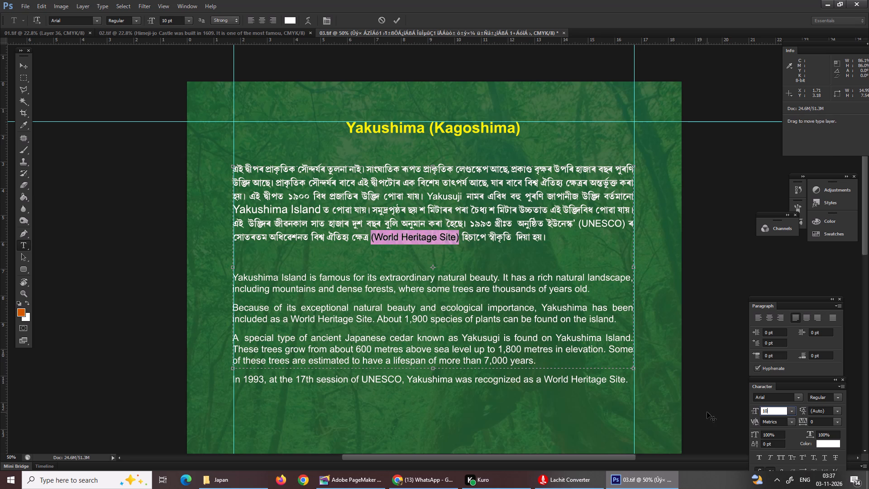
Extend the Assamese text box downward to a height of about 8.6 cm and finish the text edit.
{"action": "left_click_drag", "start_coordinate": [434, 369], "coordinate": [434, 396]}
{"action": "left_click", "coordinate": [429, 414]}
{"action": "scroll", "coordinate": [430, 416], "scroll_direction": "down", "scroll_amount": 4}
{"action": "scroll", "coordinate": [430, 416], "scroll_direction": "up", "scroll_amount": 2}
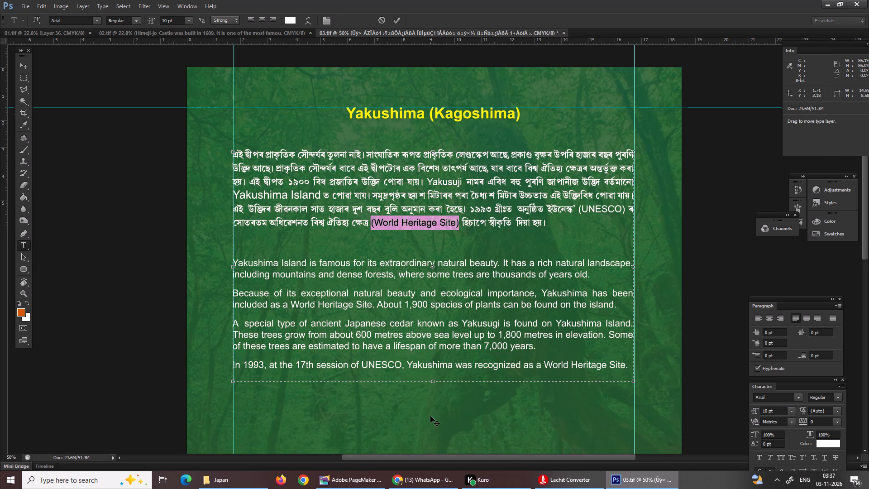
{"action": "scroll", "coordinate": [430, 416], "scroll_direction": "up", "scroll_amount": 2}
{"action": "scroll", "coordinate": [432, 408], "scroll_direction": "down", "scroll_amount": 3}
{"action": "left_click", "coordinate": [386, 383]}
{"action": "key", "text": "Return"}
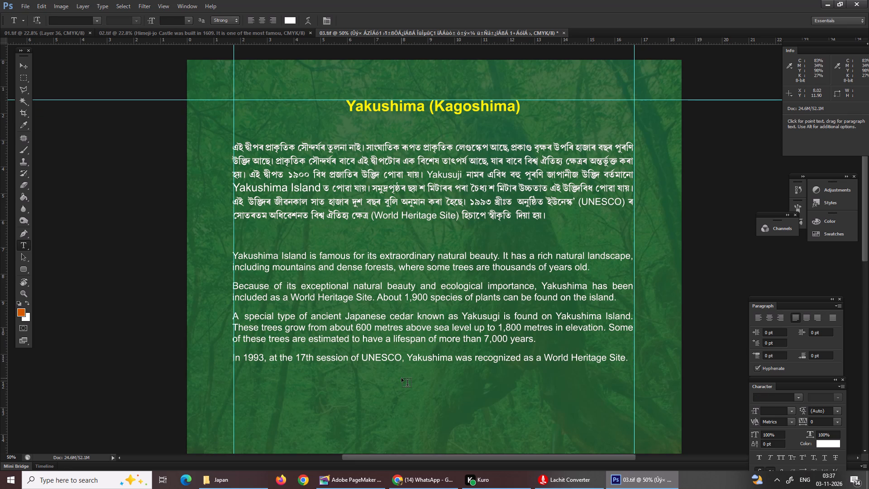
Move the English text block down about 1.2 cm, keeping it aligned between the vertical margin guides.
{"action": "key", "text": "ctrl+0"}
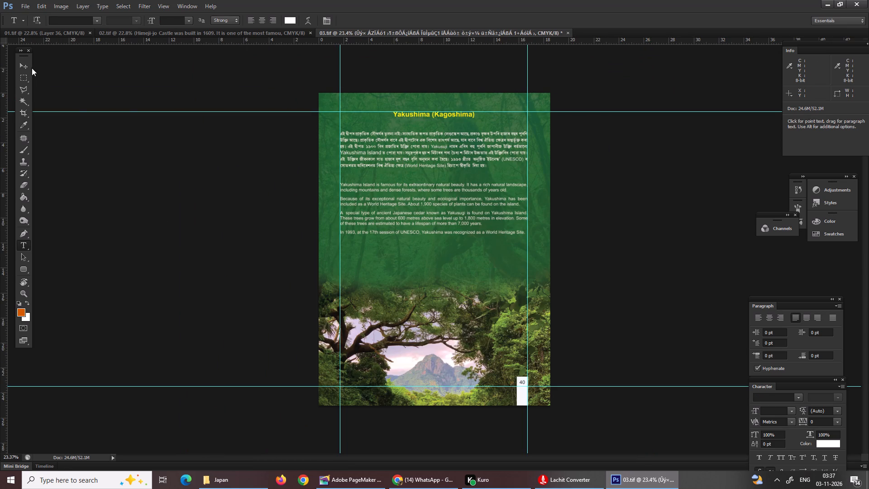
{"action": "left_click", "coordinate": [26, 67]}
{"action": "right_click", "coordinate": [369, 208]}
{"action": "left_click", "coordinate": [390, 216]}
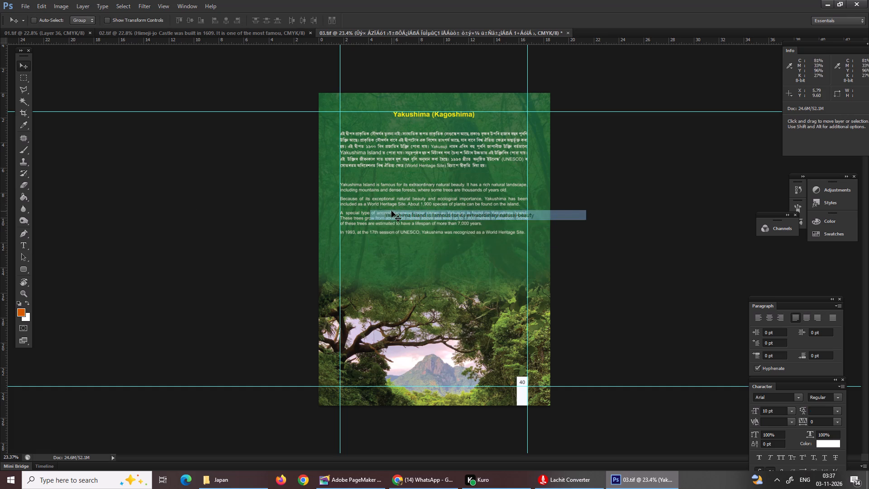
{"action": "left_click_drag", "start_coordinate": [392, 211], "coordinate": [389, 228]}
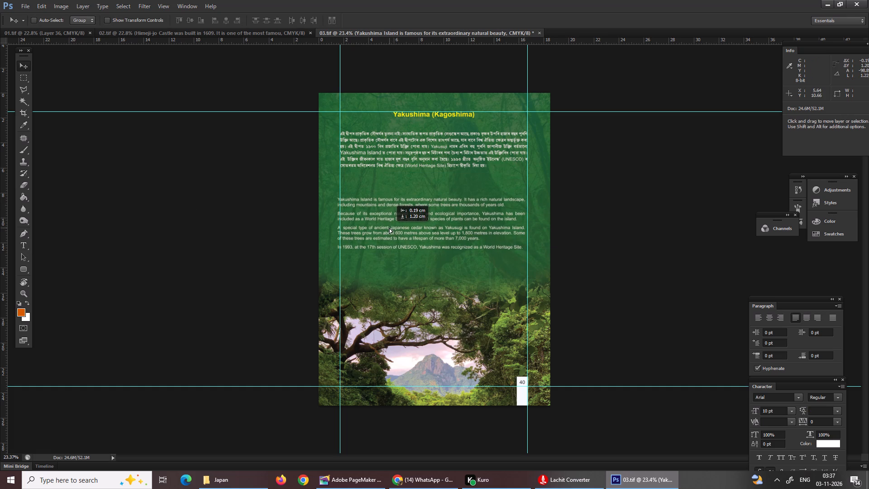
{"action": "left_click_drag", "start_coordinate": [389, 228], "coordinate": [392, 227]}
Move the Assamese paragraph down about 0.7 cm, closer to the English text.
{"action": "right_click", "coordinate": [400, 158]}
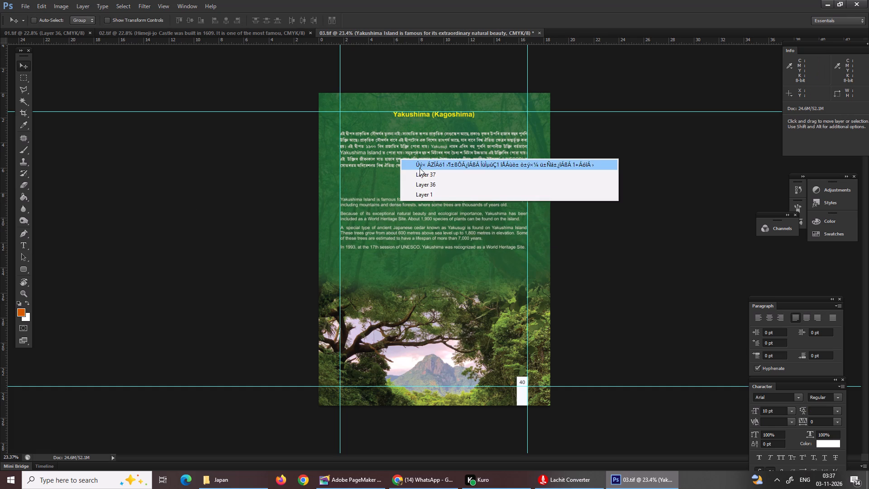
{"action": "left_click", "coordinate": [420, 168]}
{"action": "left_click_drag", "start_coordinate": [422, 156], "coordinate": [422, 165]}
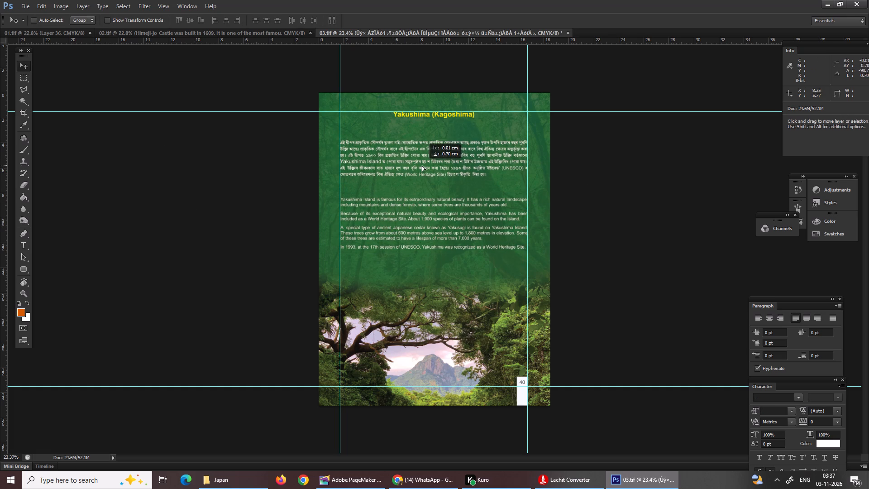
{"action": "left_click_drag", "start_coordinate": [422, 165], "coordinate": [422, 166]}
Move the "Yakushima (Kagoshima)" heading down, closer to the Assamese paragraph.
{"action": "right_click", "coordinate": [425, 113]}
{"action": "left_click", "coordinate": [434, 116]}
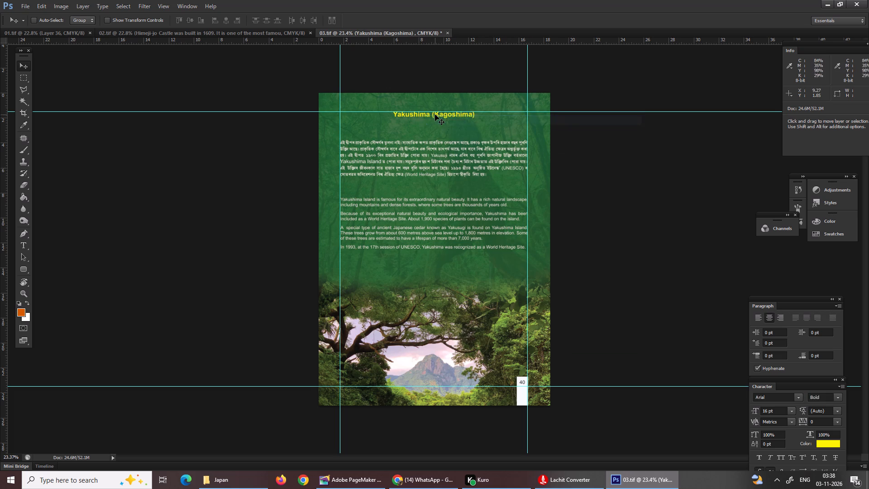
{"action": "left_click_drag", "start_coordinate": [435, 115], "coordinate": [436, 128]}
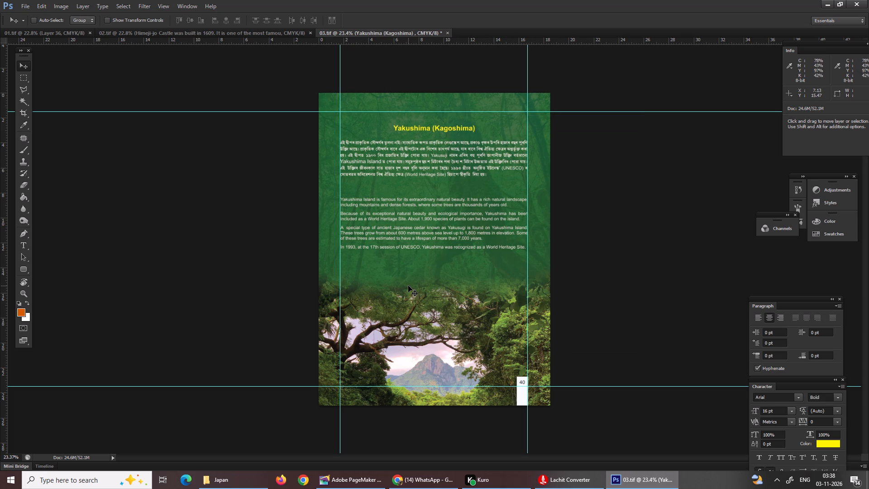
{"action": "key", "text": "Return"}
Select the entire page canvas of 03.tif.
{"action": "key", "text": "ctrl+a"}
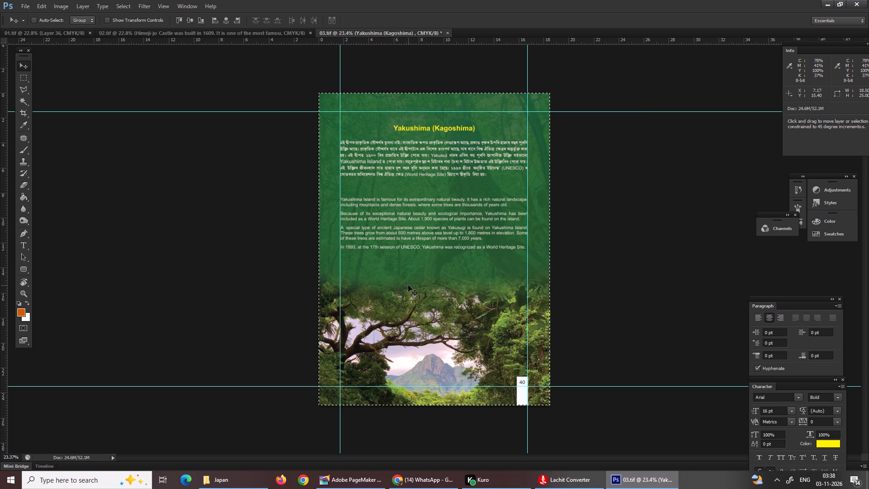
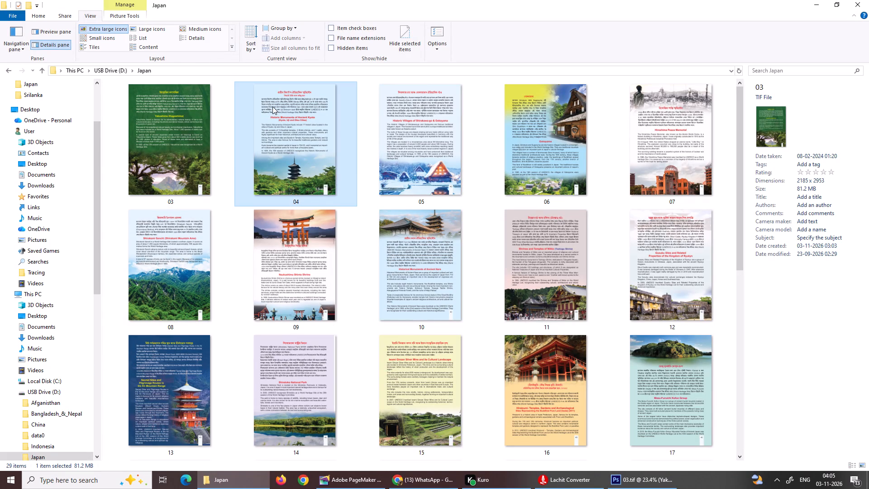
Open page 04 from the Japan folder in Adobe Photoshop CS6.
{"action": "right_click", "coordinate": [272, 105]}
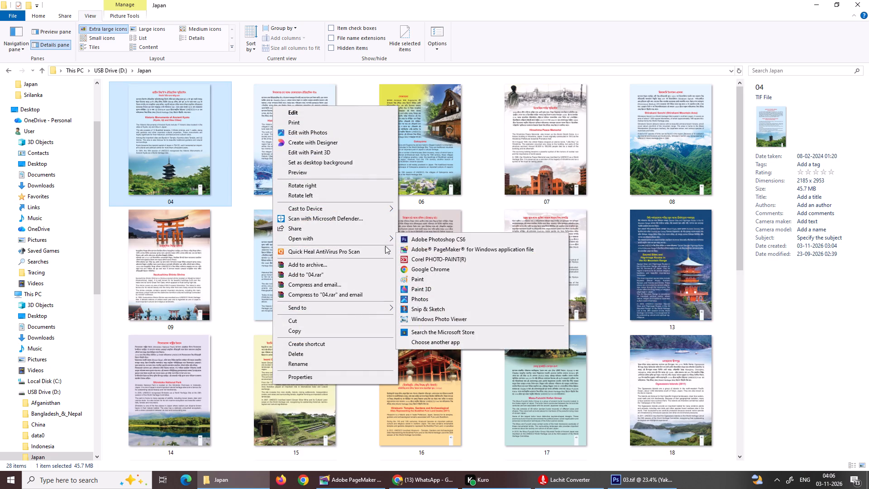
{"action": "left_click", "coordinate": [418, 241]}
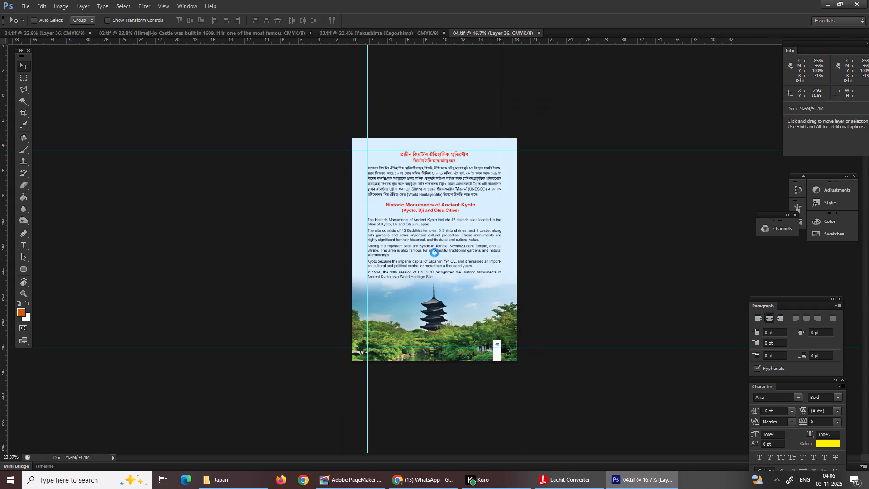
Delete the red two-line Assamese heading above the Assamese paragraph.
{"action": "key", "text": "ctrl+equal"}
{"action": "key", "text": "ctrl+equal"}
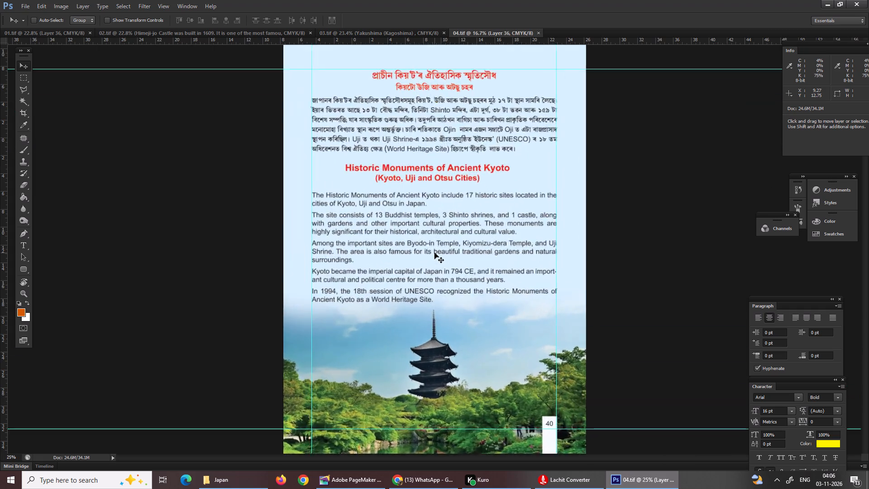
{"action": "key", "text": "ctrl+equal"}
{"action": "scroll", "coordinate": [434, 253], "scroll_direction": "up", "scroll_amount": 3}
{"action": "scroll", "coordinate": [434, 253], "scroll_direction": "down", "scroll_amount": 1}
{"action": "scroll", "coordinate": [434, 253], "scroll_direction": "up", "scroll_amount": 1}
{"action": "scroll", "coordinate": [434, 253], "scroll_direction": "down", "scroll_amount": 1}
{"action": "scroll", "coordinate": [434, 253], "scroll_direction": "up", "scroll_amount": 6}
{"action": "scroll", "coordinate": [434, 253], "scroll_direction": "down", "scroll_amount": 1}
{"action": "scroll", "coordinate": [434, 253], "scroll_direction": "up", "scroll_amount": 7}
{"action": "scroll", "coordinate": [434, 253], "scroll_direction": "down", "scroll_amount": 2}
{"action": "scroll", "coordinate": [434, 253], "scroll_direction": "up", "scroll_amount": 8}
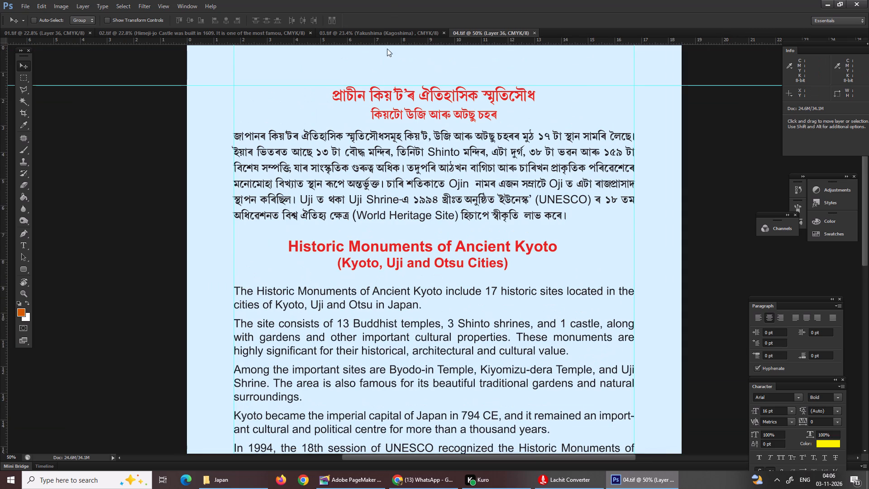
{"action": "right_click", "coordinate": [370, 86]}
{"action": "scroll", "coordinate": [370, 85], "scroll_direction": "down", "scroll_amount": 1}
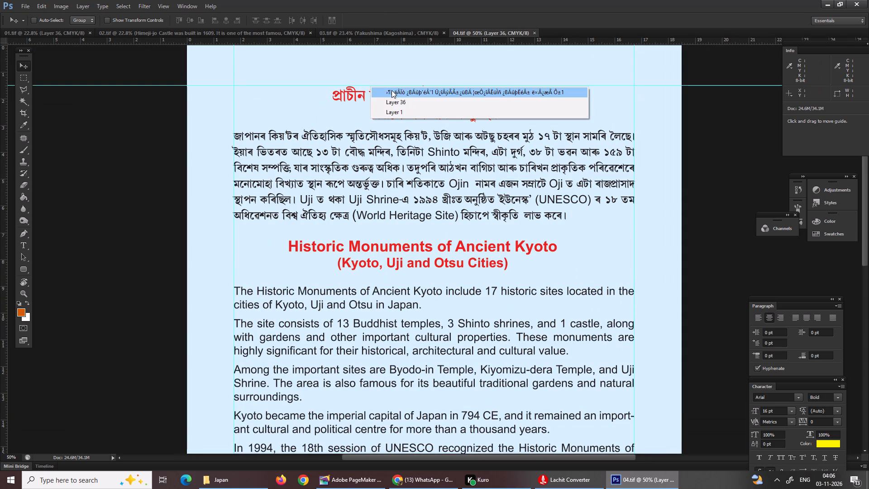
{"action": "left_click", "coordinate": [392, 90]}
{"action": "key", "text": "Delete"}
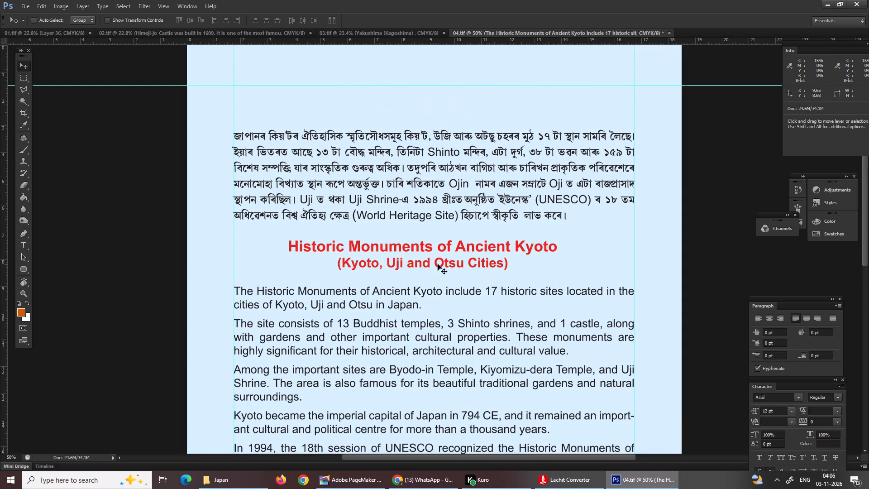
Move the "Historic Monuments of Ancient Kyoto (Kyoto, Uji and Otsu Cities)" heading up above the Assamese paragraph.
{"action": "right_click", "coordinate": [438, 264]}
{"action": "left_click", "coordinate": [470, 274]}
{"action": "left_click_drag", "start_coordinate": [469, 266], "coordinate": [468, 241]}
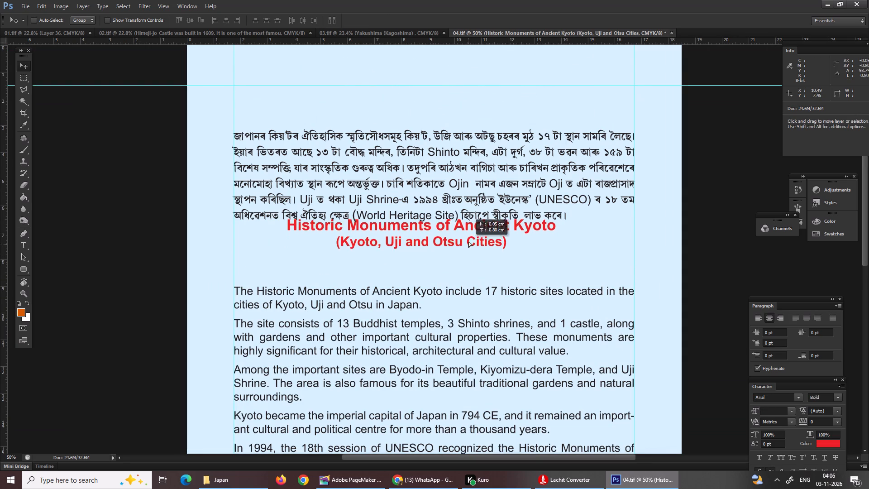
{"action": "left_click_drag", "start_coordinate": [468, 241], "coordinate": [490, 119]}
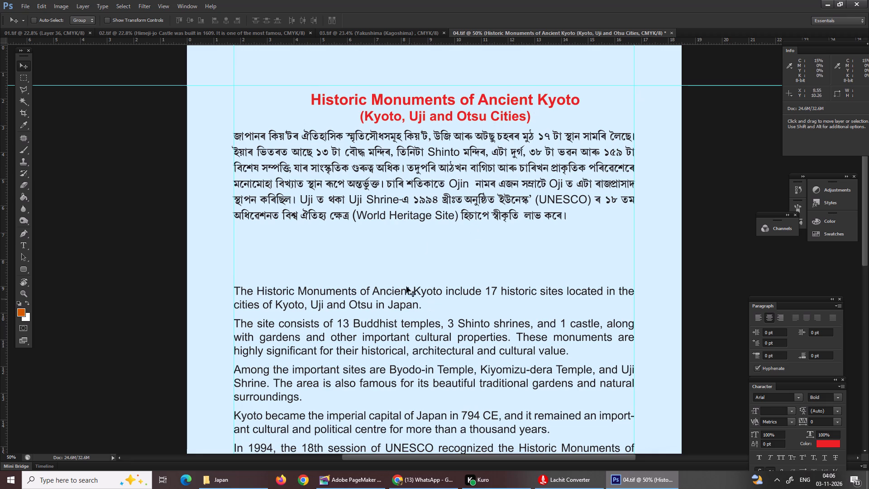
Move the Assamese paragraph down about 0.8 cm, keeping it aligned between the vertical margin guides.
{"action": "right_click", "coordinate": [439, 173]}
{"action": "left_click", "coordinate": [456, 182]}
{"action": "left_click_drag", "start_coordinate": [452, 178], "coordinate": [457, 198]}
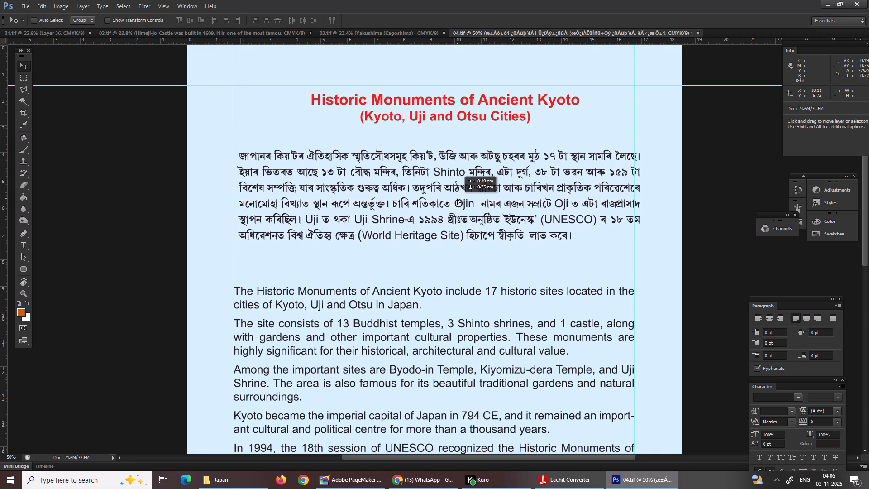
{"action": "left_click_drag", "start_coordinate": [457, 198], "coordinate": [452, 200]}
Set the "Historic Monuments of Ancient Kyoto" heading to 15 pt and shift it slightly down.
{"action": "right_click", "coordinate": [419, 99]}
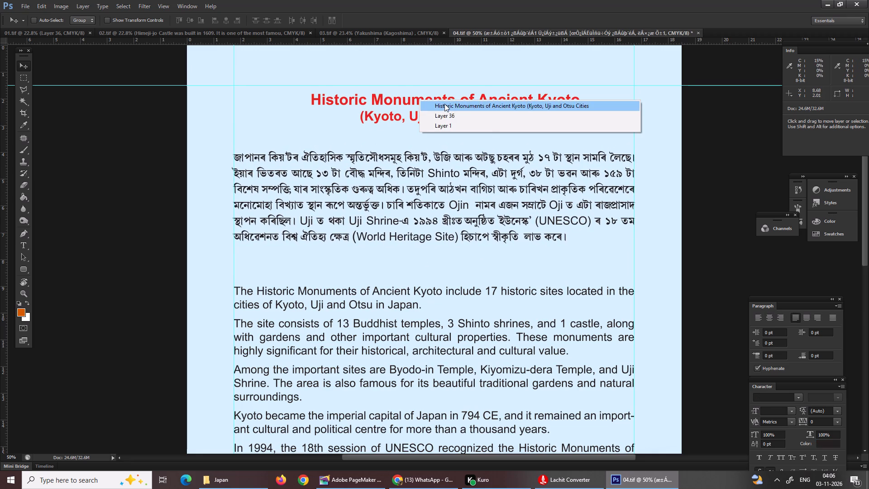
{"action": "left_click", "coordinate": [444, 104]}
{"action": "left_click", "coordinate": [778, 411]}
{"action": "type", "text": "15"}
{"action": "key", "text": "Return"}
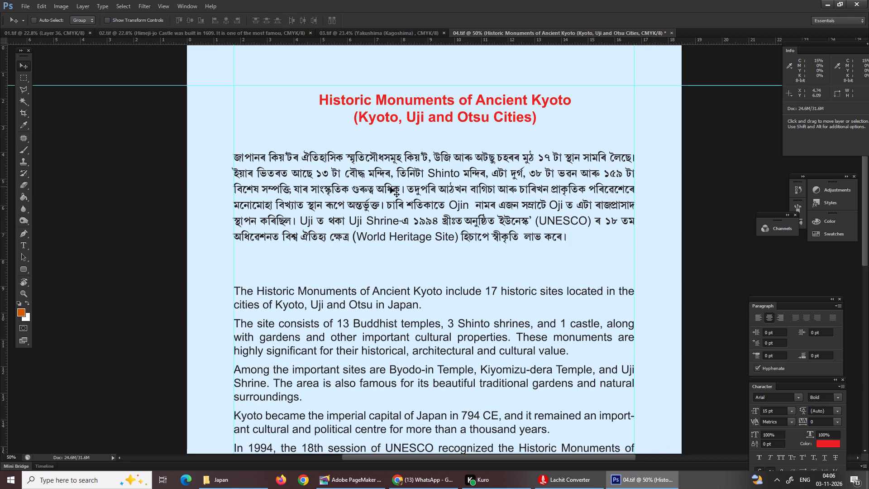
{"action": "left_click_drag", "start_coordinate": [425, 101], "coordinate": [425, 106]}
Set the Assamese paragraph layer's opacity to 12%.
{"action": "right_click", "coordinate": [409, 202]}
{"action": "left_click", "coordinate": [438, 208]}
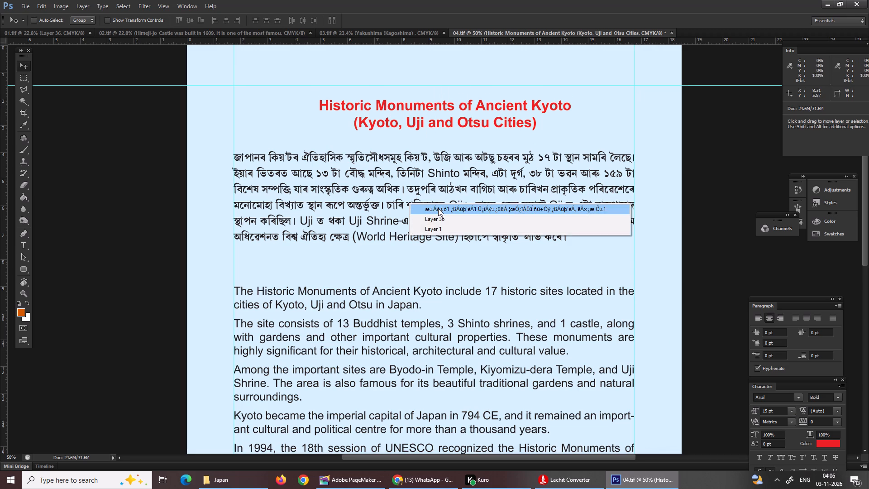
{"action": "key", "text": "1"}
{"action": "key", "text": "2"}
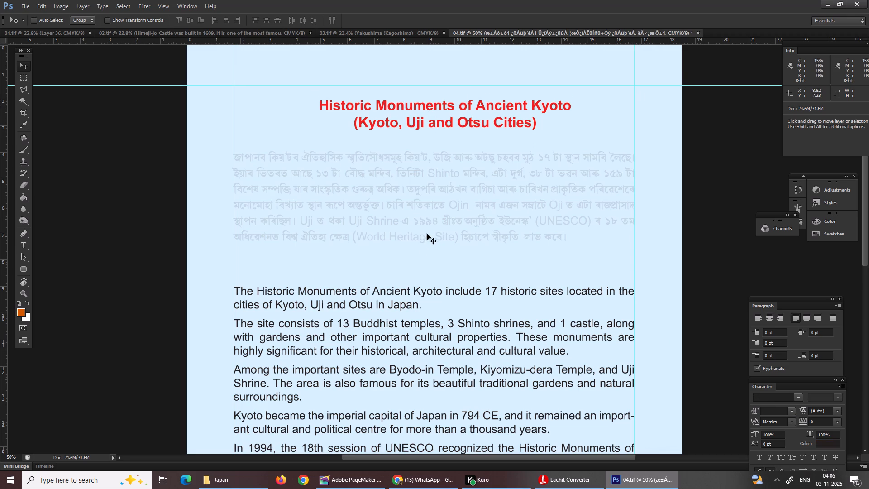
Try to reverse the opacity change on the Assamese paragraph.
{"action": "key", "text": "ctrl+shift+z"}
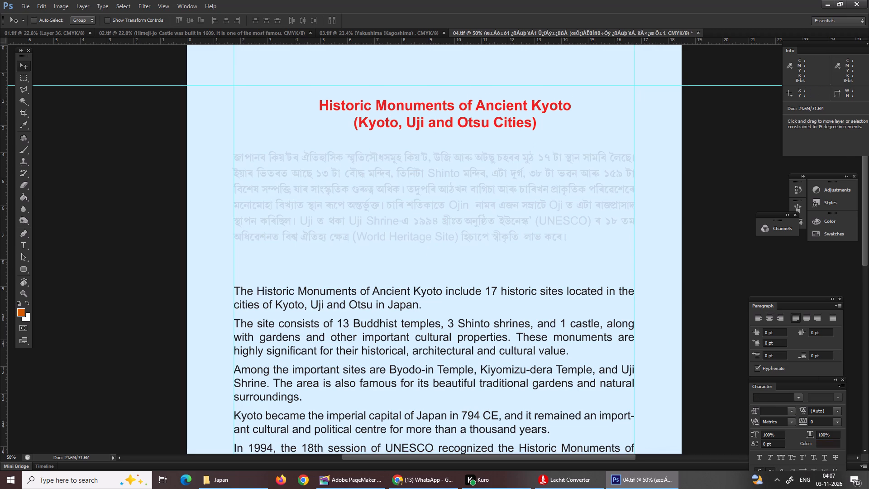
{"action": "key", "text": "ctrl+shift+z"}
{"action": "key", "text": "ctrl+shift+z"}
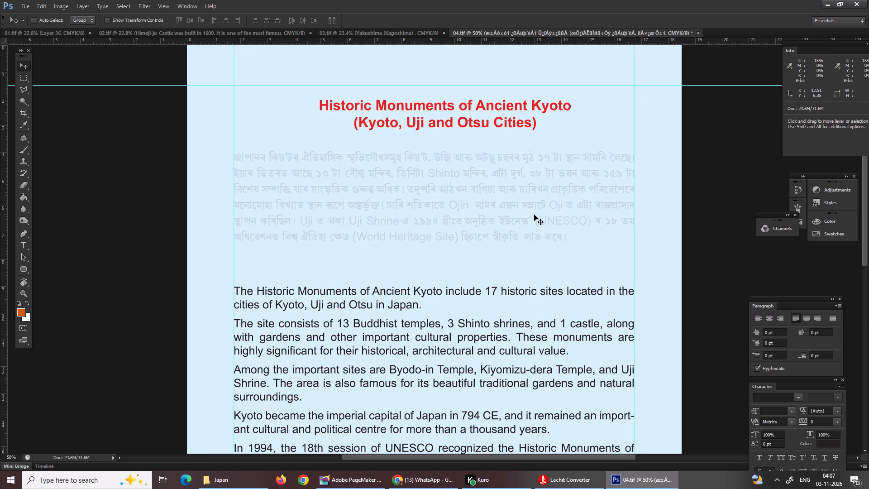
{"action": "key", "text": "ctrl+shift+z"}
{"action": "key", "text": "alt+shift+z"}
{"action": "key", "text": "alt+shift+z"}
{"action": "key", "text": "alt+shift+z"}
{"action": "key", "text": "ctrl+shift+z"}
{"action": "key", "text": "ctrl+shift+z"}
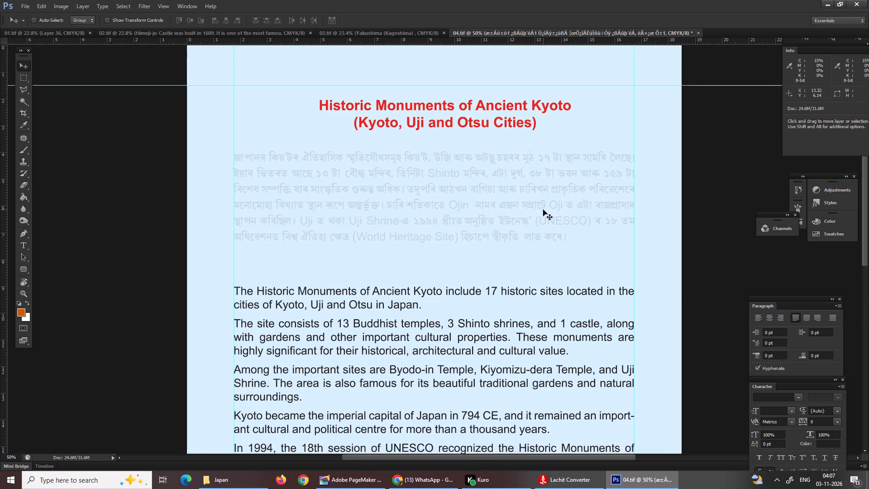
Set the Assamese paragraph's font size to 12 pt.
{"action": "right_click", "coordinate": [543, 210]}
{"action": "left_click", "coordinate": [570, 215]}
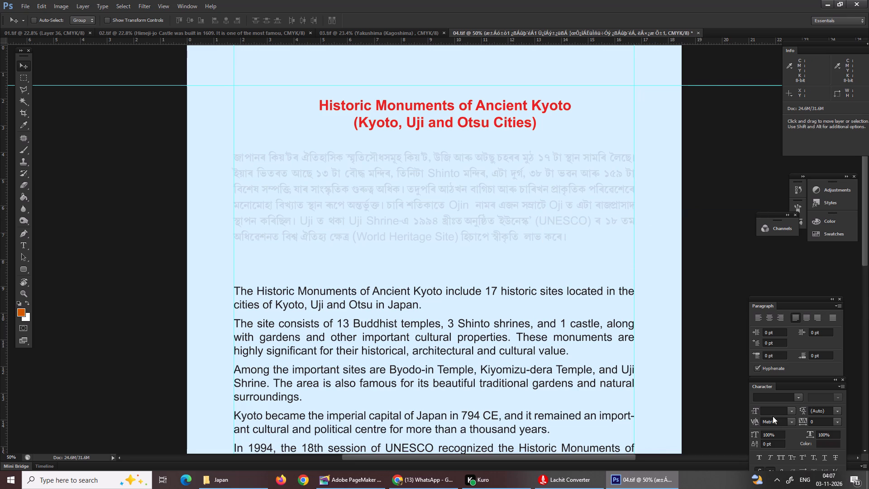
{"action": "left_click", "coordinate": [774, 411]}
{"action": "type", "text": "12"}
{"action": "key", "text": "Return"}
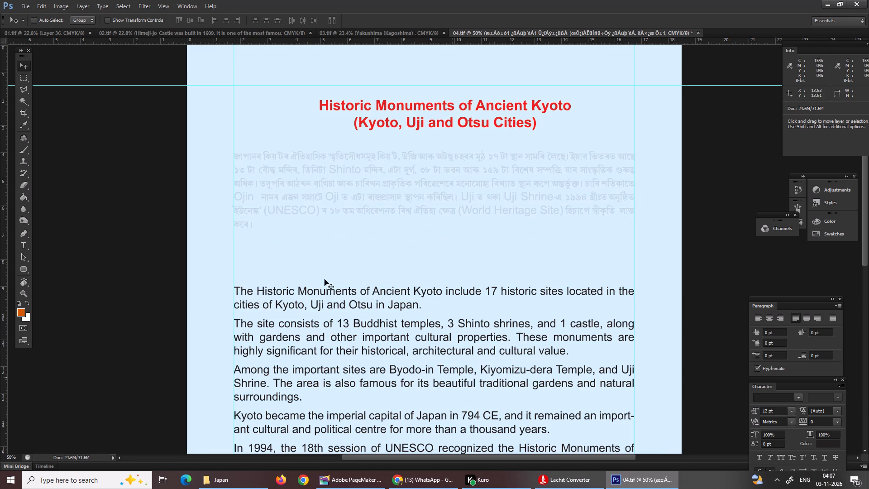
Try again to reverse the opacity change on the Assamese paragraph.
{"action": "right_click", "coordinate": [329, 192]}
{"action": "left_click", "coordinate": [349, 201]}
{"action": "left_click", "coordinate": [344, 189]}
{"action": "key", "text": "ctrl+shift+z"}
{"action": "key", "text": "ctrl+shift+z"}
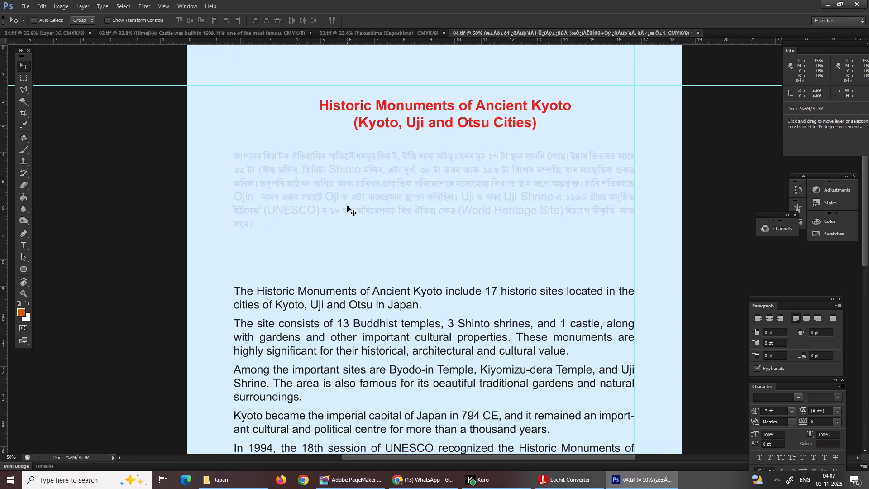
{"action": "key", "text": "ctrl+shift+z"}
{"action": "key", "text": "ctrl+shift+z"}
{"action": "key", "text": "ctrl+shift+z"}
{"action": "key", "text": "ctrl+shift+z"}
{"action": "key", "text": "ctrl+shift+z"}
Move the Assamese paragraph down about 0.4 cm, closer to the English text.
{"action": "left_click_drag", "start_coordinate": [363, 229], "coordinate": [365, 243], "text": "ctrl+shift"}
{"action": "key", "text": "ctrl+shift+z"}
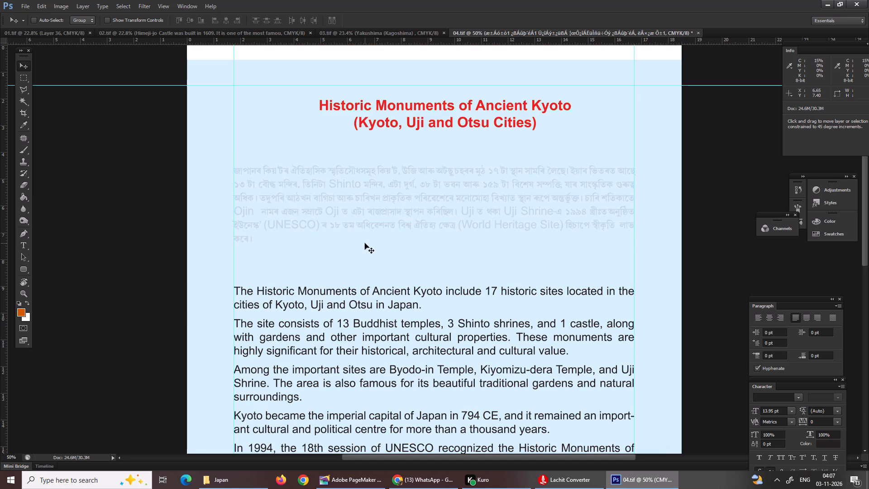
{"action": "left_click", "coordinate": [365, 243], "text": "ctrl+shift"}
{"action": "key", "text": "ctrl+shift+r"}
{"action": "key", "text": "ctrl+shift+r"}
{"action": "key", "text": "ctrl+shift+r"}
{"action": "key", "text": "ctrl+shift+r"}
{"action": "key", "text": "ctrl+shift+r"}
{"action": "key", "text": "ctrl+shift+r"}
{"action": "key", "text": "ctrl+shift+r"}
{"action": "key", "text": "ctrl+shift+r"}
{"action": "key", "text": "ctrl+shift+r"}
{"action": "key", "text": "ctrl+shift+r"}
{"action": "key", "text": "ctrl+shift+r"}
{"action": "key", "text": "ctrl+shift+r"}
{"action": "key", "text": "ctrl+shift+r"}
{"action": "key", "text": "ctrl+shift+r"}
{"action": "key", "text": "ctrl+shift+r"}
{"action": "key", "text": "ctrl+shift+r"}
{"action": "key", "text": "ctrl+shift+r"}
{"action": "key", "text": "ctrl+shift+r"}
{"action": "key", "text": "ctrl+shift+r"}
{"action": "key", "text": "ctrl+shift+r"}
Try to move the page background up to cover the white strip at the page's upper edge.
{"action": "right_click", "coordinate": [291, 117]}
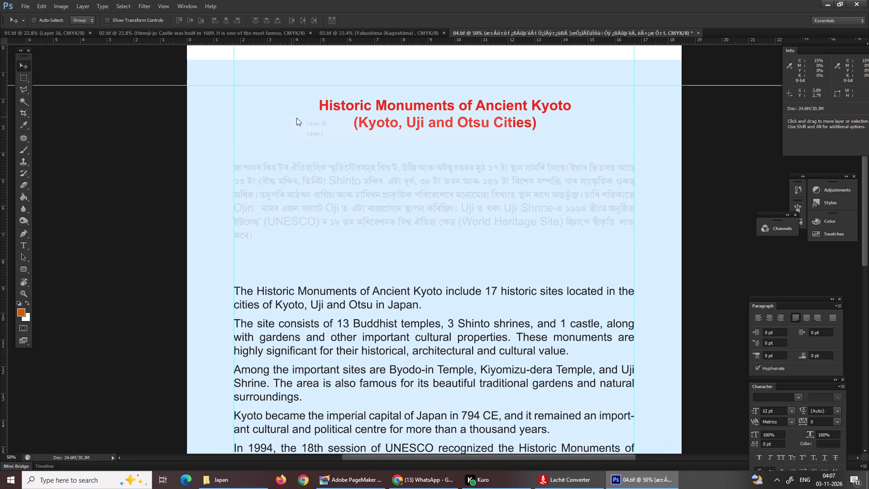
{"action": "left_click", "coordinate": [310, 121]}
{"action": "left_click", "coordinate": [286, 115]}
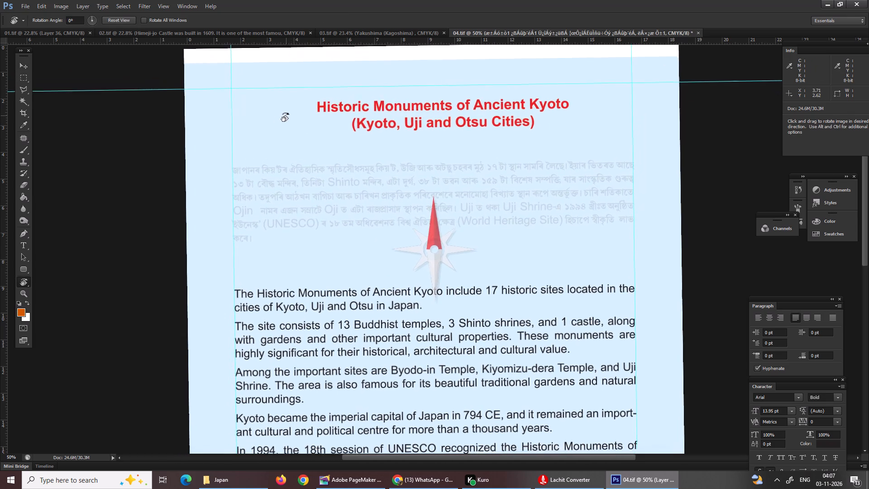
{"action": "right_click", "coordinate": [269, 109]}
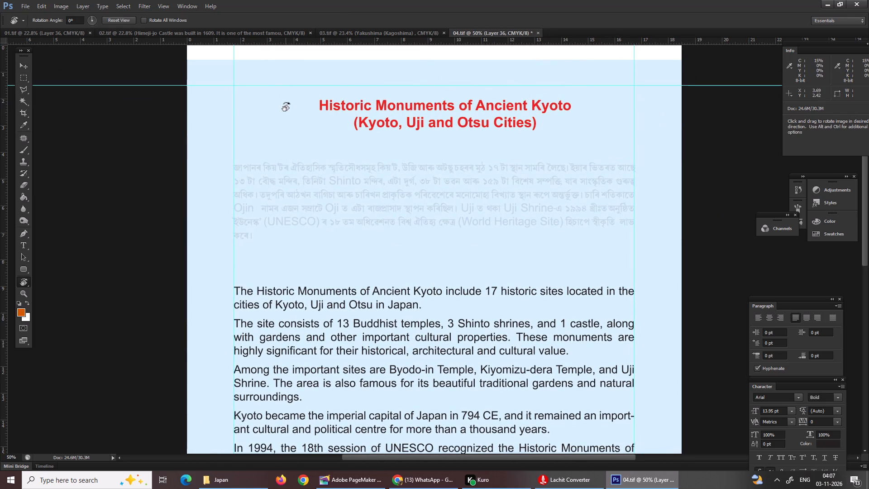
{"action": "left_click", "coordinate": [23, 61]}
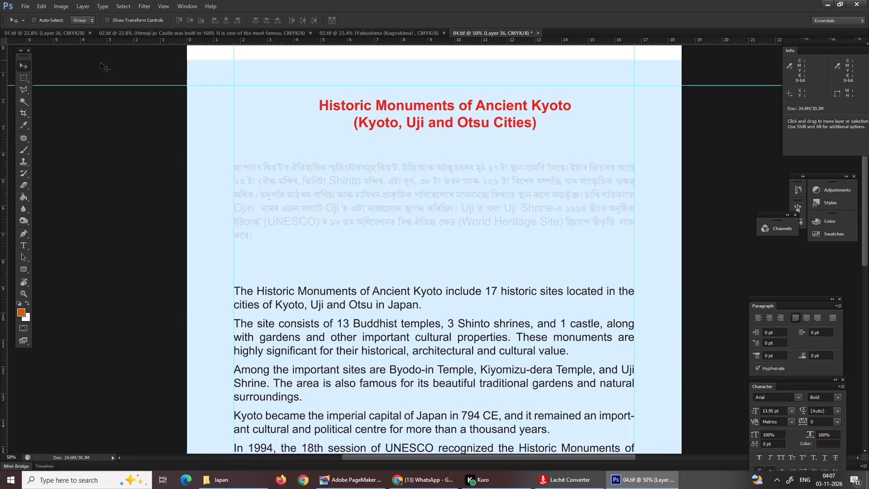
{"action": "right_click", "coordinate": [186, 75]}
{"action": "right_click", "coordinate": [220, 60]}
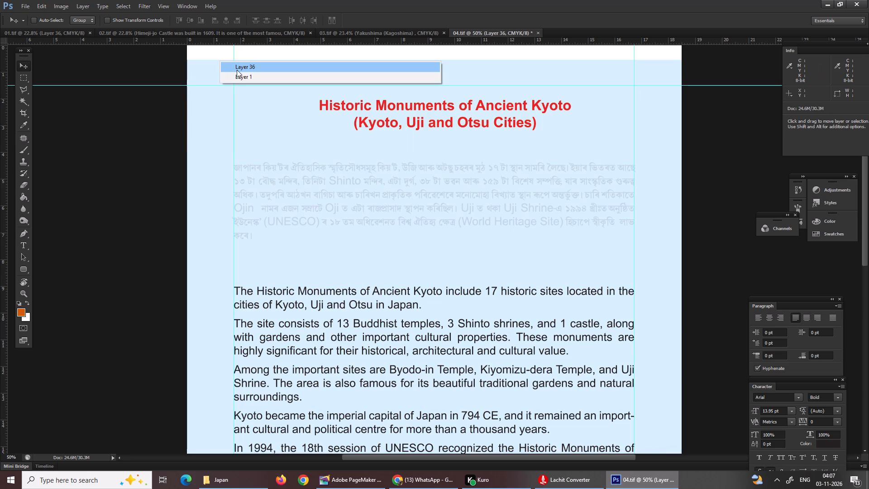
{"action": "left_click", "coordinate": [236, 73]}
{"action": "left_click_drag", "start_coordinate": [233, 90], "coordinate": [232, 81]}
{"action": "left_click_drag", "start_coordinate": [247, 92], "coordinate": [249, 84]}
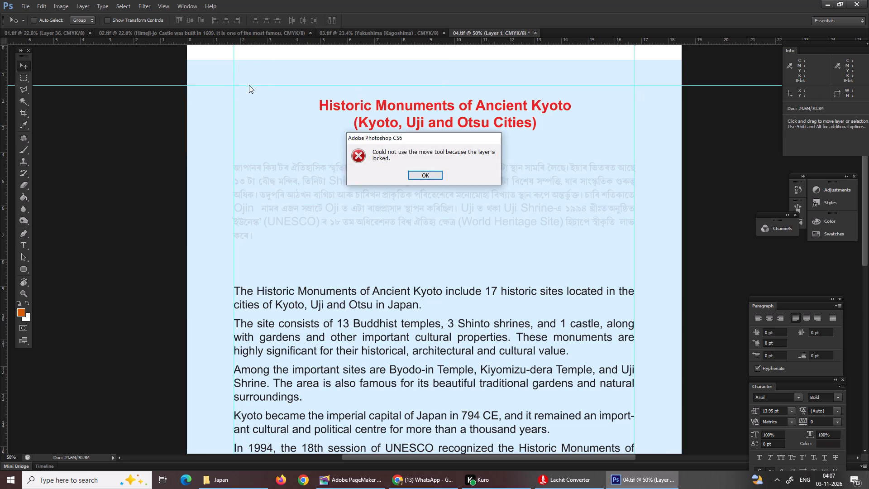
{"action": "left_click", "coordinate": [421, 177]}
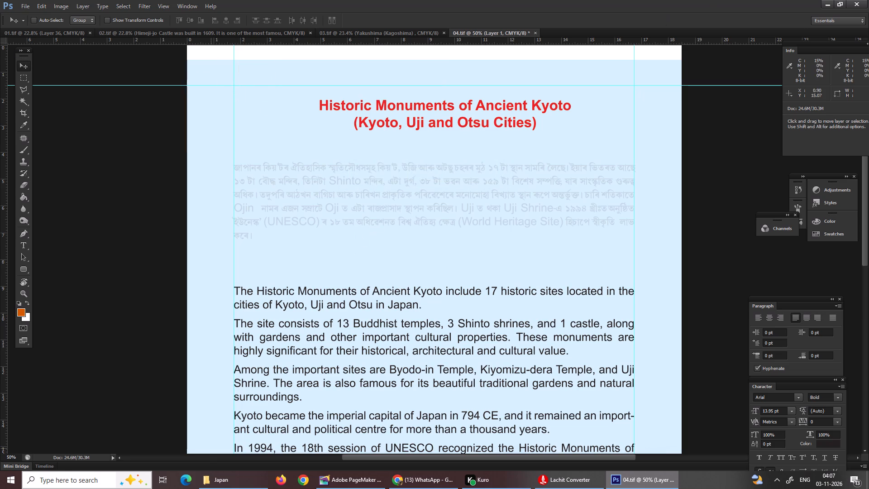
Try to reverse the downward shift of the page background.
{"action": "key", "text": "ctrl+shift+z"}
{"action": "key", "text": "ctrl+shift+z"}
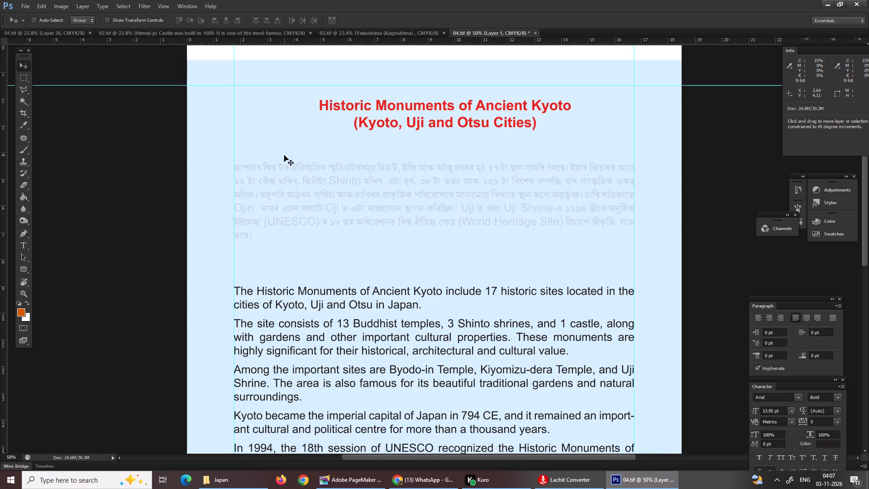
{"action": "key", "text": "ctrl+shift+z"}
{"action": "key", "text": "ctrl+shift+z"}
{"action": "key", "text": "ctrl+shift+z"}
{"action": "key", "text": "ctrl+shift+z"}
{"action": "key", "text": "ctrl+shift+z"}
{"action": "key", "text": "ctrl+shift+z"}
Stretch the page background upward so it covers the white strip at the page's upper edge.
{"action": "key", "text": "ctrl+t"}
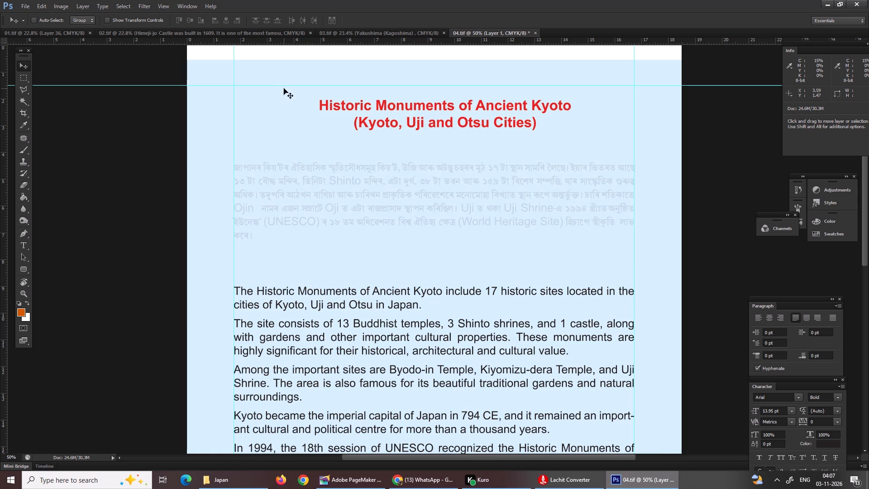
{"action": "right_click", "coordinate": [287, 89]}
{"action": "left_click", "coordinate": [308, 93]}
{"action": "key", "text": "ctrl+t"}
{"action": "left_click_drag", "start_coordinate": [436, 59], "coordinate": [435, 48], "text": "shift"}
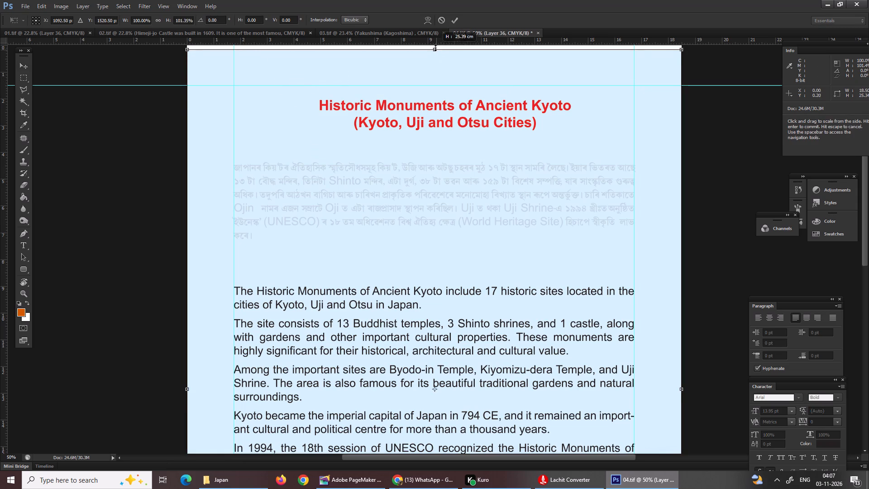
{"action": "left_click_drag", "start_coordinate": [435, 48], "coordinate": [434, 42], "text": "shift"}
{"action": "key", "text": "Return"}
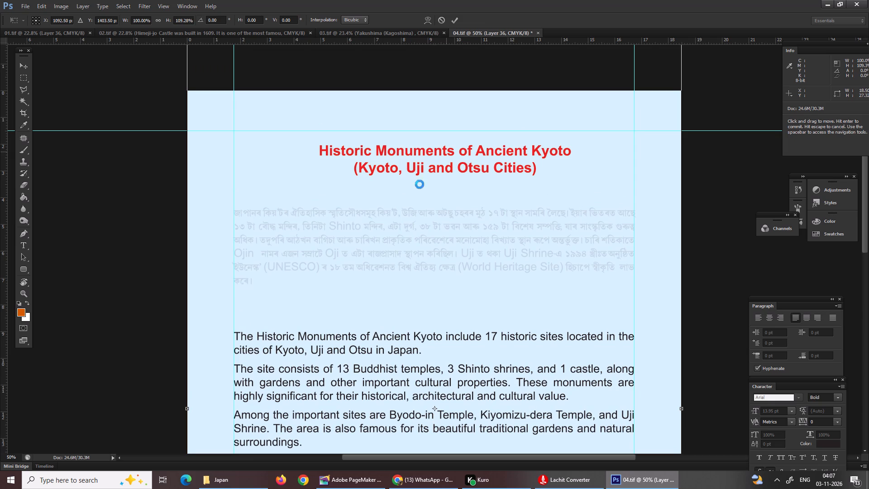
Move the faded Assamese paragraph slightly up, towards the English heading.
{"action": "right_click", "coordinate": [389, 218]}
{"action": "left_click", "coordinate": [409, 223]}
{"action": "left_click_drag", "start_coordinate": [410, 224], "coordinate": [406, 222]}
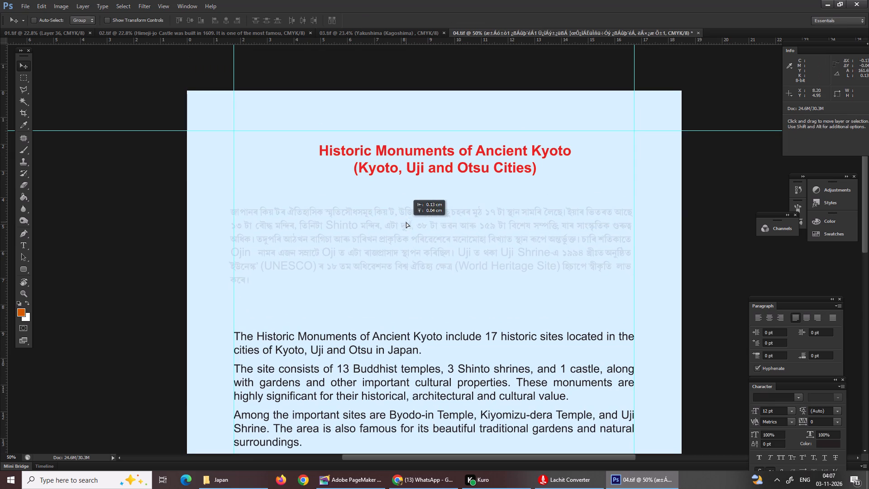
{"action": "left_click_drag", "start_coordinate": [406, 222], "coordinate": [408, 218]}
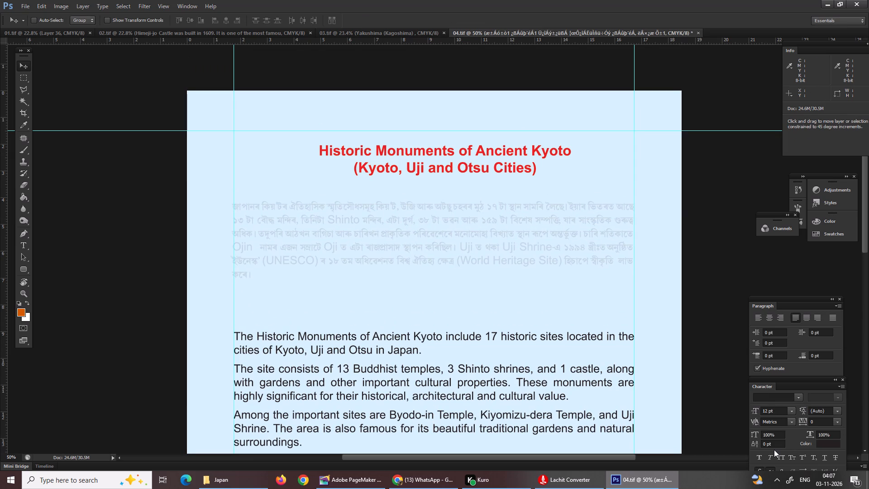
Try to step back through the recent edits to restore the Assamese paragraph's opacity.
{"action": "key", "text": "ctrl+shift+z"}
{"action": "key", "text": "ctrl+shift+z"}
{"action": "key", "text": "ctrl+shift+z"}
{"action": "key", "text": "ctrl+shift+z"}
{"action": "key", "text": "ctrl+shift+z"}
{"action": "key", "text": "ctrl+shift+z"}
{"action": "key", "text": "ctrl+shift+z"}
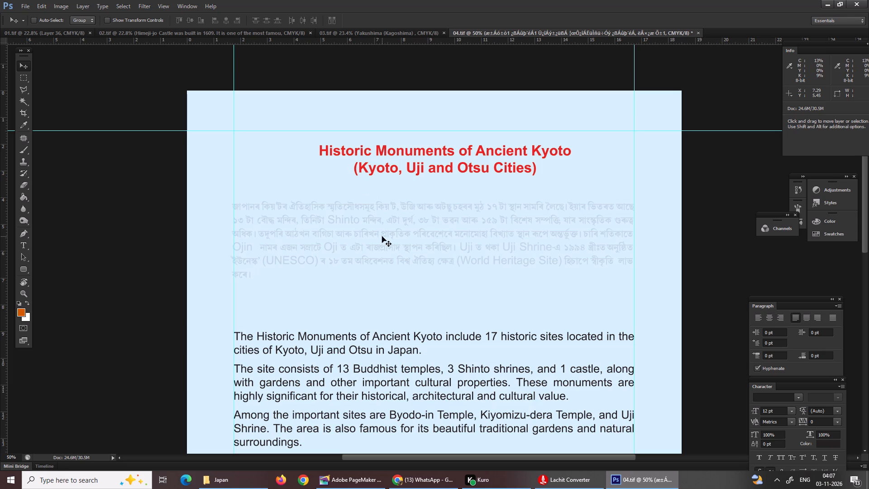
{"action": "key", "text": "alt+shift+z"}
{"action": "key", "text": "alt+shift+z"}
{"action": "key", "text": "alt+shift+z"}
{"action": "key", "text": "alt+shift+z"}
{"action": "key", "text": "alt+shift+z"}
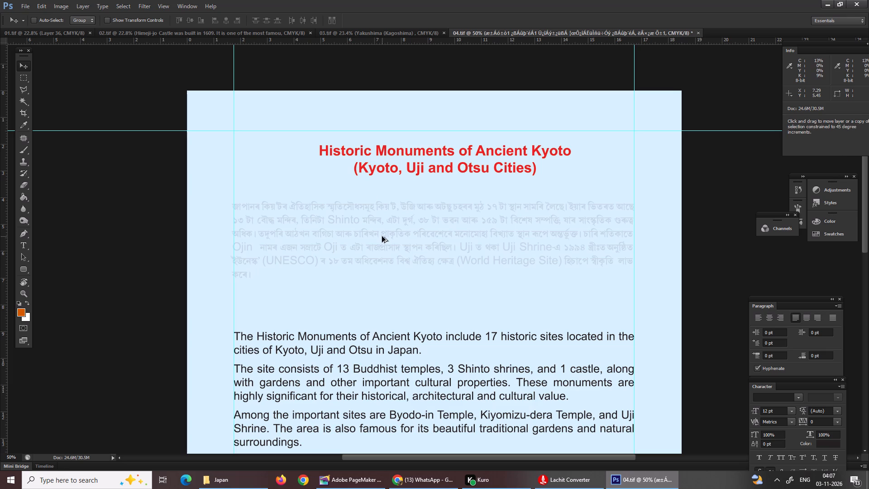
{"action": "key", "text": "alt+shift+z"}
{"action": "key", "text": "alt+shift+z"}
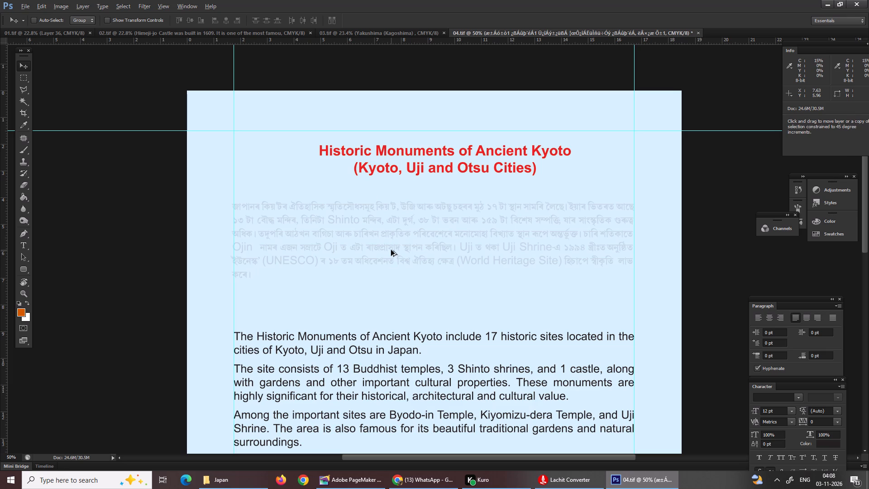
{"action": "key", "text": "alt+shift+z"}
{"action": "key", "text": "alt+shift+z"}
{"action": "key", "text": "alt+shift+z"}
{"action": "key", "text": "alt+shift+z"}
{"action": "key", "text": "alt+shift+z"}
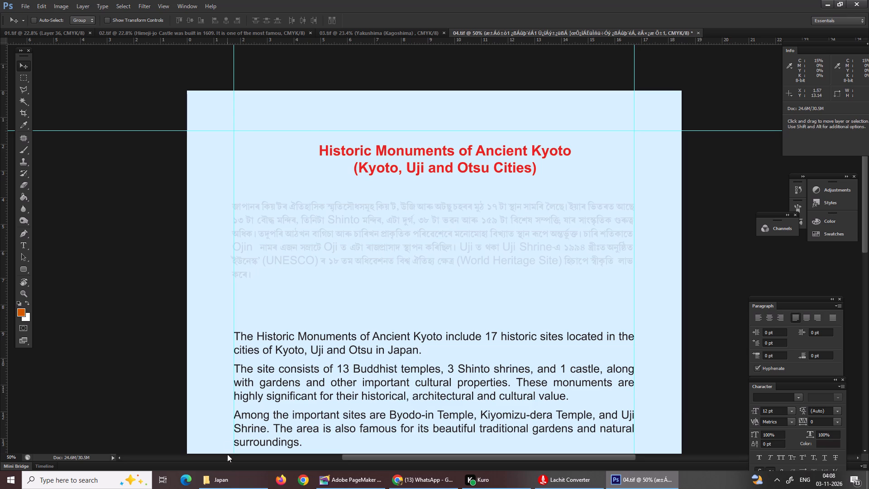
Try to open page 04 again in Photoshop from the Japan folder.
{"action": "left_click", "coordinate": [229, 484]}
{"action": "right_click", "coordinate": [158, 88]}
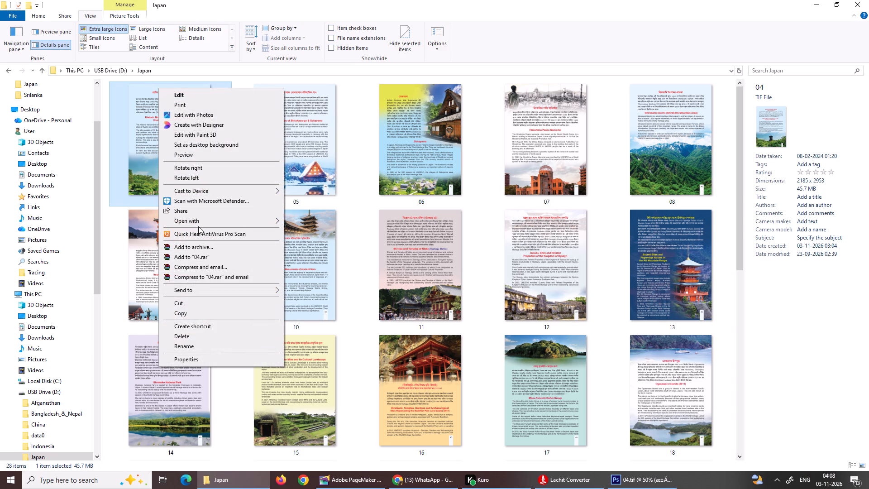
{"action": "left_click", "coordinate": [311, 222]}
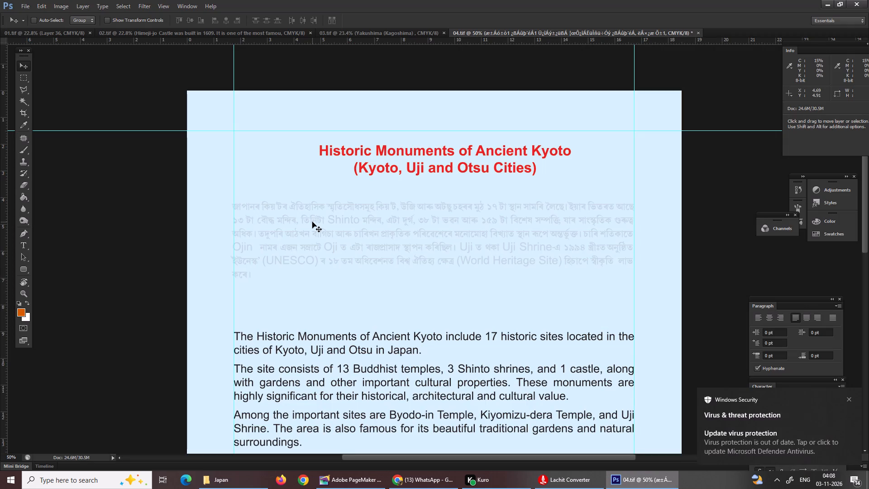
Close page 04 without saving its changes.
{"action": "left_click", "coordinate": [701, 34]}
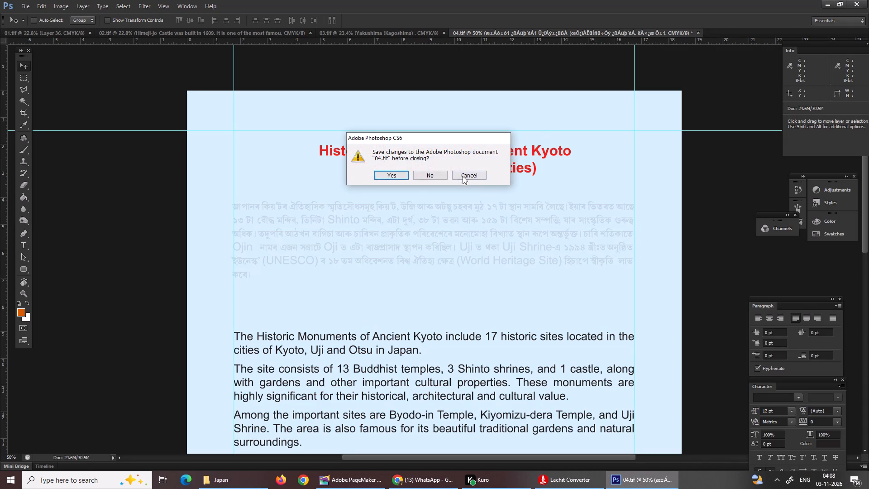
{"action": "left_click", "coordinate": [444, 173]}
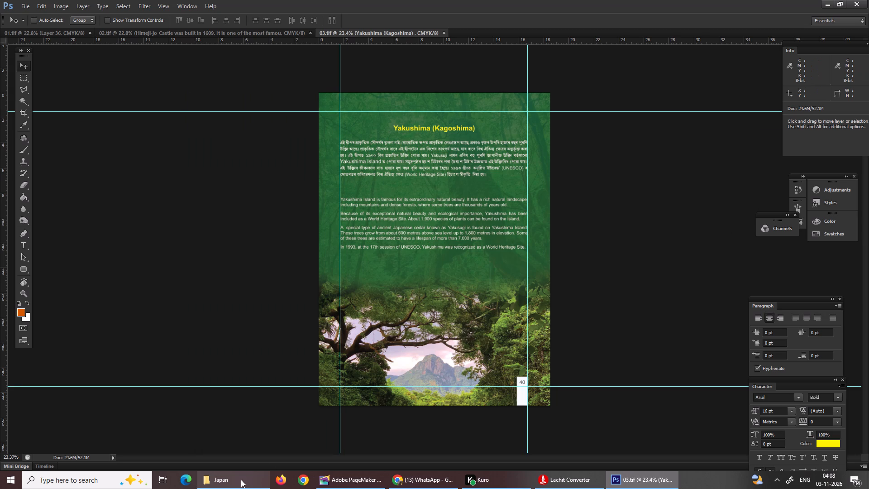
Open the saved page 04 in Photoshop from the Japan folder.
{"action": "left_click", "coordinate": [241, 479]}
{"action": "right_click", "coordinate": [164, 162]}
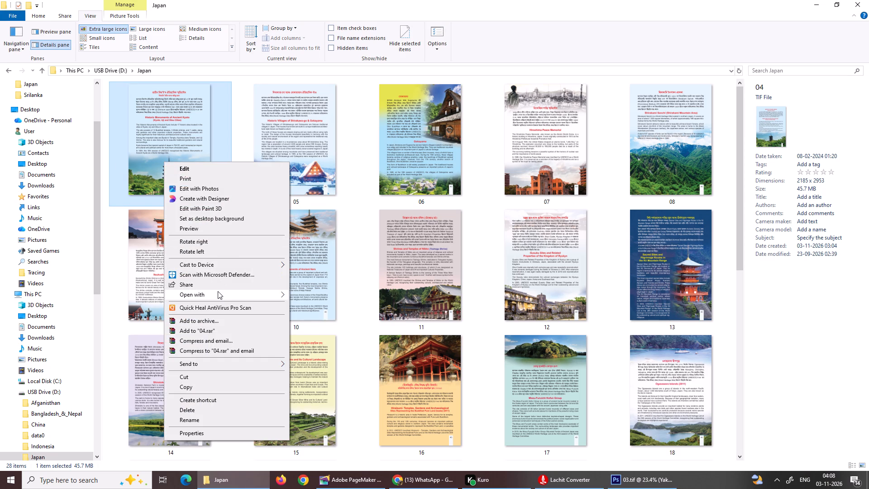
{"action": "left_click", "coordinate": [297, 298]}
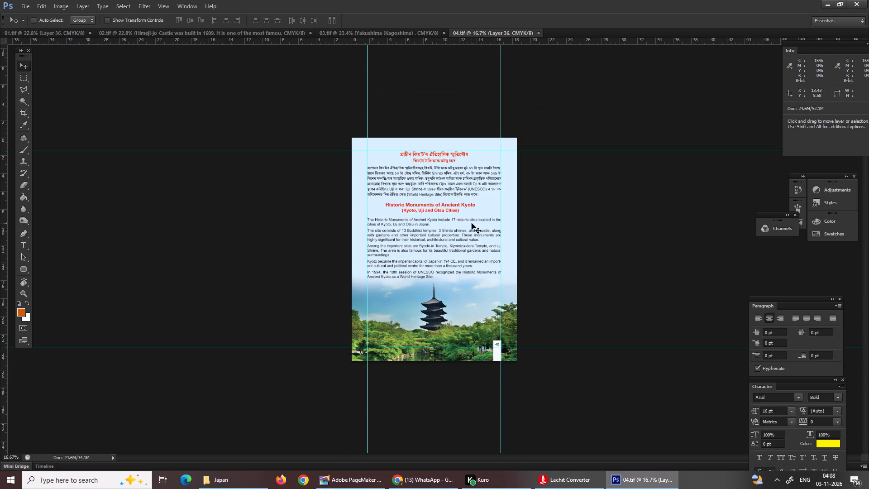
Delete the red Assamese heading and its subheading above the Assamese paragraph.
{"action": "key", "text": "ctrl+equal"}
{"action": "key", "text": "ctrl+equal"}
{"action": "key", "text": "ctrl+equal"}
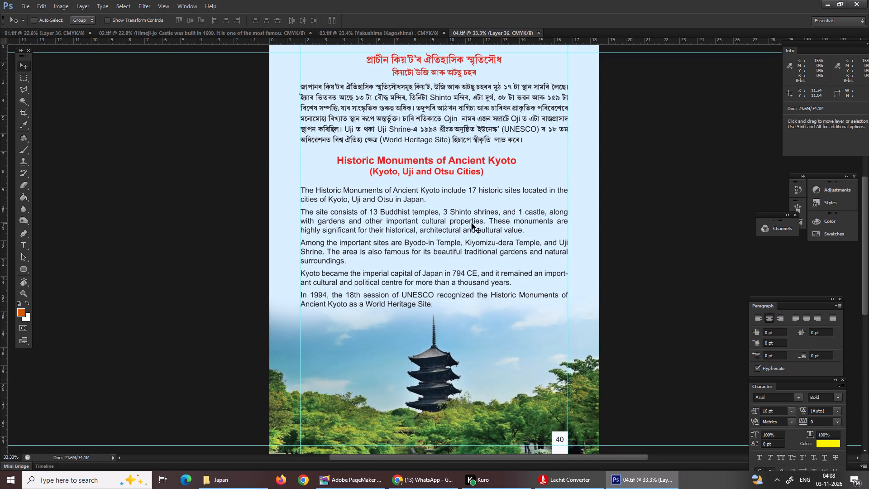
{"action": "key", "text": "ctrl+equal"}
{"action": "key", "text": "ctrl+equal"}
{"action": "scroll", "coordinate": [472, 223], "scroll_direction": "up", "scroll_amount": 1}
{"action": "scroll", "coordinate": [472, 223], "scroll_direction": "down", "scroll_amount": 1}
{"action": "scroll", "coordinate": [472, 223], "scroll_direction": "up", "scroll_amount": 6}
{"action": "scroll", "coordinate": [472, 223], "scroll_direction": "down", "scroll_amount": 1}
{"action": "scroll", "coordinate": [472, 223], "scroll_direction": "up", "scroll_amount": 1}
{"action": "scroll", "coordinate": [472, 223], "scroll_direction": "down", "scroll_amount": 1}
{"action": "scroll", "coordinate": [472, 223], "scroll_direction": "up", "scroll_amount": 1}
{"action": "scroll", "coordinate": [472, 223], "scroll_direction": "down", "scroll_amount": 2}
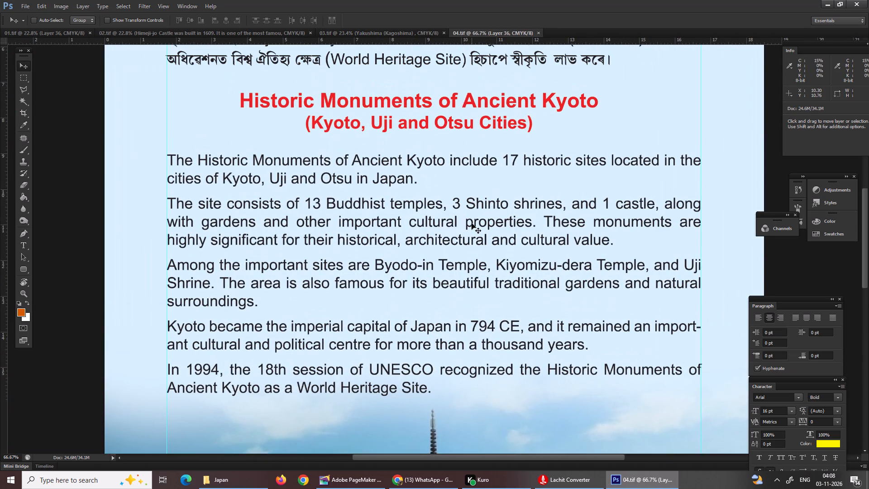
{"action": "scroll", "coordinate": [472, 223], "scroll_direction": "up", "scroll_amount": 3}
{"action": "scroll", "coordinate": [472, 223], "scroll_direction": "down", "scroll_amount": 2}
{"action": "scroll", "coordinate": [472, 223], "scroll_direction": "up", "scroll_amount": 2}
{"action": "scroll", "coordinate": [472, 223], "scroll_direction": "down", "scroll_amount": 3}
{"action": "scroll", "coordinate": [472, 223], "scroll_direction": "up", "scroll_amount": 1}
{"action": "scroll", "coordinate": [472, 223], "scroll_direction": "down", "scroll_amount": 1}
{"action": "scroll", "coordinate": [472, 223], "scroll_direction": "up", "scroll_amount": 7}
{"action": "scroll", "coordinate": [472, 223], "scroll_direction": "down", "scroll_amount": 2}
{"action": "scroll", "coordinate": [472, 223], "scroll_direction": "up", "scroll_amount": 8}
{"action": "scroll", "coordinate": [472, 223], "scroll_direction": "down", "scroll_amount": 1}
{"action": "scroll", "coordinate": [472, 223], "scroll_direction": "up", "scroll_amount": 2}
{"action": "scroll", "coordinate": [472, 223], "scroll_direction": "down", "scroll_amount": 1}
{"action": "scroll", "coordinate": [472, 223], "scroll_direction": "up", "scroll_amount": 2}
{"action": "scroll", "coordinate": [472, 223], "scroll_direction": "down", "scroll_amount": 1}
{"action": "scroll", "coordinate": [472, 223], "scroll_direction": "up", "scroll_amount": 1}
{"action": "scroll", "coordinate": [472, 223], "scroll_direction": "down", "scroll_amount": 3}
{"action": "scroll", "coordinate": [472, 223], "scroll_direction": "up", "scroll_amount": 4}
{"action": "scroll", "coordinate": [472, 223], "scroll_direction": "down", "scroll_amount": 1}
{"action": "scroll", "coordinate": [472, 223], "scroll_direction": "up", "scroll_amount": 4}
{"action": "scroll", "coordinate": [472, 223], "scroll_direction": "down", "scroll_amount": 2}
{"action": "scroll", "coordinate": [472, 223], "scroll_direction": "up", "scroll_amount": 1}
{"action": "scroll", "coordinate": [472, 223], "scroll_direction": "down", "scroll_amount": 3}
{"action": "scroll", "coordinate": [472, 223], "scroll_direction": "up", "scroll_amount": 4}
{"action": "scroll", "coordinate": [472, 223], "scroll_direction": "down", "scroll_amount": 1}
{"action": "scroll", "coordinate": [472, 223], "scroll_direction": "up", "scroll_amount": 3}
{"action": "scroll", "coordinate": [472, 223], "scroll_direction": "down", "scroll_amount": 1}
{"action": "scroll", "coordinate": [472, 223], "scroll_direction": "up", "scroll_amount": 5}
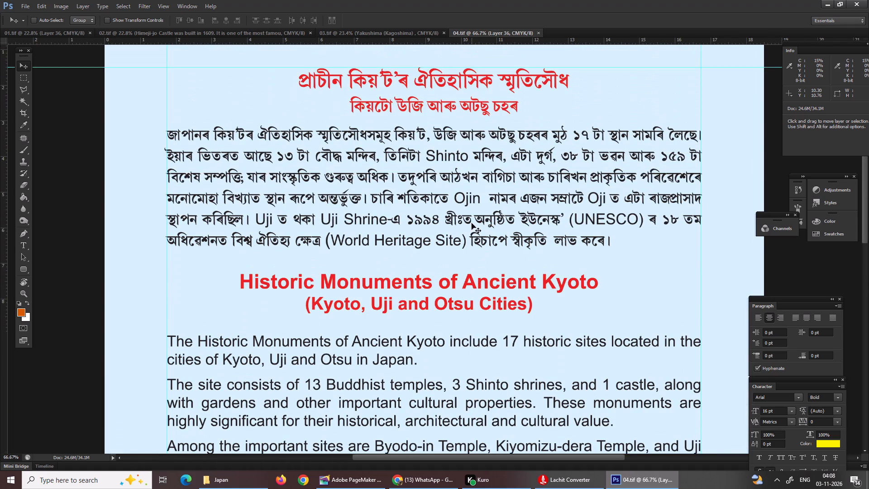
{"action": "right_click", "coordinate": [396, 77]}
{"action": "left_click", "coordinate": [417, 77]}
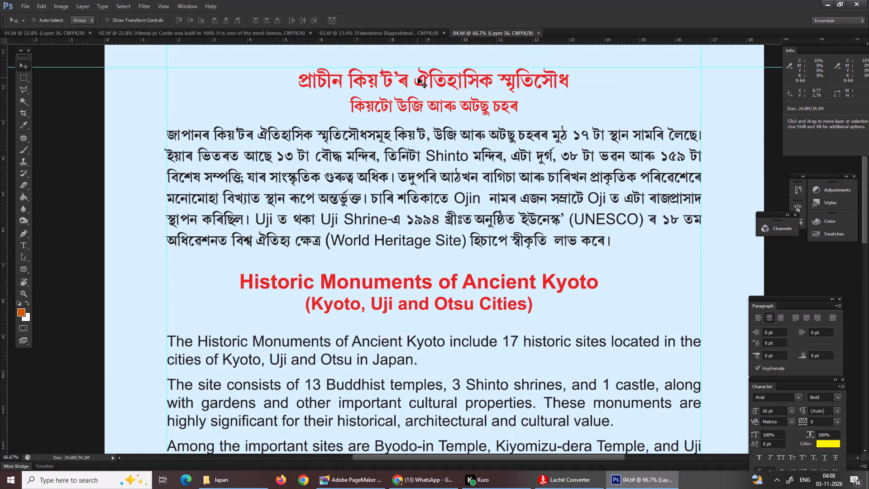
{"action": "right_click", "coordinate": [414, 86]}
{"action": "left_click", "coordinate": [452, 91]}
{"action": "key", "text": "Delete"}
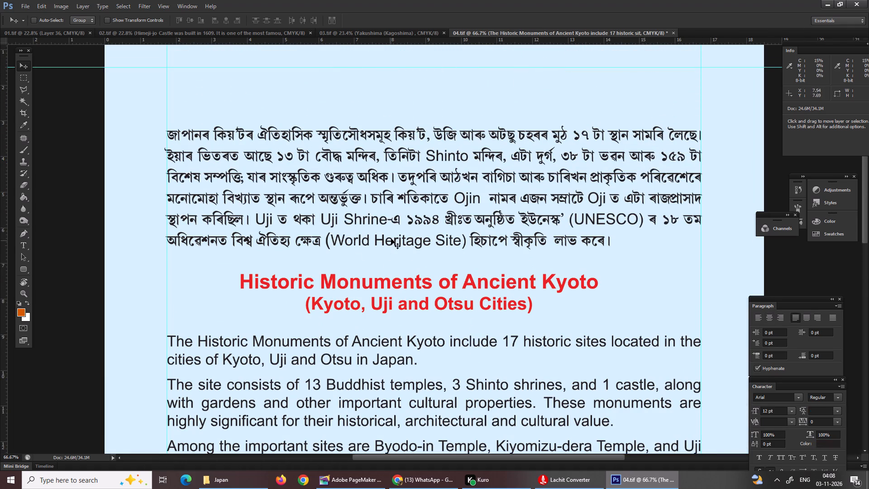
Move the English heading "Historic Monuments of Ancient Kyoto (Kyoto, Uji and Otsu Cities)" up above the Assamese paragraph.
{"action": "right_click", "coordinate": [377, 287]}
{"action": "left_click", "coordinate": [395, 294]}
{"action": "left_click_drag", "start_coordinate": [395, 297], "coordinate": [433, 87]}
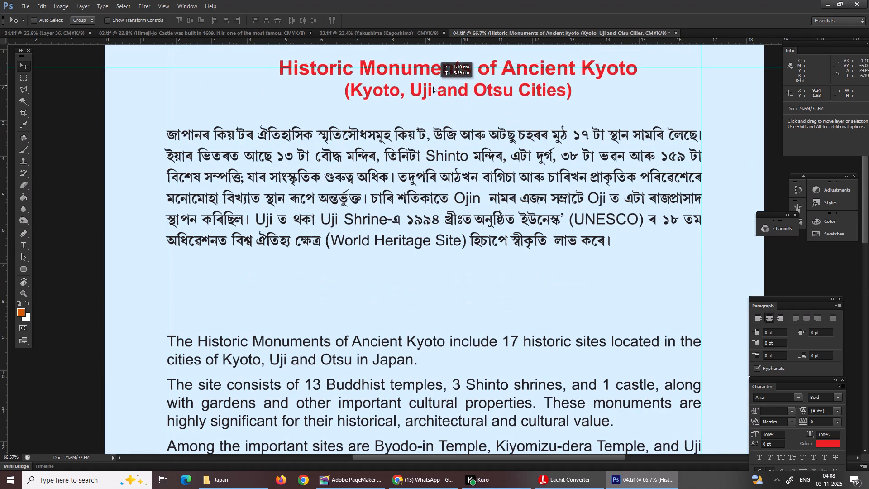
{"action": "left_click_drag", "start_coordinate": [433, 87], "coordinate": [425, 105]}
Move the Assamese paragraph down to leave a gap beneath the English heading, keeping it between the margin guides.
{"action": "right_click", "coordinate": [386, 193]}
{"action": "left_click", "coordinate": [417, 209]}
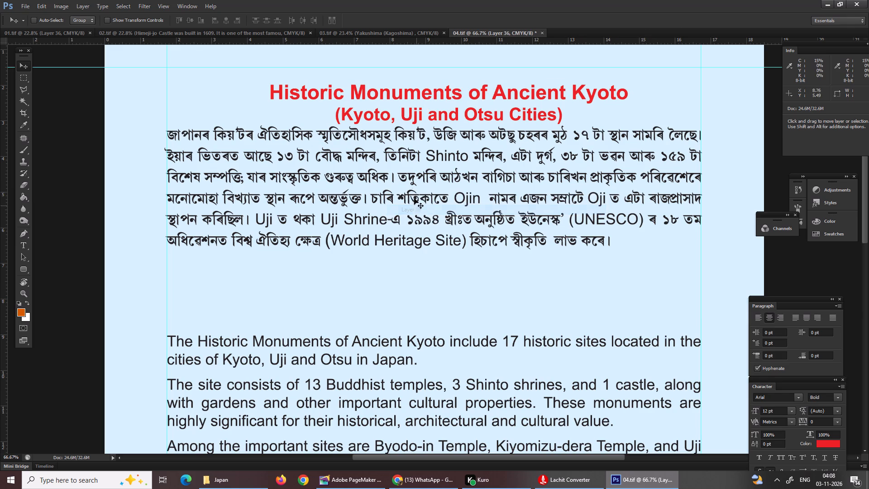
{"action": "right_click_drag", "start_coordinate": [412, 188], "coordinate": [430, 203]}
{"action": "right_click", "coordinate": [430, 203]}
{"action": "left_click", "coordinate": [455, 208]}
{"action": "left_click_drag", "start_coordinate": [447, 187], "coordinate": [451, 212]}
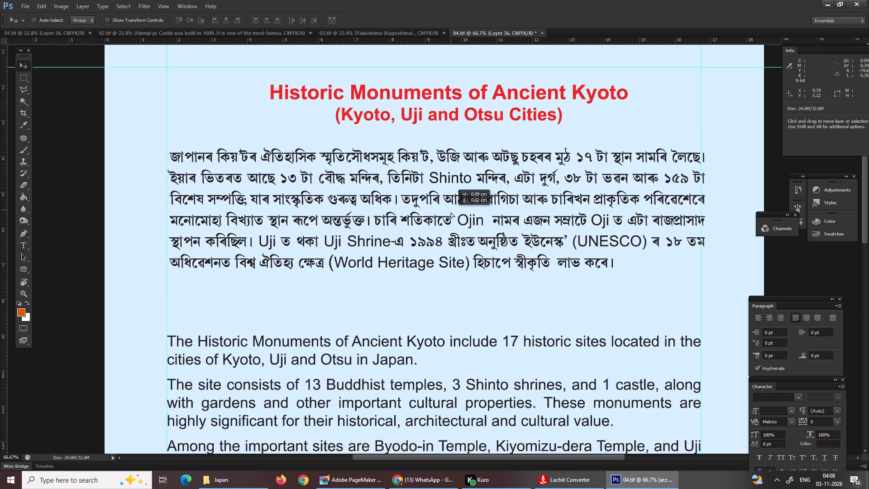
{"action": "left_click_drag", "start_coordinate": [451, 212], "coordinate": [444, 230]}
{"action": "left_click_drag", "start_coordinate": [444, 230], "coordinate": [449, 231]}
Set the English heading's font size to 15 pt.
{"action": "right_click", "coordinate": [399, 102]}
{"action": "left_click", "coordinate": [416, 113]}
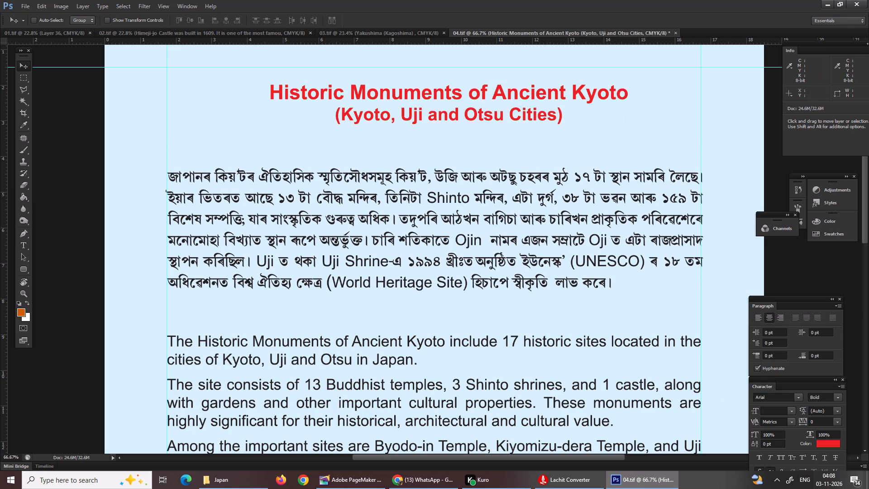
{"action": "left_click", "coordinate": [769, 413]}
{"action": "type", "text": "15"}
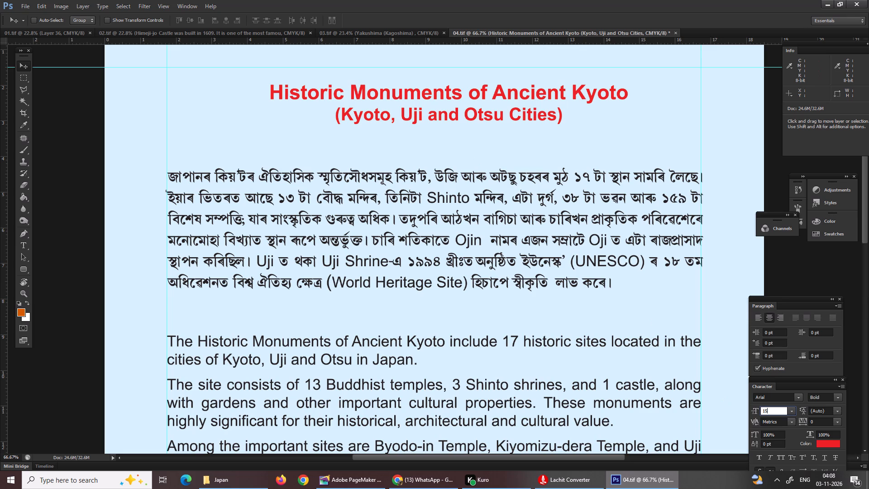
{"action": "key", "text": "Return"}
Set the Assamese paragraph's font size to 12 pt.
{"action": "right_click", "coordinate": [396, 232]}
{"action": "left_click", "coordinate": [426, 239]}
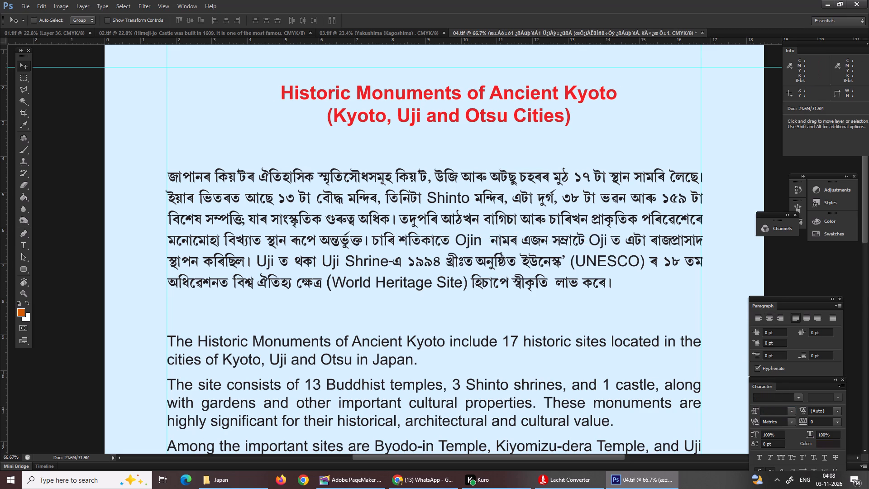
{"action": "left_click", "coordinate": [765, 410]}
{"action": "type", "text": "12"}
{"action": "key", "text": "Return"}
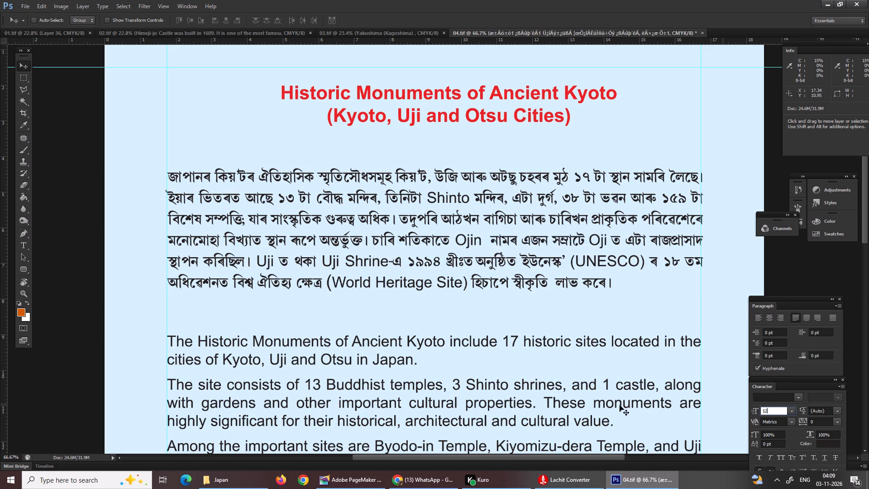
Set the English body text's font size to 10 pt.
{"action": "right_click", "coordinate": [372, 377]}
{"action": "left_click", "coordinate": [395, 380]}
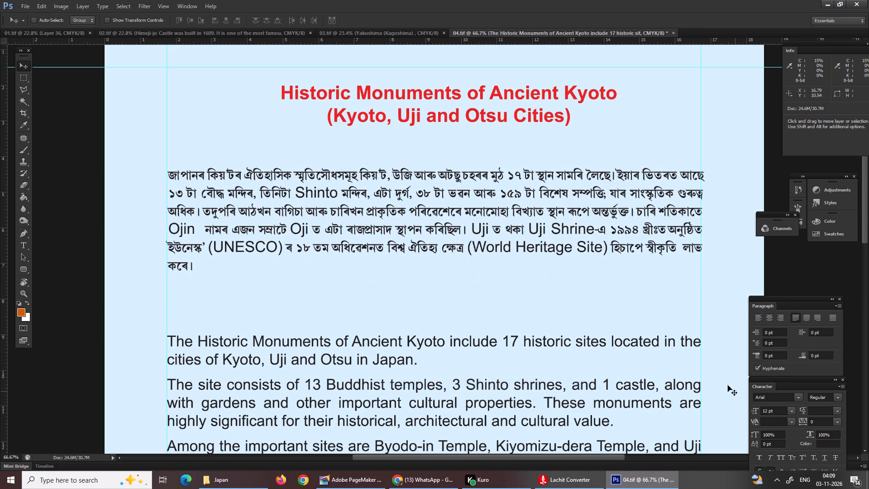
{"action": "left_click_drag", "start_coordinate": [777, 407], "coordinate": [761, 408]}
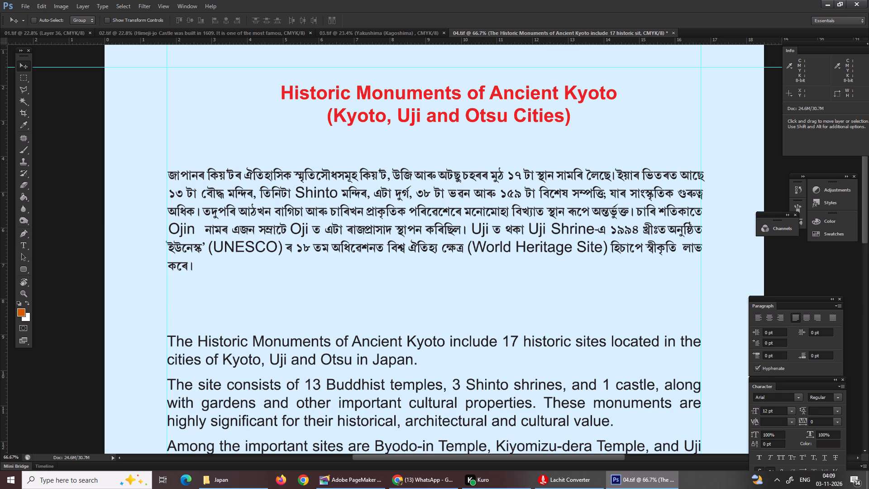
{"action": "left_click_drag", "start_coordinate": [777, 410], "coordinate": [741, 411]}
{"action": "key", "text": "1"}
{"action": "key", "text": "0"}
{"action": "key", "text": "Return"}
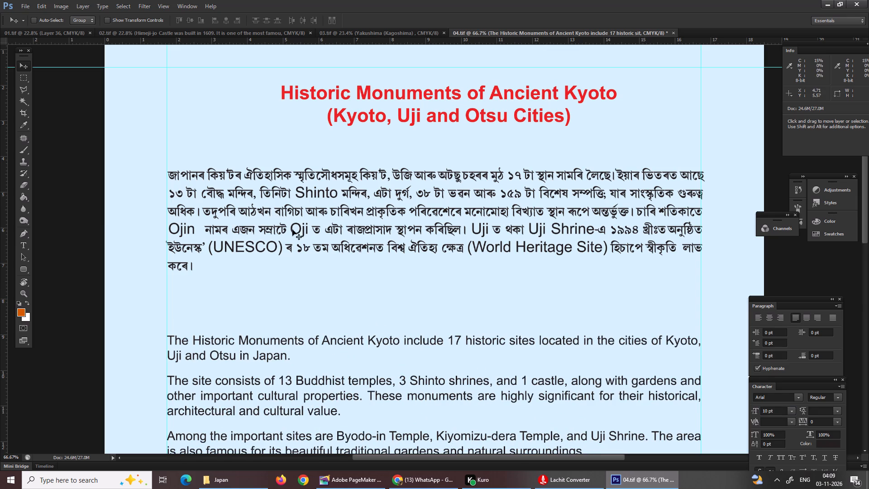
Set the font size of the English words Shinto, Ojin and Oji in the Assamese paragraph to 10 pt.
{"action": "key", "text": "t"}
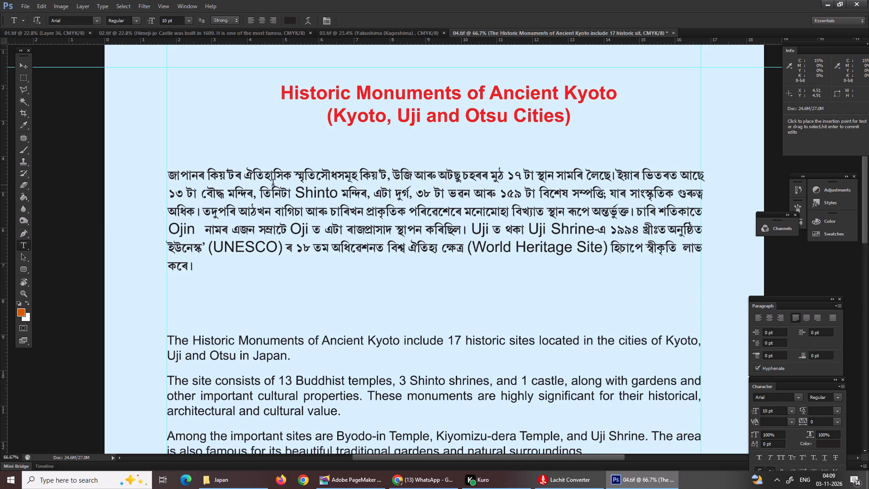
{"action": "left_click_drag", "start_coordinate": [295, 194], "coordinate": [336, 201]}
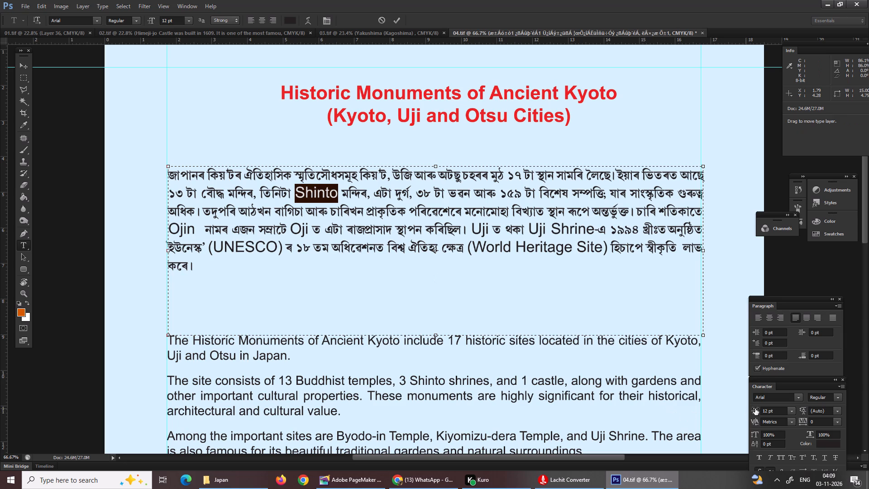
{"action": "left_click", "coordinate": [775, 414]}
{"action": "left_click_drag", "start_coordinate": [776, 412], "coordinate": [746, 415]}
{"action": "key", "text": "1"}
{"action": "key", "text": "0"}
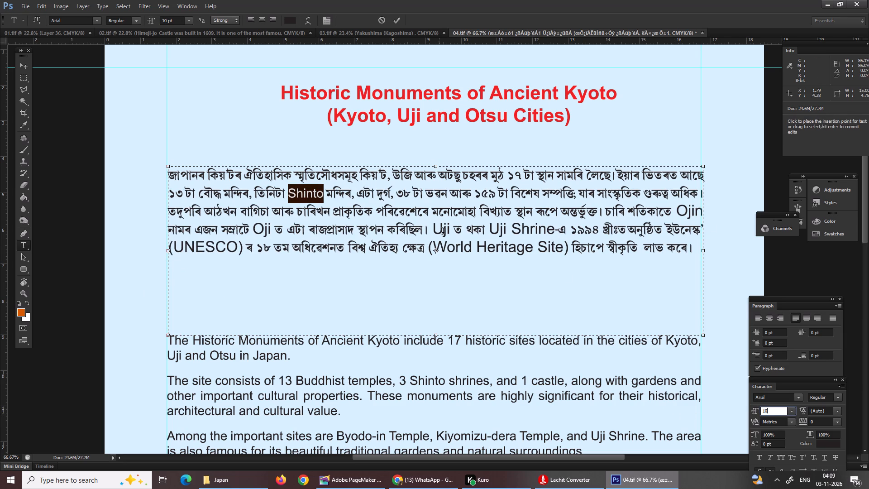
{"action": "left_click_drag", "start_coordinate": [677, 210], "coordinate": [713, 212]}
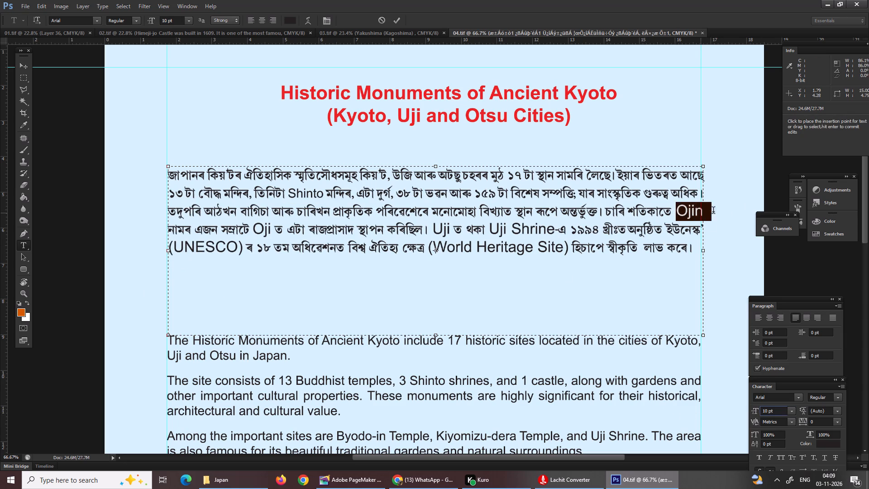
{"action": "left_click_drag", "start_coordinate": [258, 230], "coordinate": [283, 235]}
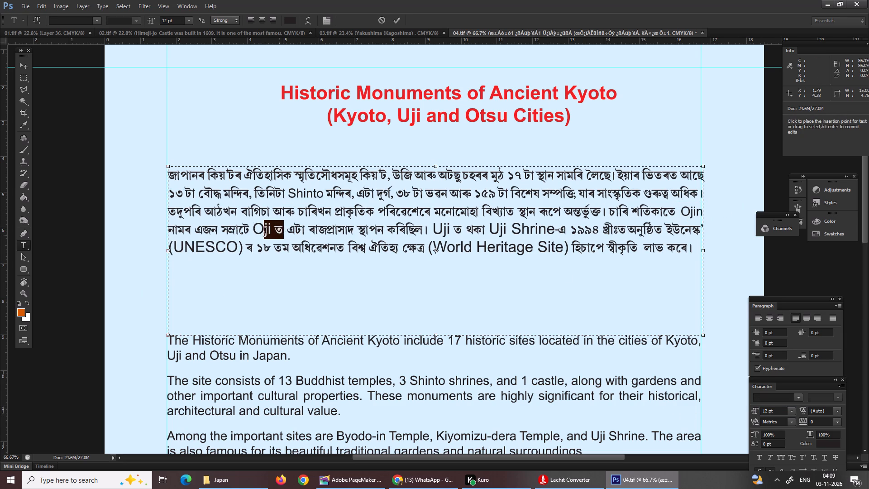
{"action": "left_click_drag", "start_coordinate": [250, 230], "coordinate": [272, 233]}
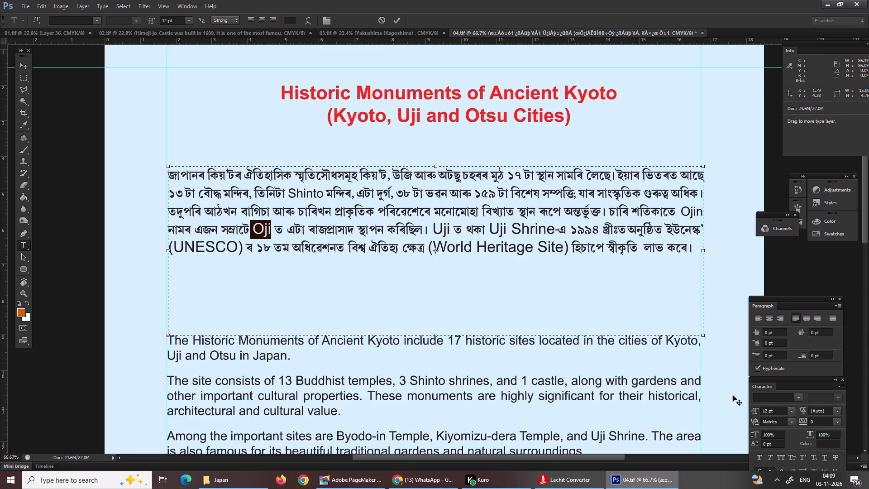
{"action": "left_click_drag", "start_coordinate": [777, 412], "coordinate": [724, 414]}
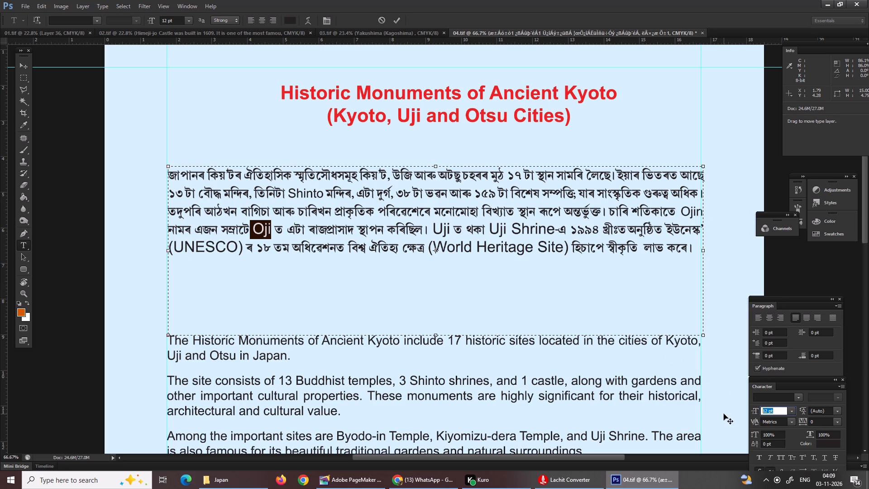
{"action": "type", "text": "10"}
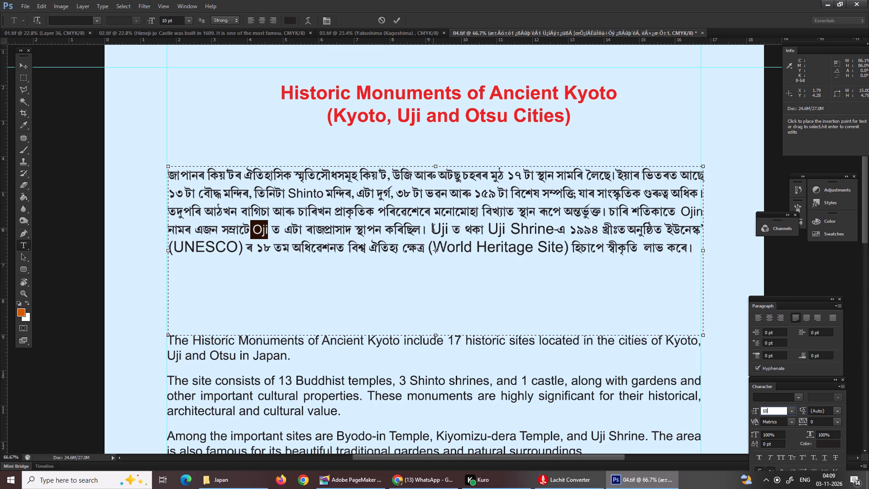
Set Uji, Uji Shrine, (UNESCO) and (World Heritage Site) in the Assamese paragraph to 10 pt.
{"action": "left_click_drag", "start_coordinate": [432, 230], "coordinate": [449, 234]}
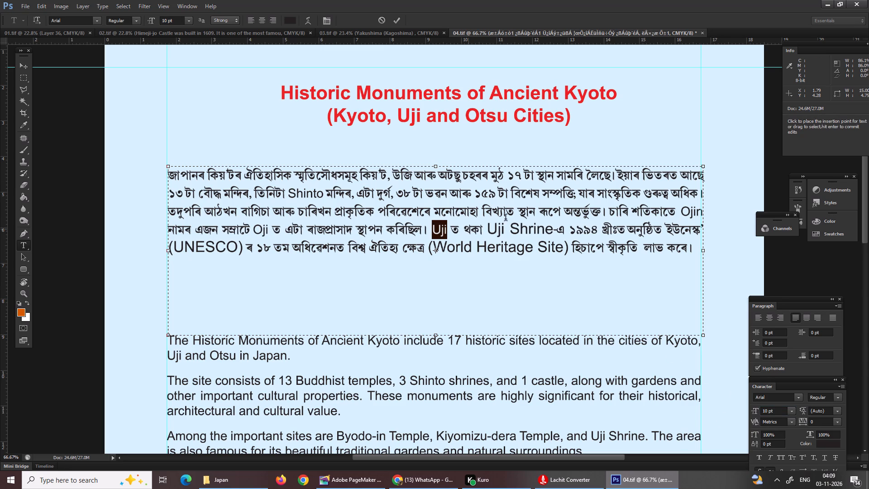
{"action": "left_click_drag", "start_coordinate": [490, 234], "coordinate": [552, 230]}
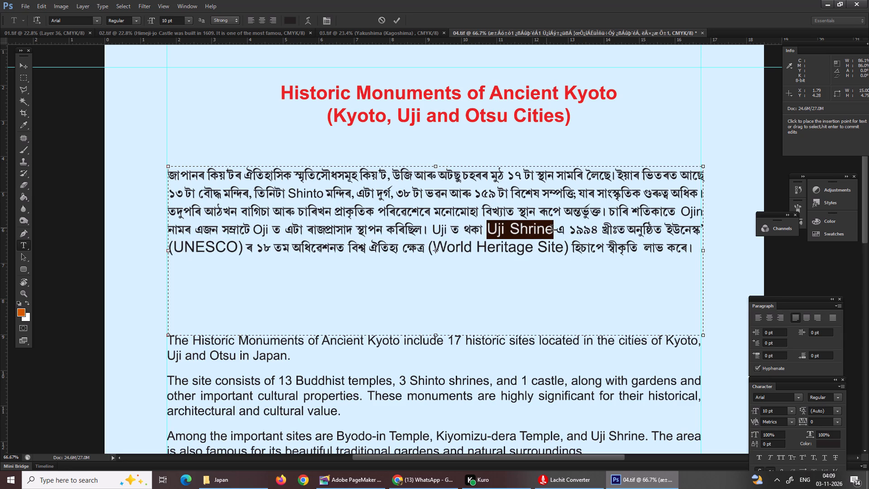
{"action": "left_click_drag", "start_coordinate": [552, 230], "coordinate": [552, 230]}
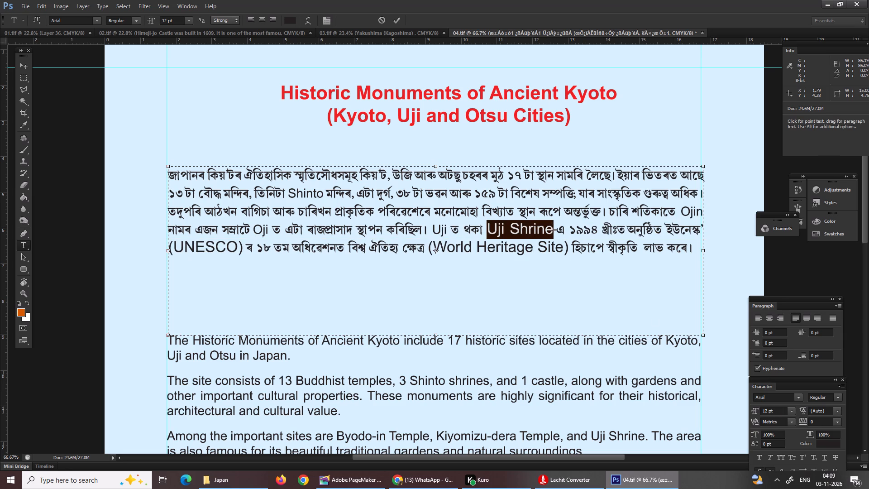
{"action": "left_click_drag", "start_coordinate": [774, 412], "coordinate": [760, 416]}
{"action": "type", "text": "10"}
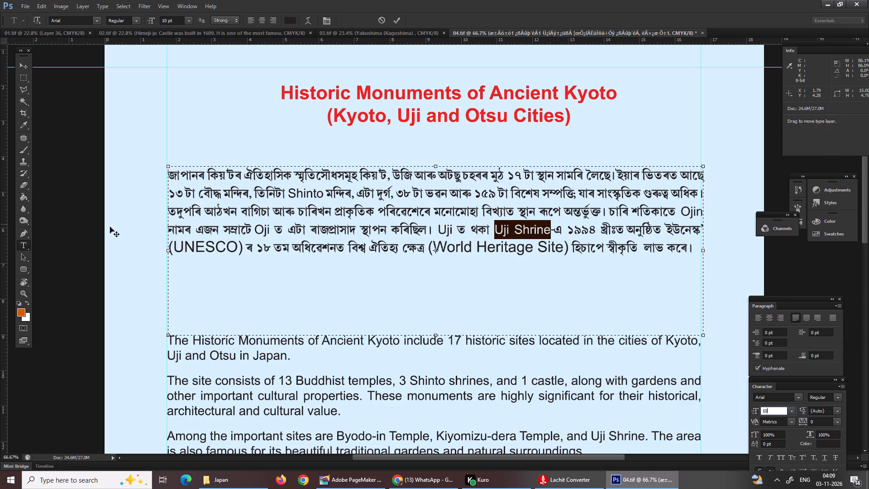
{"action": "left_click_drag", "start_coordinate": [170, 254], "coordinate": [239, 253]}
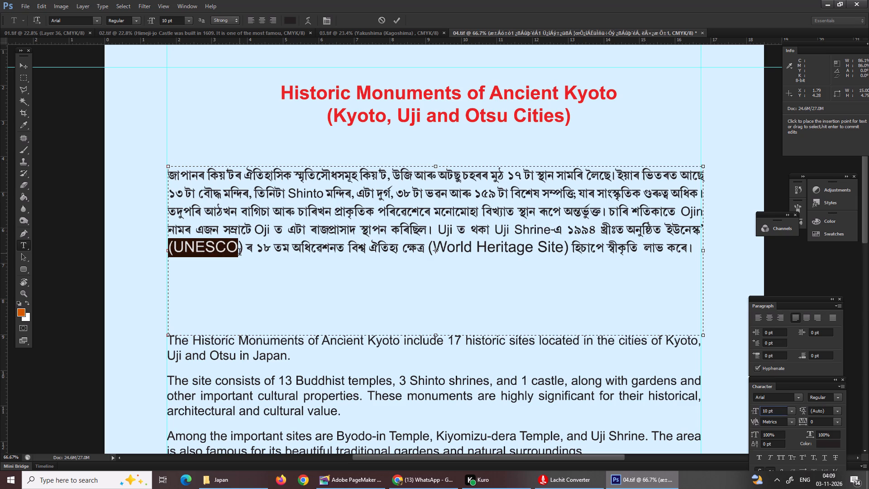
{"action": "left_click_drag", "start_coordinate": [239, 253], "coordinate": [242, 257]}
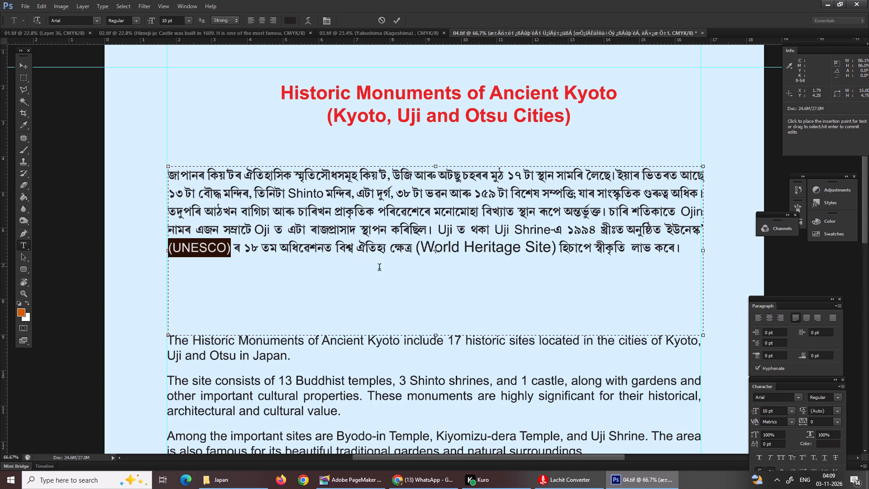
{"action": "left_click_drag", "start_coordinate": [415, 256], "coordinate": [445, 258]}
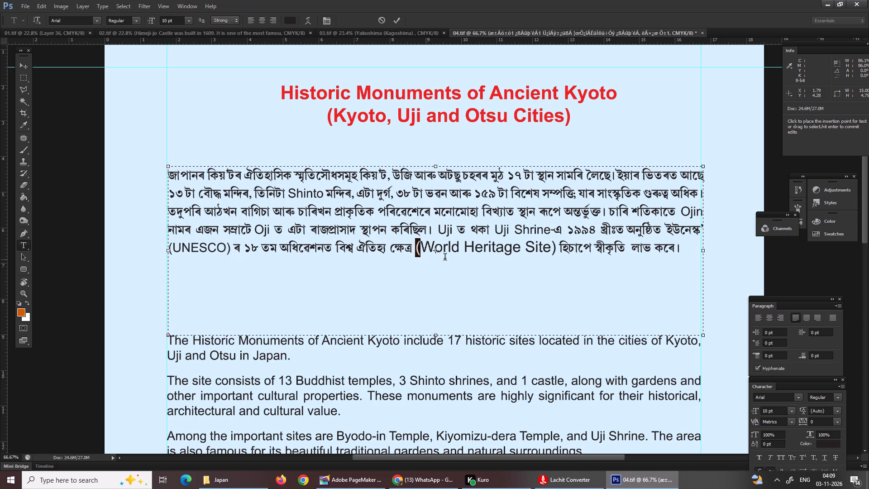
{"action": "left_click_drag", "start_coordinate": [445, 258], "coordinate": [558, 255]}
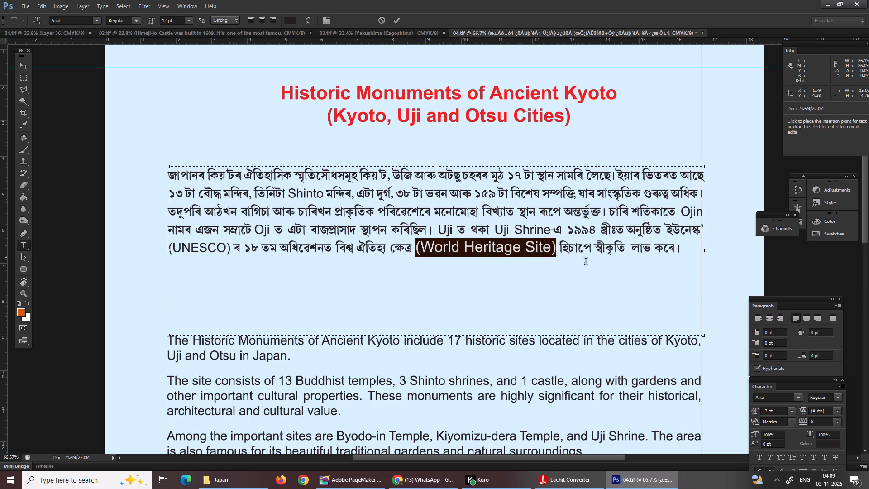
{"action": "left_click_drag", "start_coordinate": [776, 413], "coordinate": [754, 407]}
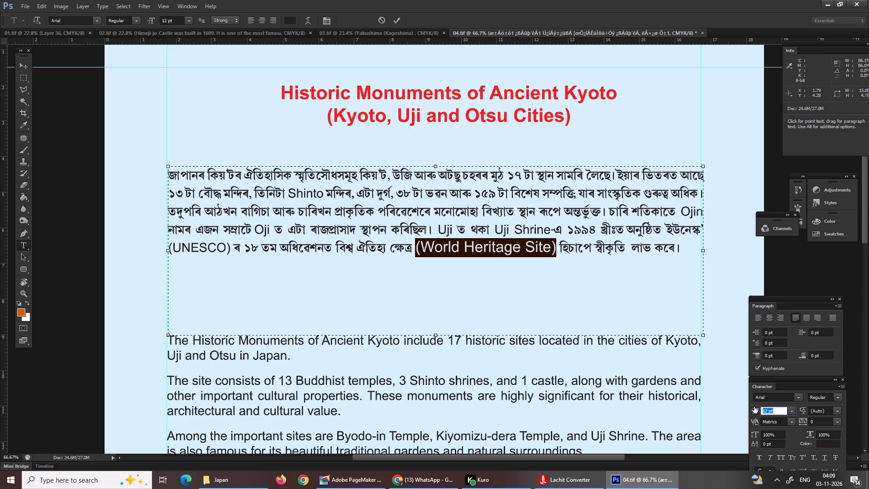
{"action": "key", "text": "1"}
{"action": "key", "text": "0"}
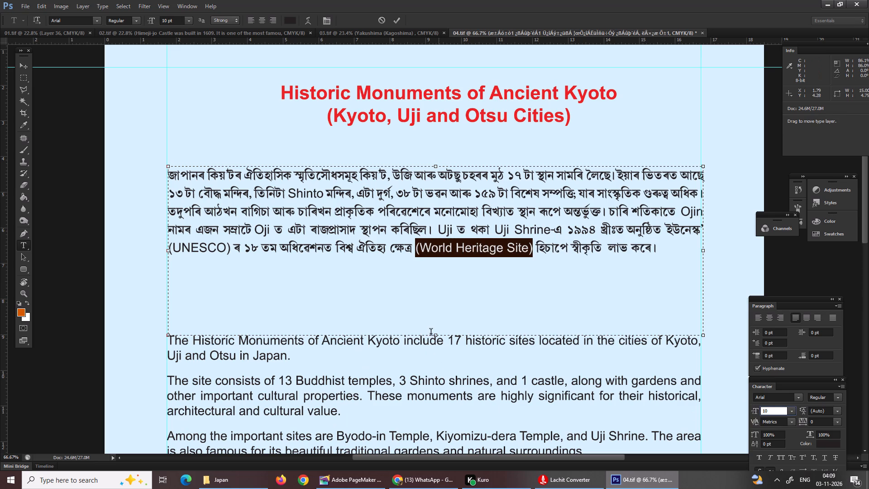
Shorten the Assamese paragraph's text box from its bottom edge to a height of about 3.2 cm.
{"action": "left_click_drag", "start_coordinate": [437, 335], "coordinate": [438, 317]}
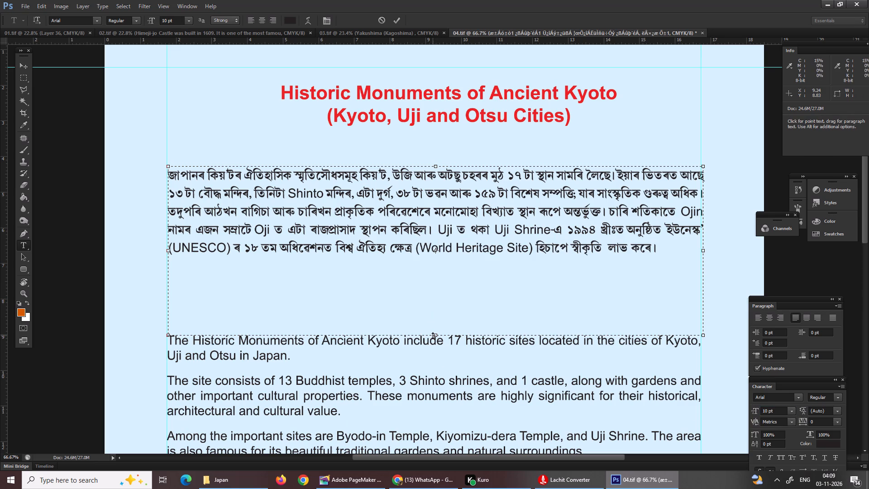
{"action": "left_click_drag", "start_coordinate": [434, 336], "coordinate": [437, 278]}
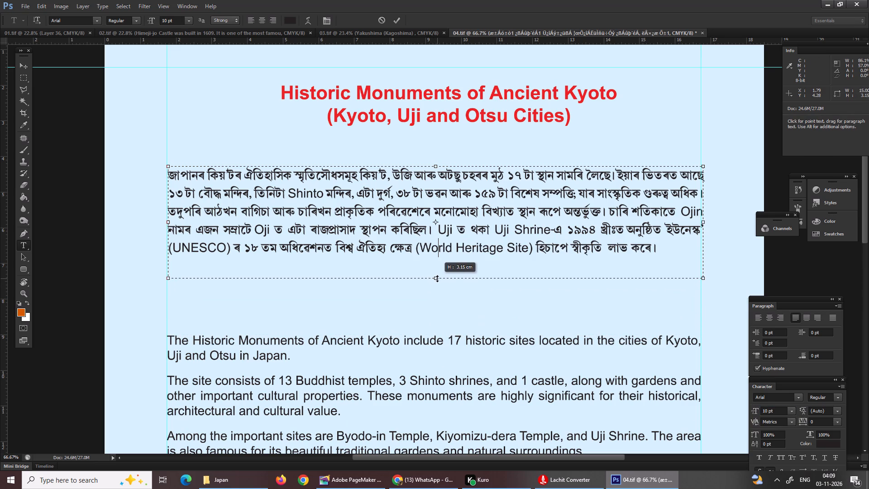
{"action": "left_click_drag", "start_coordinate": [437, 278], "coordinate": [437, 279]}
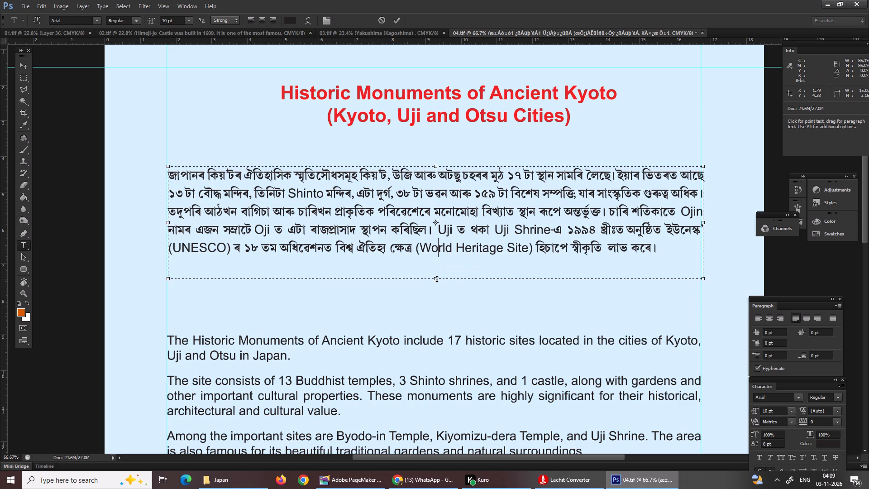
{"action": "key", "text": "Return"}
Examine the English body text against the Assamese paragraph above it, without editing either.
{"action": "scroll", "coordinate": [225, 210], "scroll_direction": "up", "scroll_amount": 2}
{"action": "scroll", "coordinate": [225, 209], "scroll_direction": "down", "scroll_amount": 1}
{"action": "scroll", "coordinate": [225, 209], "scroll_direction": "up", "scroll_amount": 1}
{"action": "scroll", "coordinate": [225, 209], "scroll_direction": "down", "scroll_amount": 4}
{"action": "scroll", "coordinate": [225, 206], "scroll_direction": "up", "scroll_amount": 1}
{"action": "scroll", "coordinate": [225, 206], "scroll_direction": "down", "scroll_amount": 2}
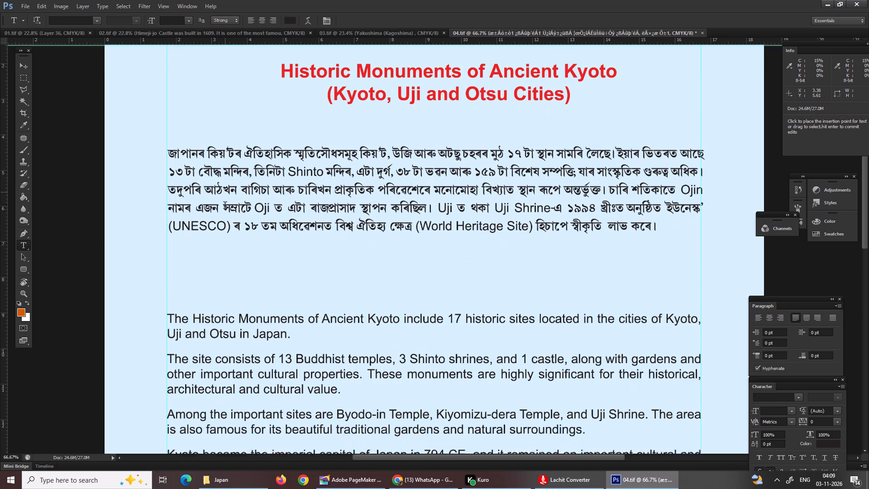
{"action": "scroll", "coordinate": [241, 211], "scroll_direction": "up", "scroll_amount": 3}
{"action": "scroll", "coordinate": [241, 211], "scroll_direction": "down", "scroll_amount": 2}
{"action": "scroll", "coordinate": [241, 211], "scroll_direction": "up", "scroll_amount": 3}
{"action": "scroll", "coordinate": [241, 211], "scroll_direction": "down", "scroll_amount": 3}
{"action": "scroll", "coordinate": [243, 211], "scroll_direction": "up", "scroll_amount": 1}
{"action": "scroll", "coordinate": [243, 211], "scroll_direction": "down", "scroll_amount": 8}
{"action": "scroll", "coordinate": [281, 235], "scroll_direction": "down", "scroll_amount": 2}
{"action": "scroll", "coordinate": [281, 235], "scroll_direction": "up", "scroll_amount": 1}
{"action": "scroll", "coordinate": [281, 235], "scroll_direction": "down", "scroll_amount": 6}
{"action": "scroll", "coordinate": [305, 291], "scroll_direction": "down", "scroll_amount": 1}
{"action": "scroll", "coordinate": [305, 291], "scroll_direction": "up", "scroll_amount": 1}
{"action": "scroll", "coordinate": [305, 291], "scroll_direction": "down", "scroll_amount": 5}
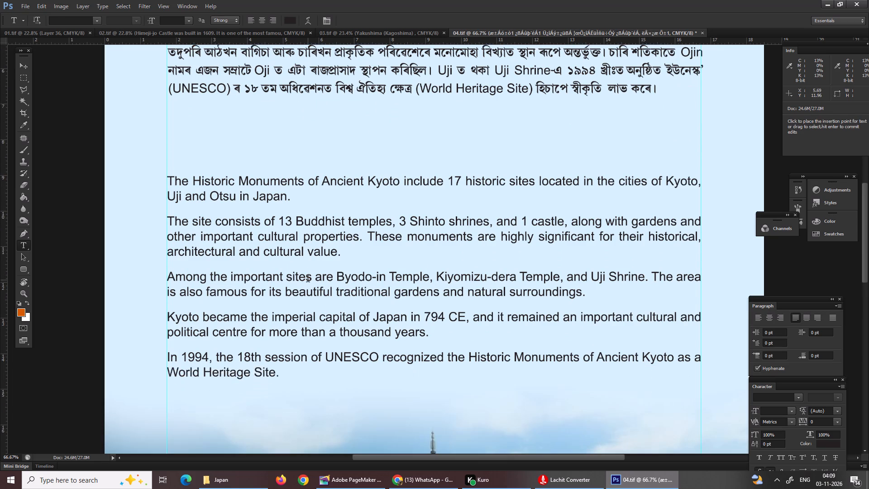
{"action": "left_click", "coordinate": [308, 280]}
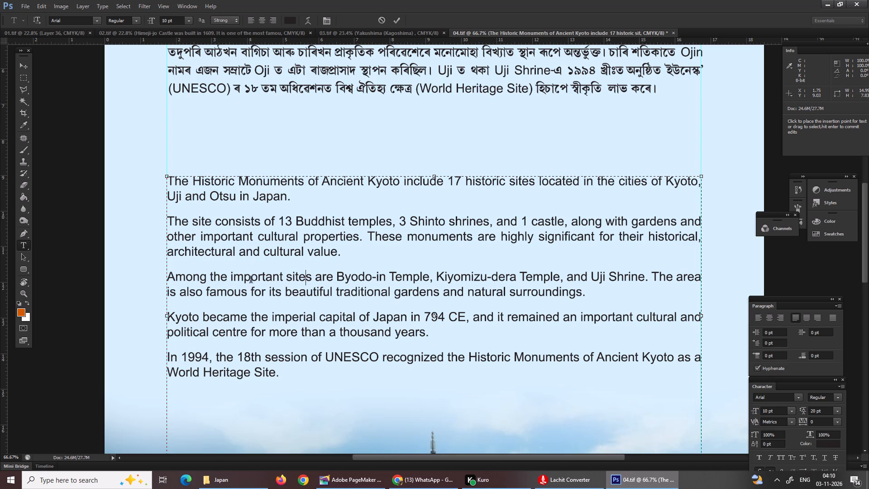
{"action": "scroll", "coordinate": [255, 287], "scroll_direction": "up", "scroll_amount": 3}
{"action": "scroll", "coordinate": [258, 289], "scroll_direction": "down", "scroll_amount": 1}
{"action": "scroll", "coordinate": [258, 289], "scroll_direction": "up", "scroll_amount": 4}
{"action": "scroll", "coordinate": [258, 289], "scroll_direction": "down", "scroll_amount": 1}
{"action": "scroll", "coordinate": [258, 289], "scroll_direction": "up", "scroll_amount": 4}
{"action": "scroll", "coordinate": [258, 289], "scroll_direction": "down", "scroll_amount": 1}
{"action": "scroll", "coordinate": [258, 289], "scroll_direction": "up", "scroll_amount": 10}
{"action": "scroll", "coordinate": [258, 289], "scroll_direction": "down", "scroll_amount": 1}
{"action": "scroll", "coordinate": [258, 289], "scroll_direction": "up", "scroll_amount": 1}
{"action": "scroll", "coordinate": [258, 289], "scroll_direction": "down", "scroll_amount": 1}
{"action": "scroll", "coordinate": [258, 289], "scroll_direction": "up", "scroll_amount": 3}
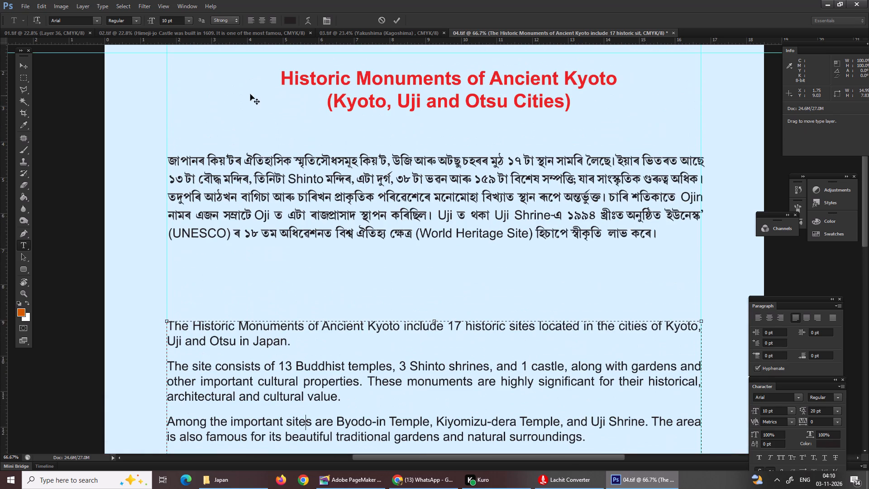
{"action": "key", "text": "Return"}
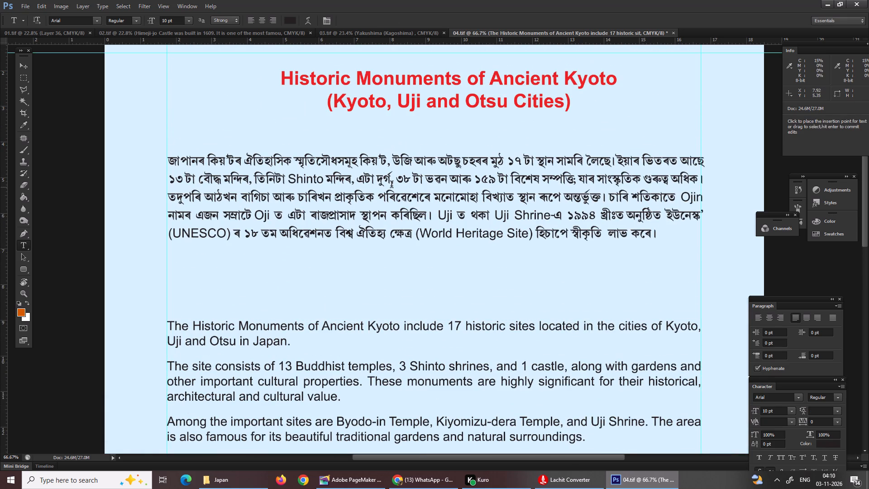
Replace তিনি before Shinto in the Assamese paragraph with the numeral ৩ copied from ৩৮, spaced on both sides.
{"action": "left_click_drag", "start_coordinate": [396, 183], "coordinate": [401, 180]}
{"action": "key", "text": "ctrl+c"}
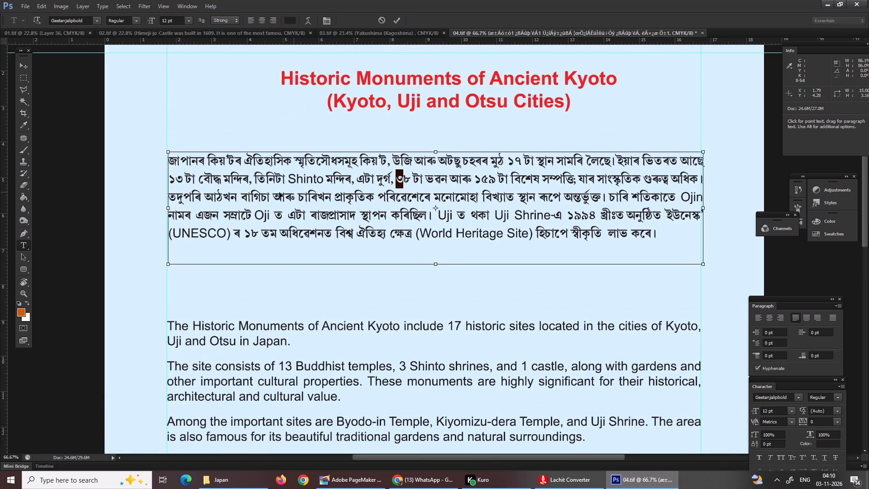
{"action": "left_click", "coordinate": [248, 179]}
{"action": "left_click_drag", "start_coordinate": [253, 179], "coordinate": [275, 178]}
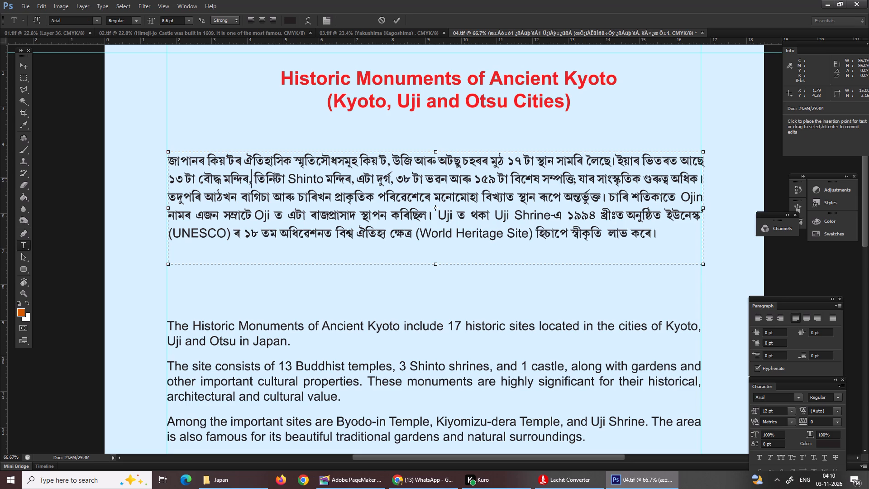
{"action": "left_click_drag", "start_coordinate": [275, 178], "coordinate": [275, 179]}
{"action": "key", "text": "ctrl+v"}
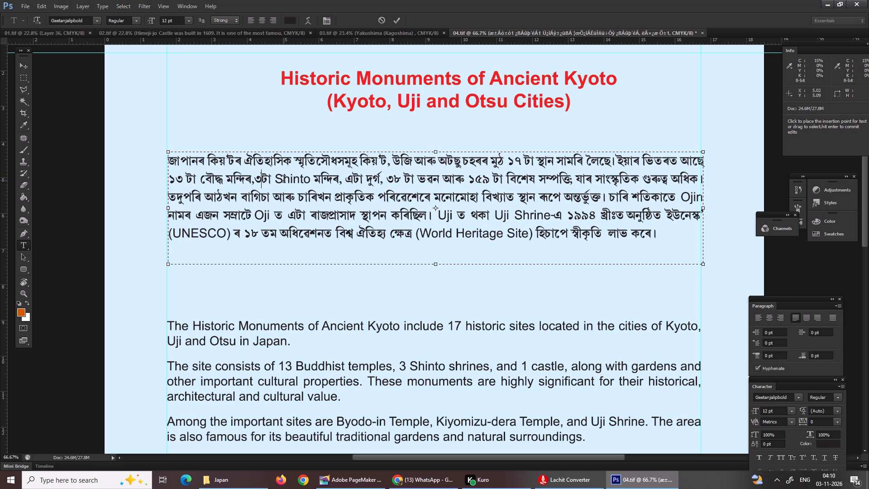
{"action": "key", "text": "space"}
{"action": "left_click", "coordinate": [253, 186]}
{"action": "key", "text": "space"}
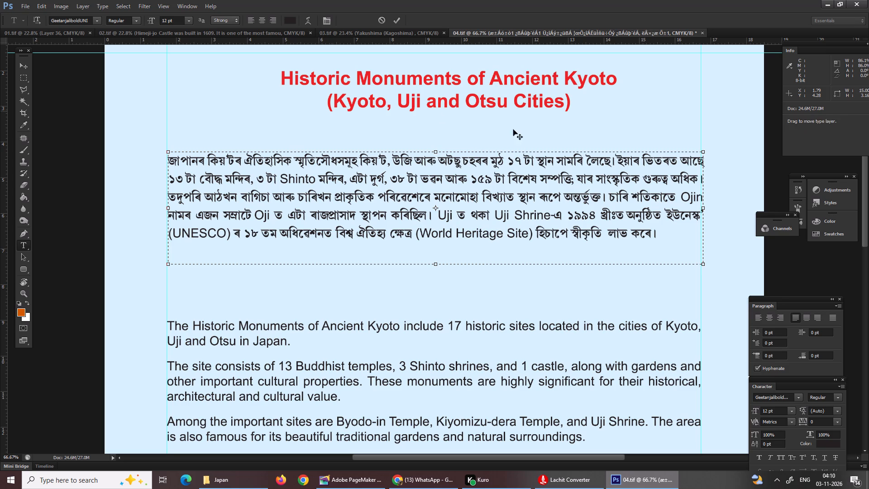
Replace এ in এটা before দুৰ্গ with the numeral ১ copied from ১৫৯ in the same line.
{"action": "left_click_drag", "start_coordinate": [472, 174], "coordinate": [478, 184]}
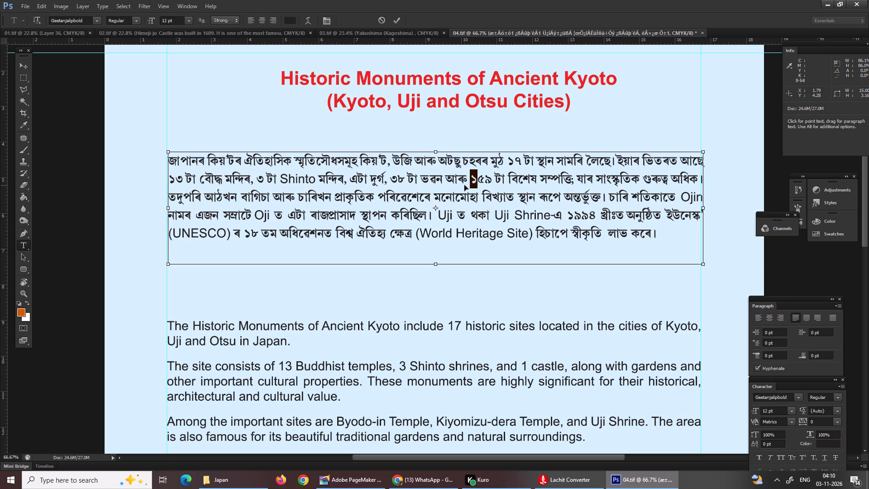
{"action": "key", "text": "ctrl+c"}
{"action": "key", "text": "ctrl+c"}
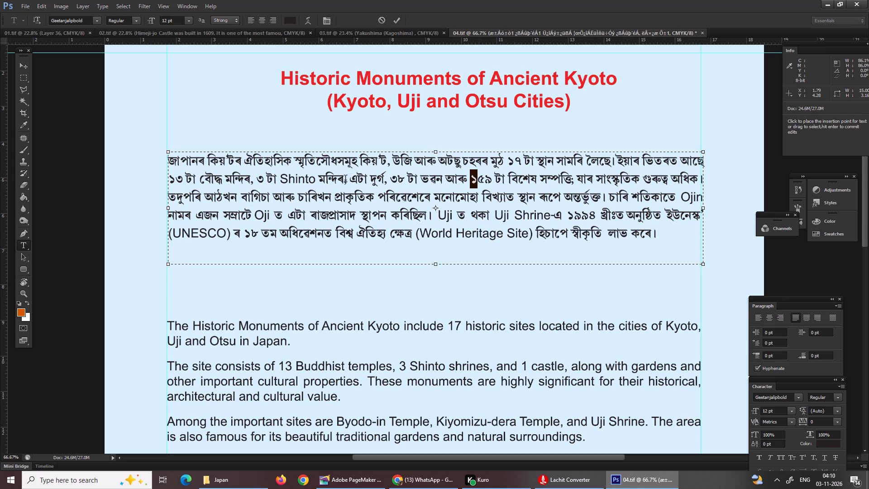
{"action": "left_click_drag", "start_coordinate": [352, 179], "coordinate": [356, 182]}
{"action": "key", "text": "ctrl+v"}
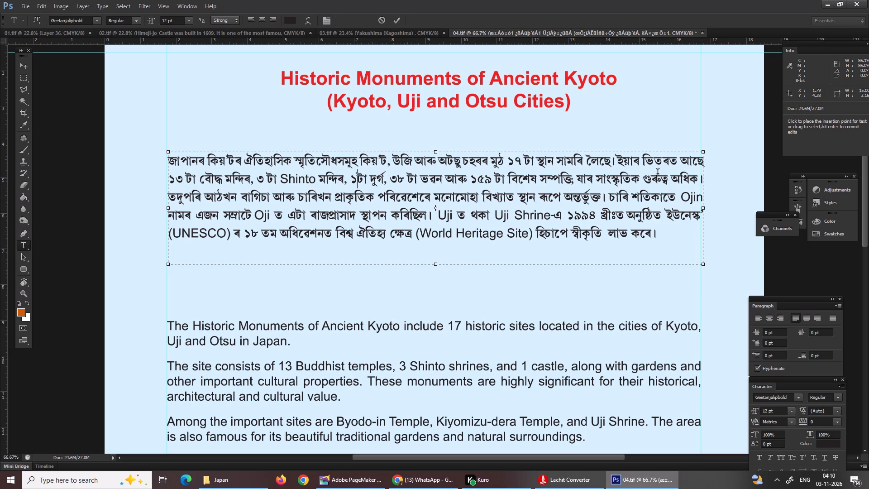
Switch to PageMaker, clear the trial character beside the page, and change the WinLipi typing state for Assamese input.
{"action": "left_click", "coordinate": [573, 184]}
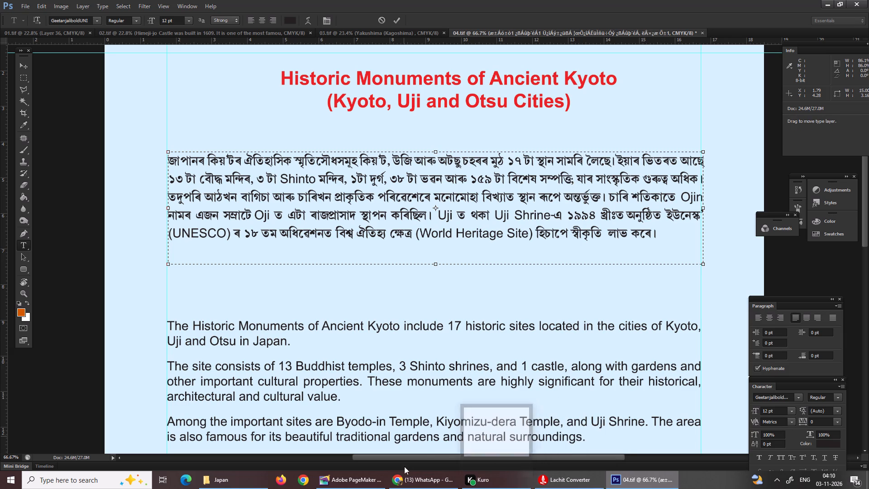
{"action": "left_click", "coordinate": [336, 482]}
{"action": "key", "text": "f"}
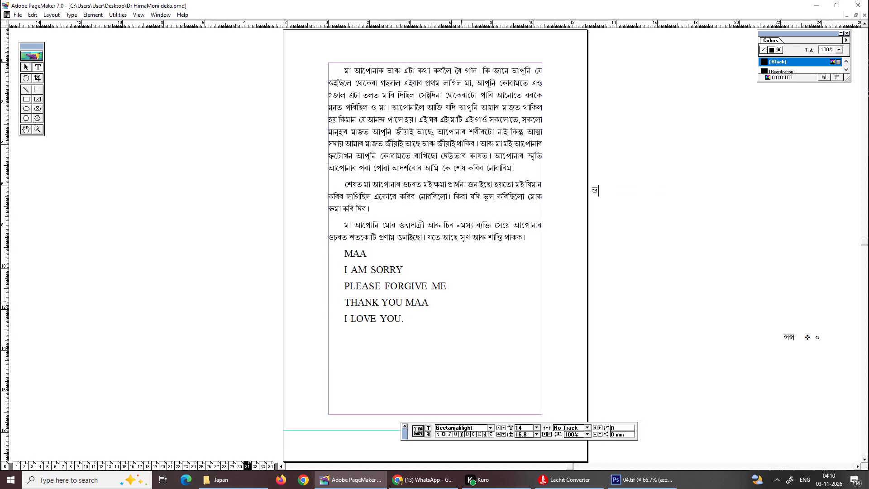
{"action": "key", "text": "BackSpace"}
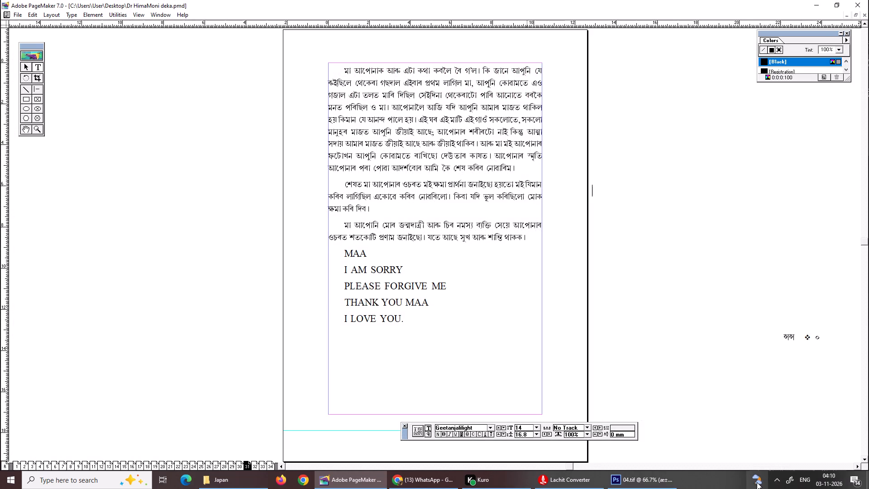
{"action": "left_click", "coordinate": [773, 480]}
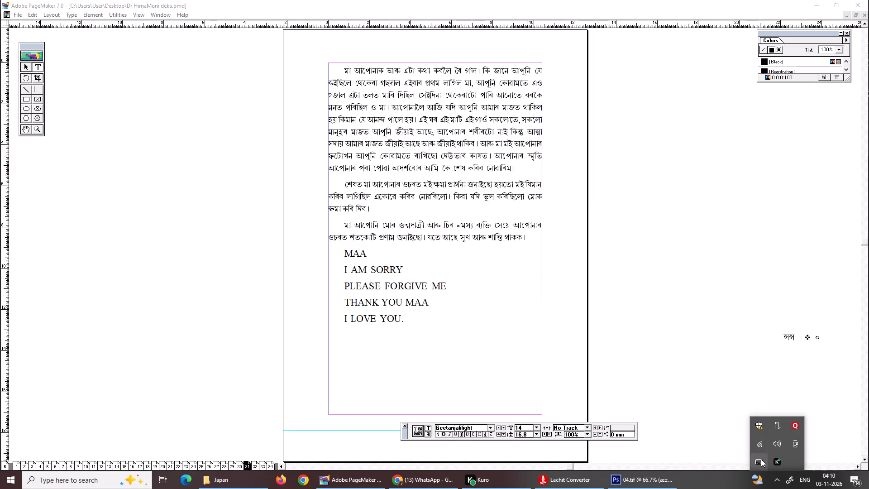
{"action": "left_click", "coordinate": [761, 459]}
{"action": "left_click", "coordinate": [756, 453]}
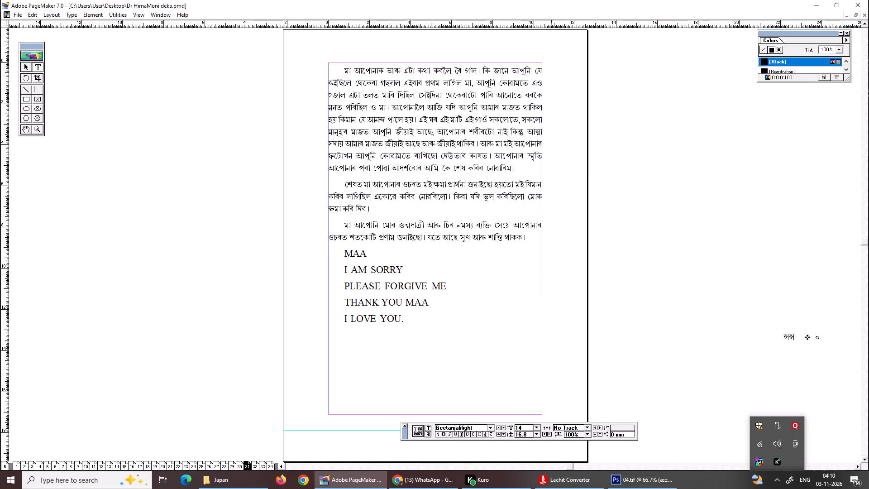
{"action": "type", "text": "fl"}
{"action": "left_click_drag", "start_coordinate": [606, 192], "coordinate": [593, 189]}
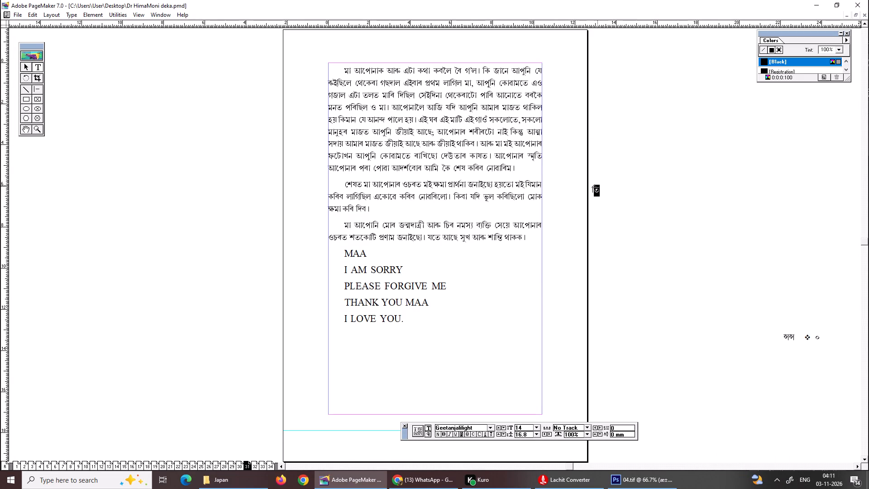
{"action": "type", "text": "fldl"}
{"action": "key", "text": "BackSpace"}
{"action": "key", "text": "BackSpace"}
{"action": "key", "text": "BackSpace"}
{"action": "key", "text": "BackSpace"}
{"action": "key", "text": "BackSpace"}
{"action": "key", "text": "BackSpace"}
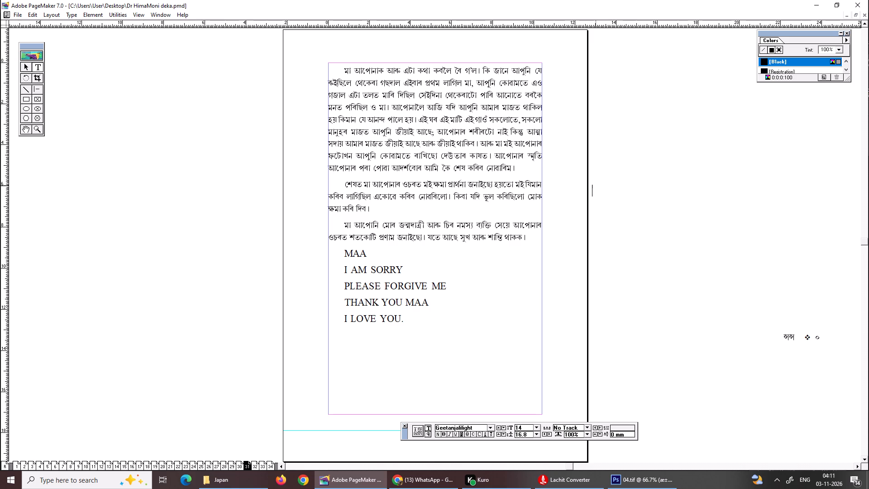
Enter তি on the pasteboard beside the PageMaker page and copy it.
{"action": "key", "text": "f"}
{"action": "key", "text": "l"}
{"action": "double_click", "coordinate": [599, 183]}
{"action": "left_click_drag", "start_coordinate": [595, 183], "coordinate": [605, 193]}
{"action": "key", "text": "ctrl+c"}
{"action": "left_click_drag", "start_coordinate": [605, 193], "coordinate": [623, 481]}
{"action": "key", "text": "ctrl+c"}
{"action": "key", "text": "ctrl+c"}
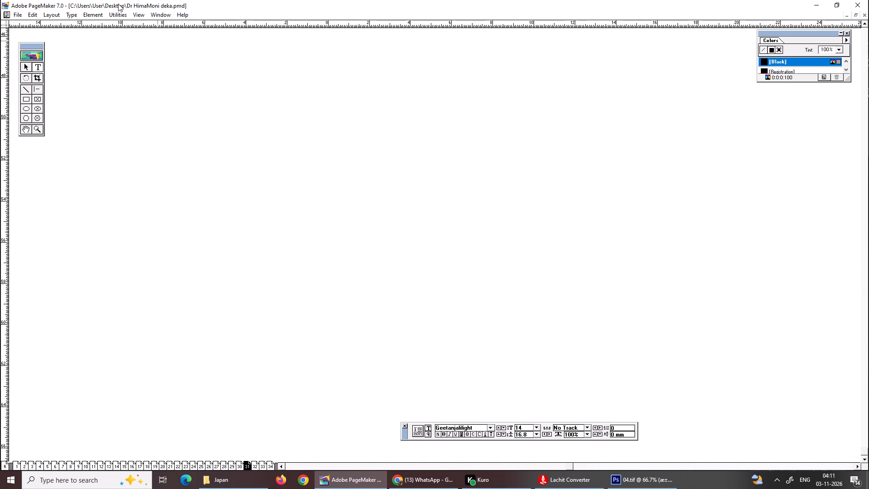
{"action": "key", "text": "ctrl+0"}
{"action": "key", "text": "ctrl+2"}
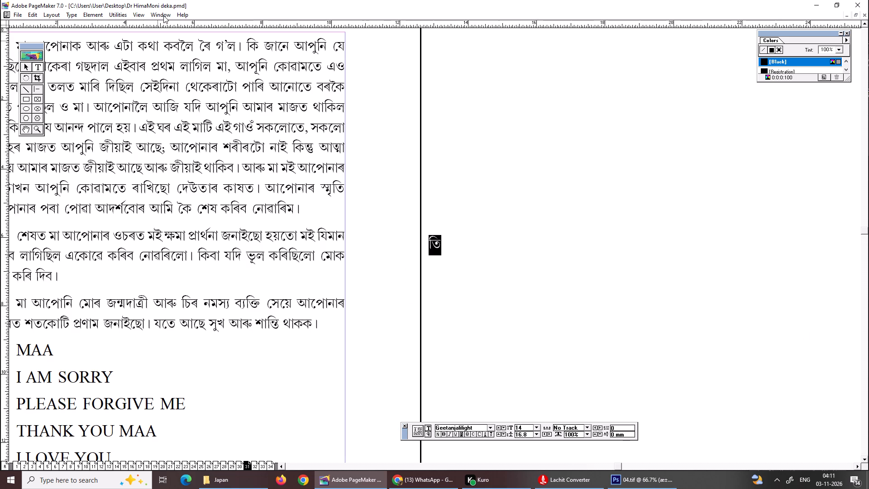
{"action": "key", "text": "ctrl+c"}
{"action": "key", "text": "ctrl+c"}
Back in Photoshop, replace ত্তি in সম্পত্তি on the Assamese paragraph's second line with the copied তি, removing the duplicate vowel sign.
{"action": "left_click", "coordinate": [664, 485]}
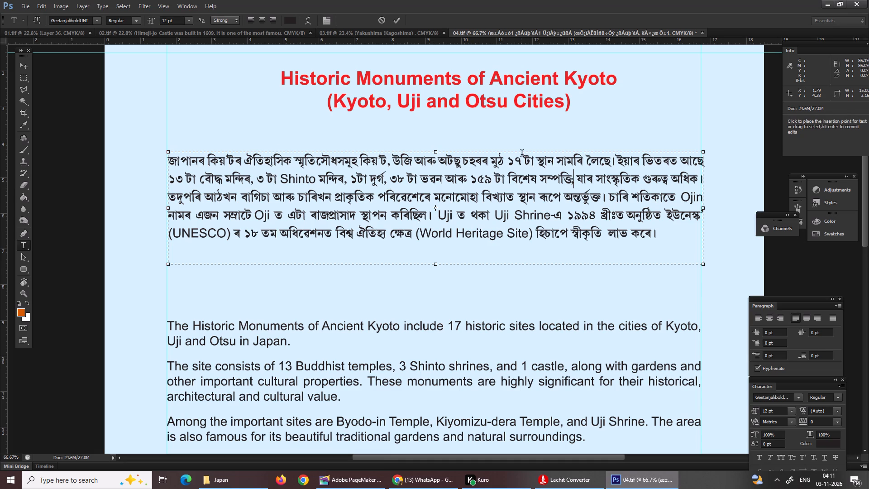
{"action": "left_click_drag", "start_coordinate": [565, 176], "coordinate": [568, 179]}
{"action": "left_click_drag", "start_coordinate": [568, 179], "coordinate": [568, 180]}
{"action": "key", "text": "ctrl+v"}
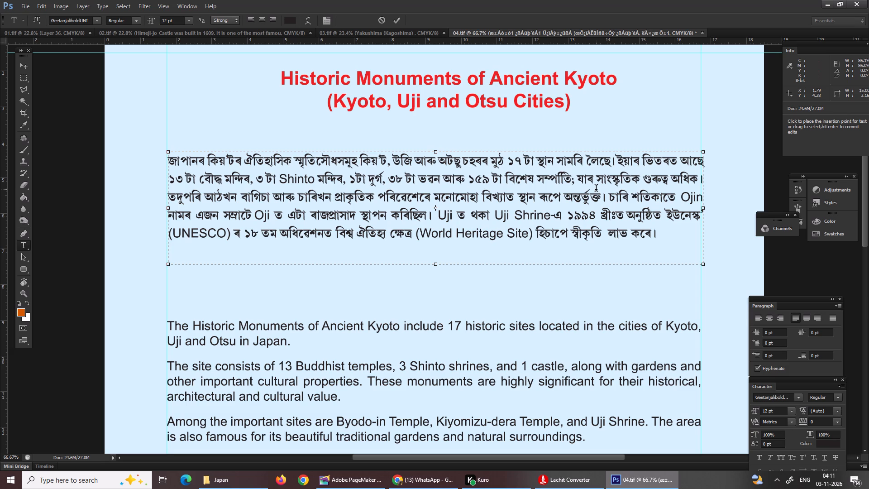
{"action": "key", "text": "Left"}
{"action": "key", "text": "Left"}
{"action": "key", "text": "BackSpace"}
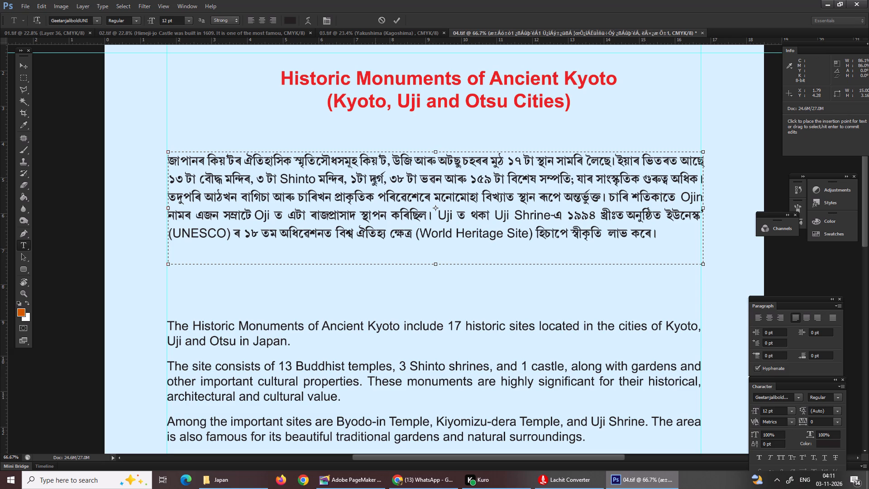
Copy the comma after Shinto মন্দিৰ and insert it after তদুপৰি in the Assamese paragraph, committing the text edit.
{"action": "left_click", "coordinate": [347, 183]}
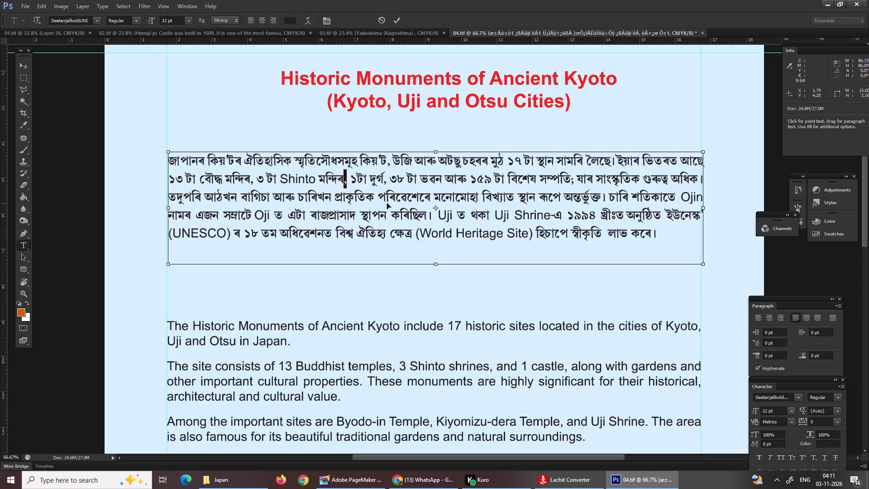
{"action": "key", "text": "ctrl+c"}
{"action": "key", "text": "ctrl+c"}
{"action": "key", "text": "ctrl+c"}
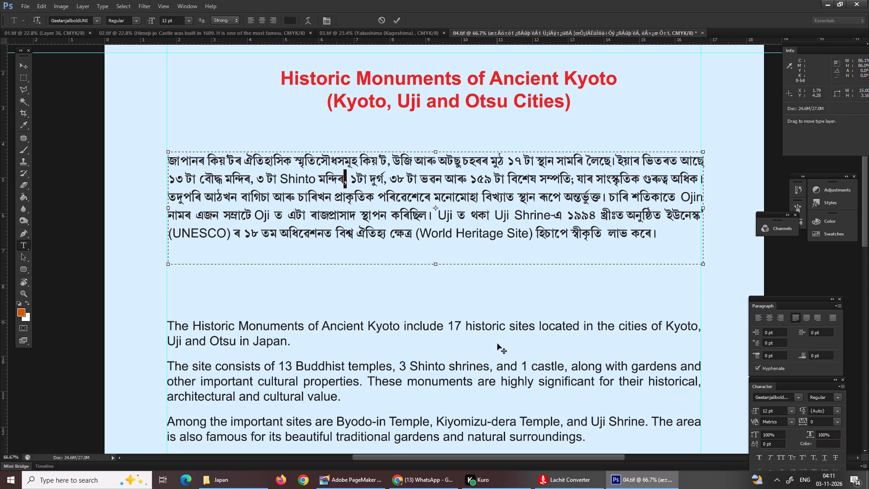
{"action": "left_click", "coordinate": [201, 200]}
{"action": "key", "text": "ctrl+v"}
{"action": "key", "text": "ctrl+v"}
{"action": "scroll", "coordinate": [353, 287], "scroll_direction": "down", "scroll_amount": 1}
{"action": "scroll", "coordinate": [353, 287], "scroll_direction": "up", "scroll_amount": 2}
{"action": "scroll", "coordinate": [354, 288], "scroll_direction": "down", "scroll_amount": 6}
{"action": "scroll", "coordinate": [355, 288], "scroll_direction": "up", "scroll_amount": 2}
{"action": "scroll", "coordinate": [355, 288], "scroll_direction": "down", "scroll_amount": 1}
{"action": "key", "text": "ctrl+0"}
{"action": "key", "text": "Return"}
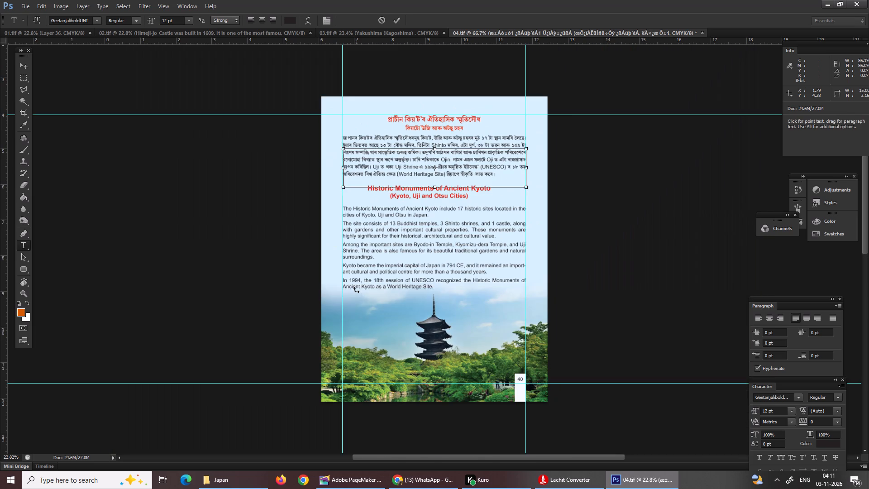
Save the page 04 file.
{"action": "key", "text": "ctrl+s"}
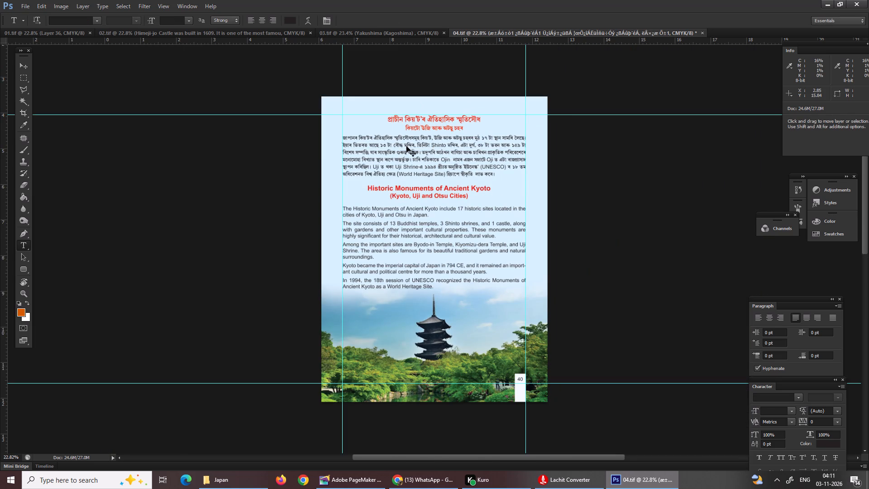
Move the Assamese paragraph slightly down the page, keeping it aligned with the side margin guides.
{"action": "right_click", "coordinate": [402, 168]}
{"action": "right_click", "coordinate": [409, 153]}
{"action": "left_click", "coordinate": [24, 66]}
{"action": "left_click", "coordinate": [19, 71]}
{"action": "left_click", "coordinate": [20, 67]}
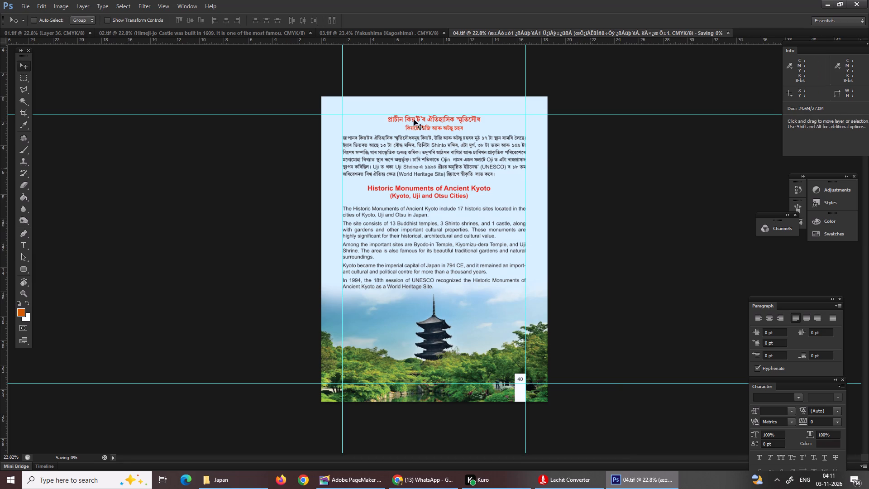
{"action": "right_click", "coordinate": [423, 124]}
{"action": "left_click", "coordinate": [312, 134]}
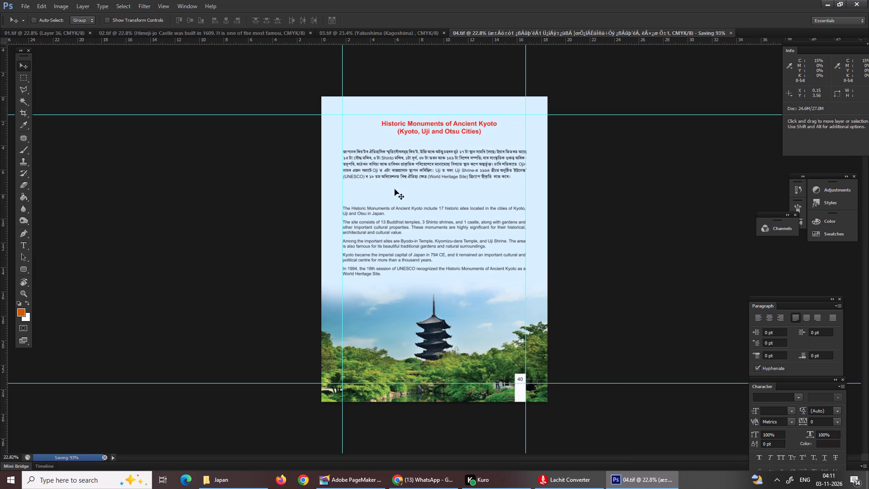
{"action": "left_click_drag", "start_coordinate": [403, 168], "coordinate": [397, 172]}
{"action": "left_click_drag", "start_coordinate": [397, 172], "coordinate": [406, 178]}
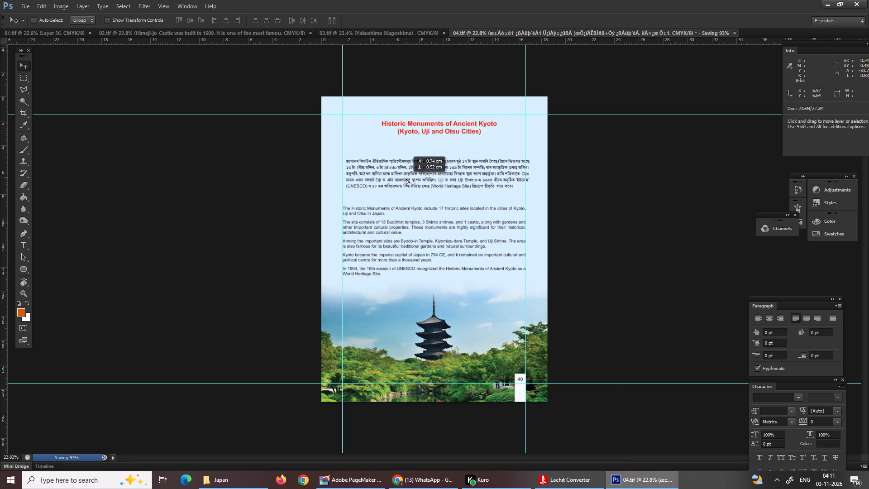
{"action": "left_click_drag", "start_coordinate": [406, 178], "coordinate": [403, 176]}
Move the English body text up so it sits closer beneath the Assamese paragraph.
{"action": "right_click", "coordinate": [403, 226]}
{"action": "left_click", "coordinate": [423, 230]}
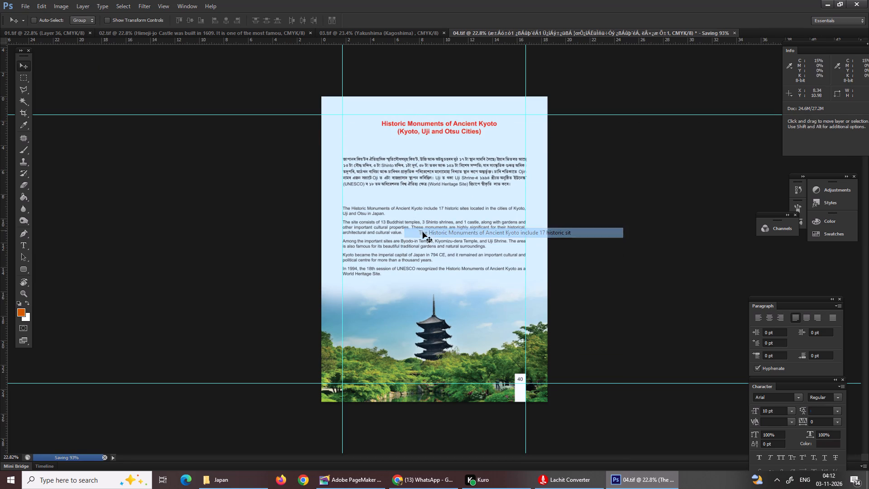
{"action": "left_click_drag", "start_coordinate": [423, 232], "coordinate": [424, 221]}
Move the red Historic Monuments of Ancient Kyoto title down closer to the Assamese paragraph and slightly to the left.
{"action": "right_click", "coordinate": [427, 118]}
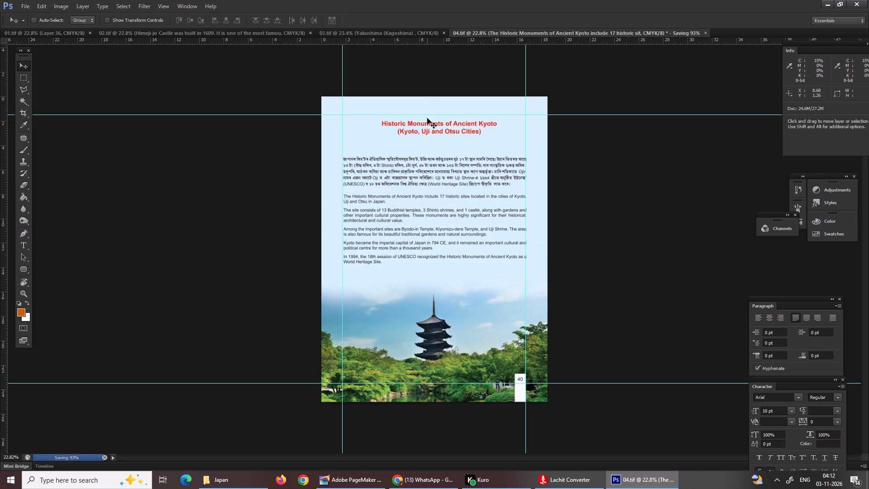
{"action": "right_click", "coordinate": [420, 130]}
{"action": "left_click", "coordinate": [441, 134]}
{"action": "left_click_drag", "start_coordinate": [440, 127], "coordinate": [444, 136]}
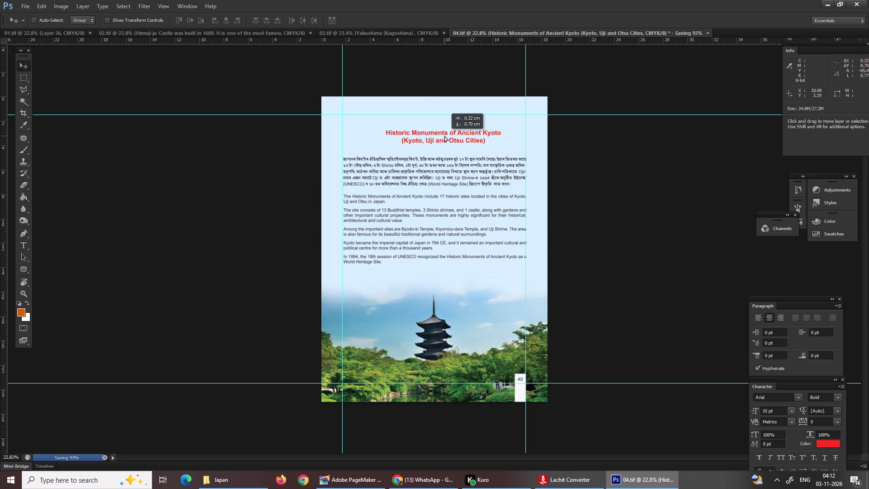
{"action": "left_click_drag", "start_coordinate": [444, 136], "coordinate": [433, 137]}
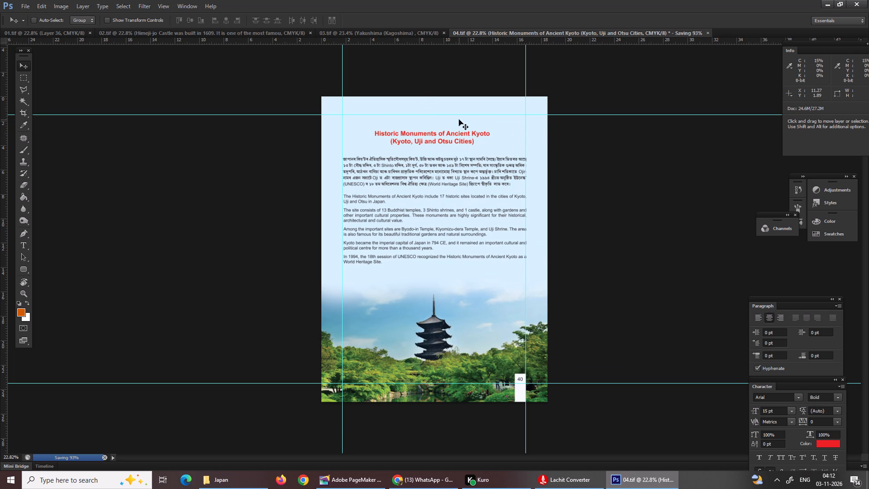
Examine the title, Assamese paragraph and English body text of page 04 close up, checking their spacing and wording.
{"action": "key", "text": "ctrl+equal"}
{"action": "key", "text": "ctrl+equal"}
{"action": "key", "text": "ctrl+equal"}
{"action": "key", "text": "ctrl+equal"}
{"action": "key", "text": "ctrl+equal"}
{"action": "key", "text": "ctrl+equal"}
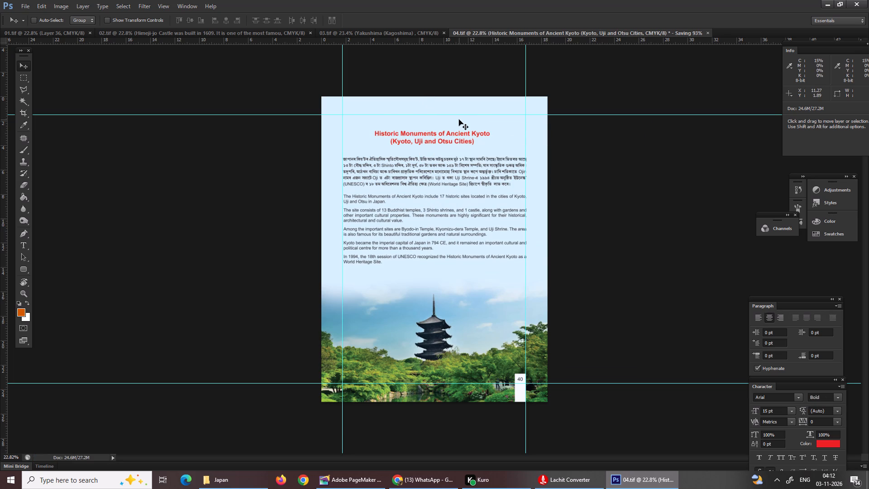
{"action": "key", "text": "Return"}
{"action": "key", "text": "ctrl+equal"}
{"action": "key", "text": "ctrl+equal"}
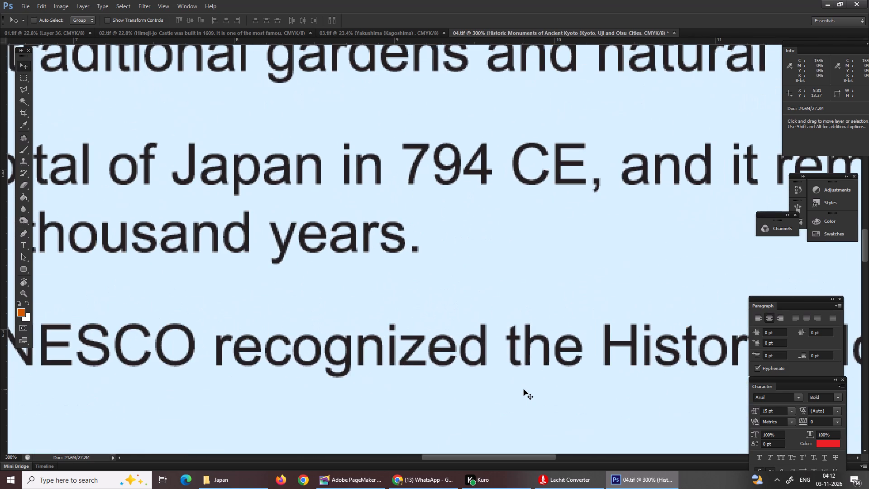
{"action": "key", "text": "ctrl+minus"}
{"action": "key", "text": "ctrl+minus"}
{"action": "key", "text": "ctrl+minus"}
{"action": "key", "text": "ctrl+minus"}
{"action": "key", "text": "ctrl+equal"}
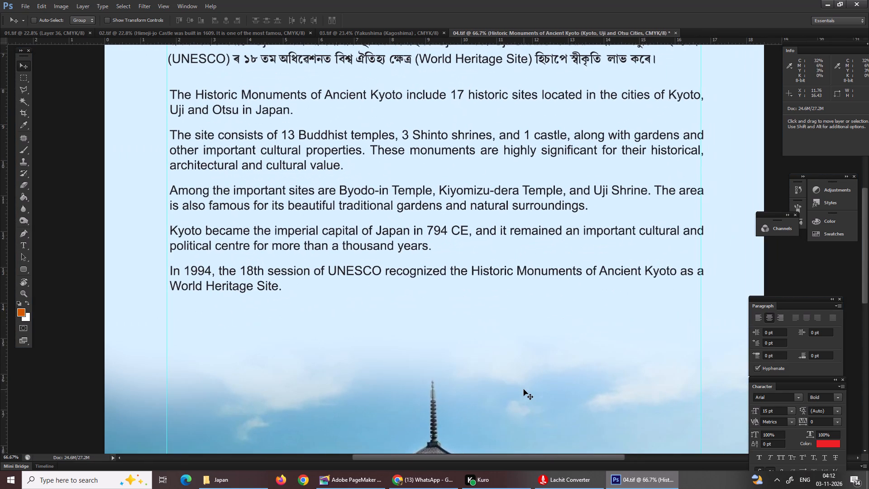
{"action": "scroll", "coordinate": [524, 389], "scroll_direction": "up", "scroll_amount": 1}
{"action": "scroll", "coordinate": [524, 389], "scroll_direction": "down", "scroll_amount": 1}
{"action": "scroll", "coordinate": [524, 389], "scroll_direction": "up", "scroll_amount": 11}
{"action": "scroll", "coordinate": [524, 389], "scroll_direction": "down", "scroll_amount": 1}
{"action": "scroll", "coordinate": [524, 389], "scroll_direction": "up", "scroll_amount": 8}
{"action": "left_click", "coordinate": [524, 389]}
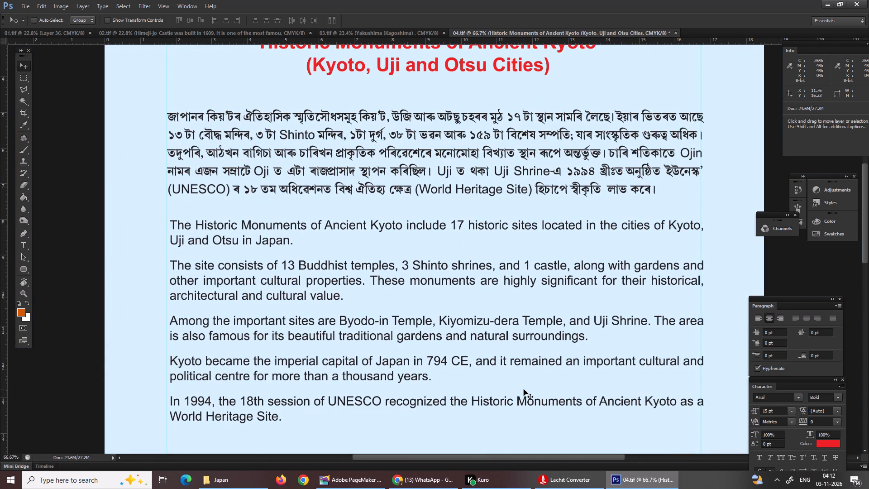
{"action": "scroll", "coordinate": [524, 389], "scroll_direction": "down", "scroll_amount": 1}
{"action": "scroll", "coordinate": [524, 389], "scroll_direction": "up", "scroll_amount": 5}
{"action": "scroll", "coordinate": [524, 389], "scroll_direction": "down", "scroll_amount": 1}
{"action": "scroll", "coordinate": [524, 389], "scroll_direction": "up", "scroll_amount": 3}
{"action": "scroll", "coordinate": [524, 389], "scroll_direction": "down", "scroll_amount": 1}
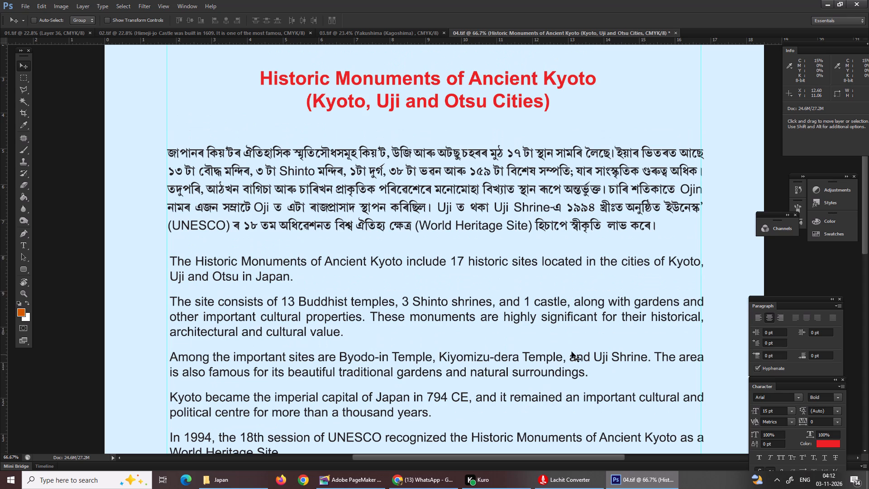
Select the entire canvas of page 04 with the English title layer active.
{"action": "key", "text": "ctrl+0"}
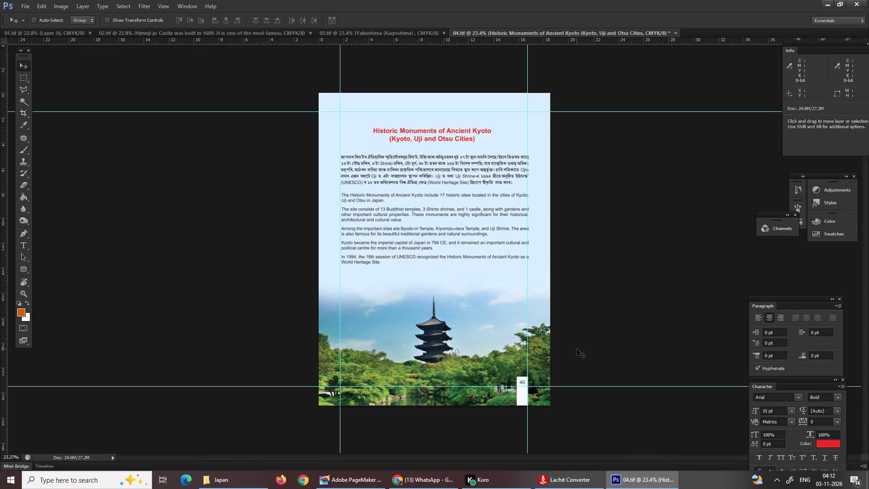
{"action": "key", "text": "ctrl+a"}
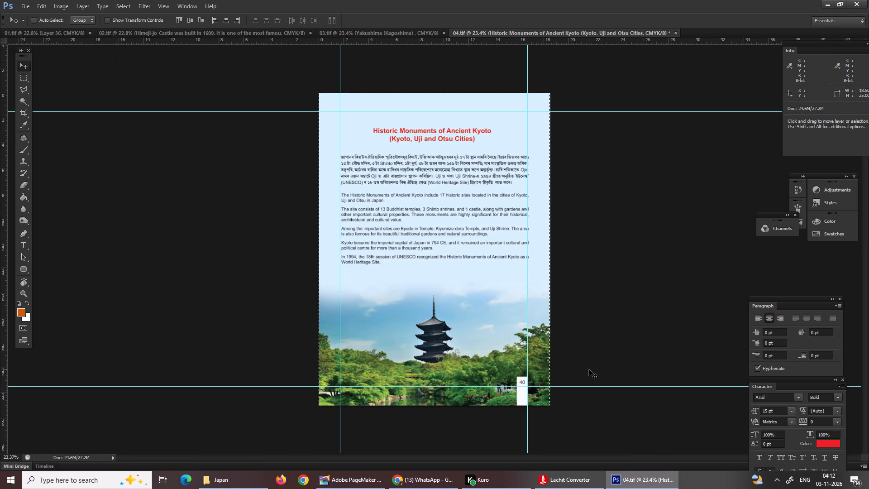
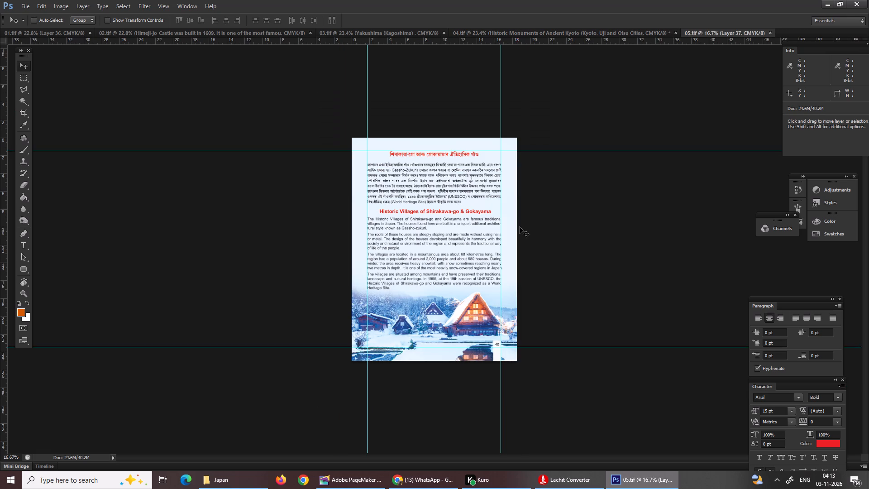
Delete the red Assamese title layer from the top of page 05.
{"action": "key", "text": "ctrl+equal"}
{"action": "key", "text": "ctrl+equal"}
{"action": "key", "text": "ctrl+equal"}
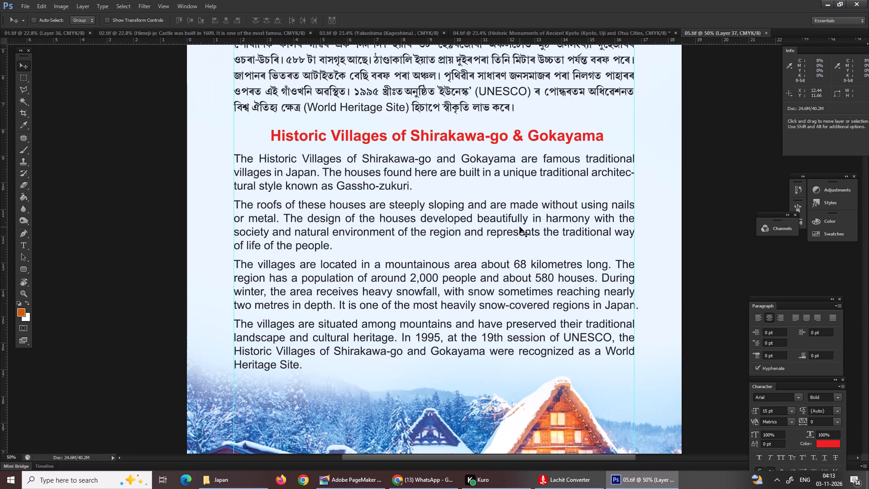
{"action": "scroll", "coordinate": [520, 227], "scroll_direction": "up", "scroll_amount": 3}
{"action": "scroll", "coordinate": [520, 227], "scroll_direction": "down", "scroll_amount": 2}
{"action": "scroll", "coordinate": [520, 227], "scroll_direction": "up", "scroll_amount": 7}
{"action": "scroll", "coordinate": [520, 227], "scroll_direction": "down", "scroll_amount": 1}
{"action": "scroll", "coordinate": [520, 227], "scroll_direction": "up", "scroll_amount": 2}
{"action": "scroll", "coordinate": [520, 227], "scroll_direction": "down", "scroll_amount": 3}
{"action": "scroll", "coordinate": [520, 227], "scroll_direction": "up", "scroll_amount": 10}
{"action": "scroll", "coordinate": [520, 227], "scroll_direction": "down", "scroll_amount": 1}
{"action": "scroll", "coordinate": [520, 227], "scroll_direction": "up", "scroll_amount": 4}
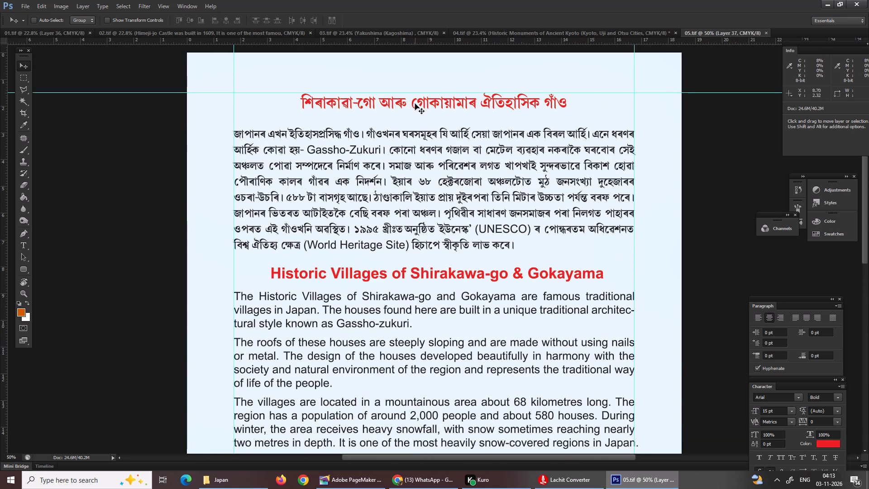
{"action": "key", "text": "t"}
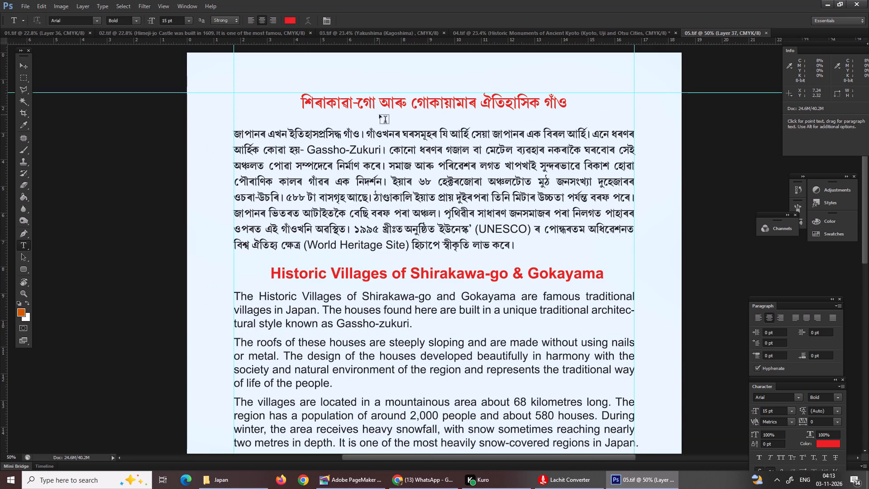
{"action": "left_click_drag", "start_coordinate": [360, 99], "coordinate": [357, 105]}
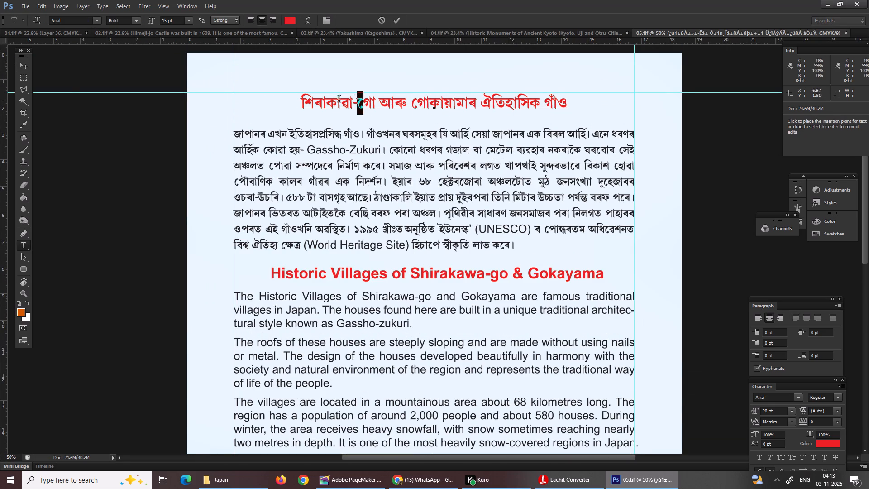
{"action": "left_click", "coordinate": [23, 64]}
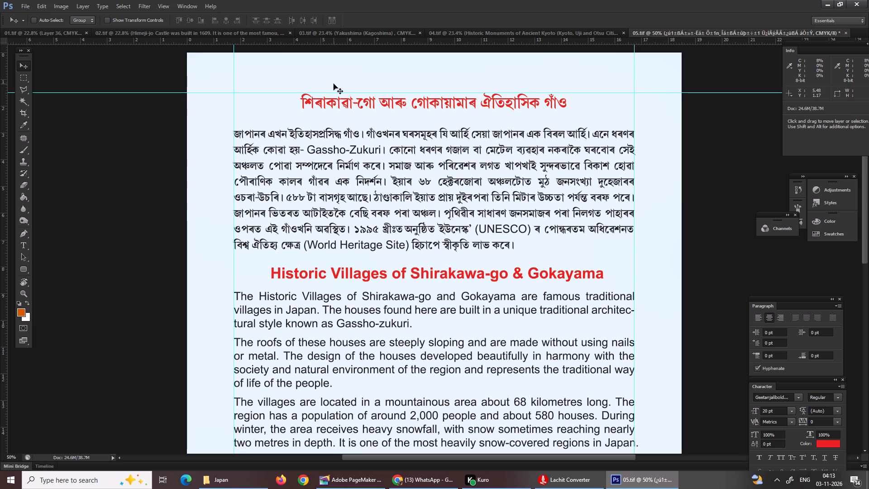
{"action": "right_click", "coordinate": [334, 84]}
{"action": "right_click", "coordinate": [308, 109]}
{"action": "right_click", "coordinate": [315, 102]}
{"action": "left_click", "coordinate": [340, 108]}
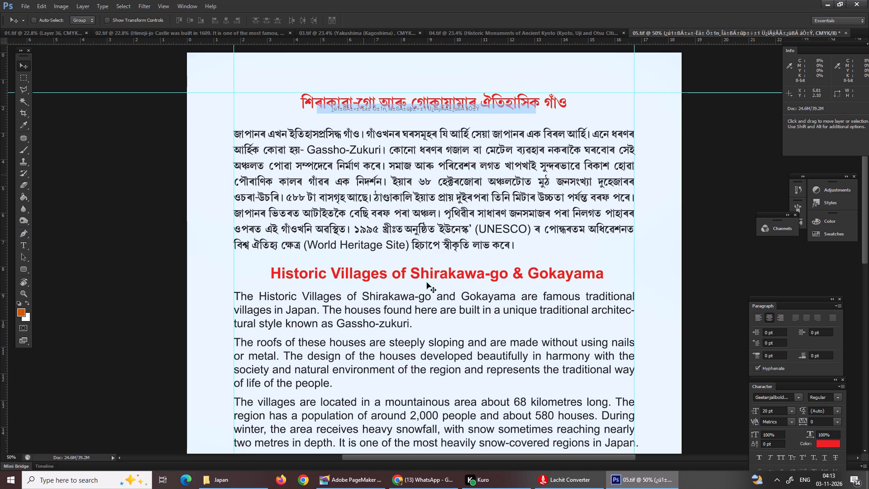
{"action": "key", "text": "Delete"}
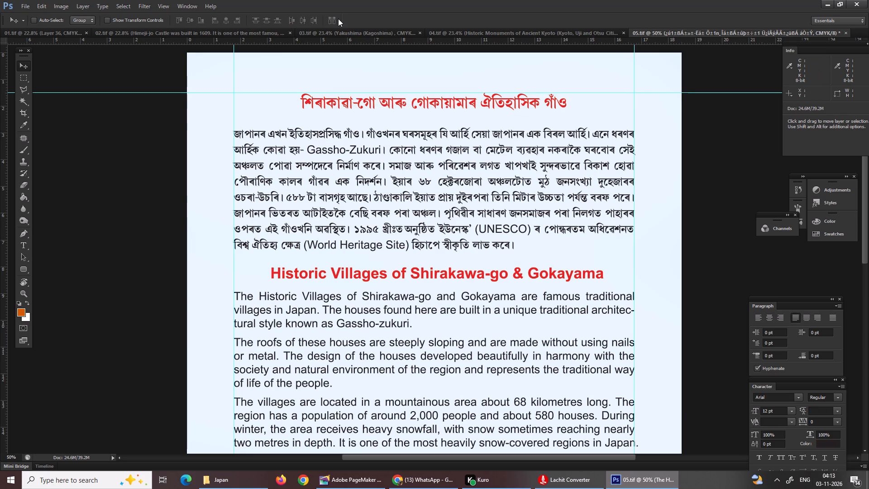
Move the red Historic Villages of Shirakawa-go & Gokayama title up to the space above the Assamese paragraph.
{"action": "right_click", "coordinate": [313, 275]}
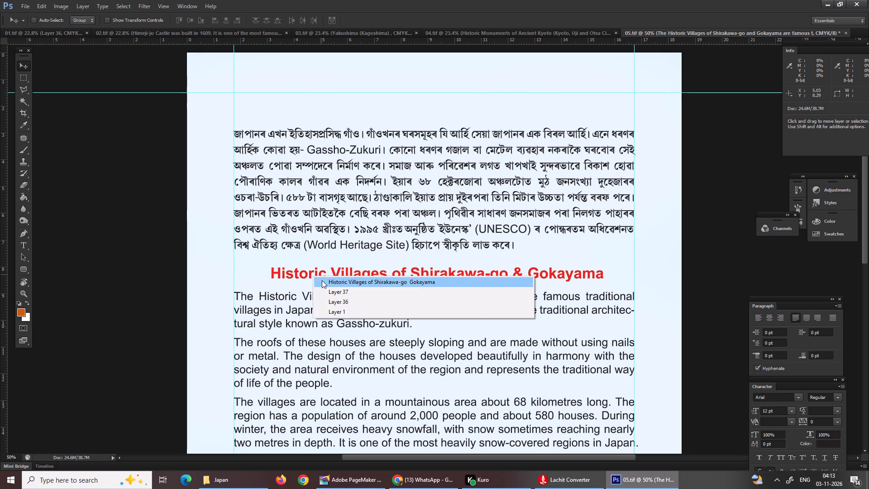
{"action": "left_click", "coordinate": [322, 281]}
{"action": "left_click_drag", "start_coordinate": [327, 282], "coordinate": [341, 119]}
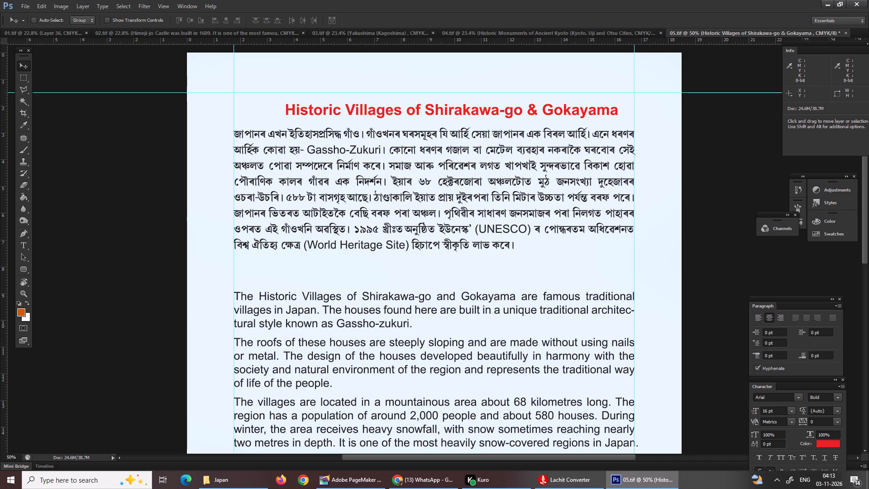
Set the English title's font size to 15 pt.
{"action": "left_click_drag", "start_coordinate": [776, 408], "coordinate": [746, 406]}
{"action": "key", "text": "1"}
{"action": "key", "text": "5"}
{"action": "key", "text": "Return"}
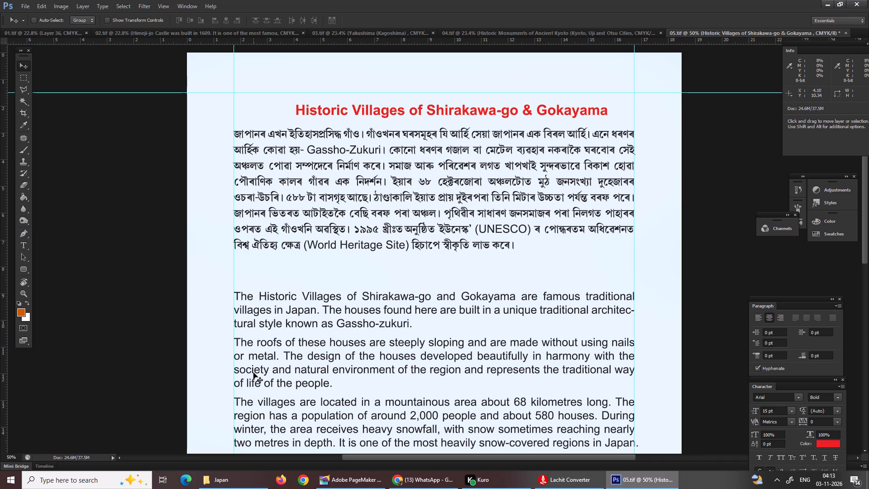
Move the Assamese paragraph down about 0.7 cm, leaving more room beneath the English title.
{"action": "right_click", "coordinate": [418, 222]}
{"action": "left_click", "coordinate": [437, 227]}
{"action": "left_click_drag", "start_coordinate": [439, 225], "coordinate": [438, 235]}
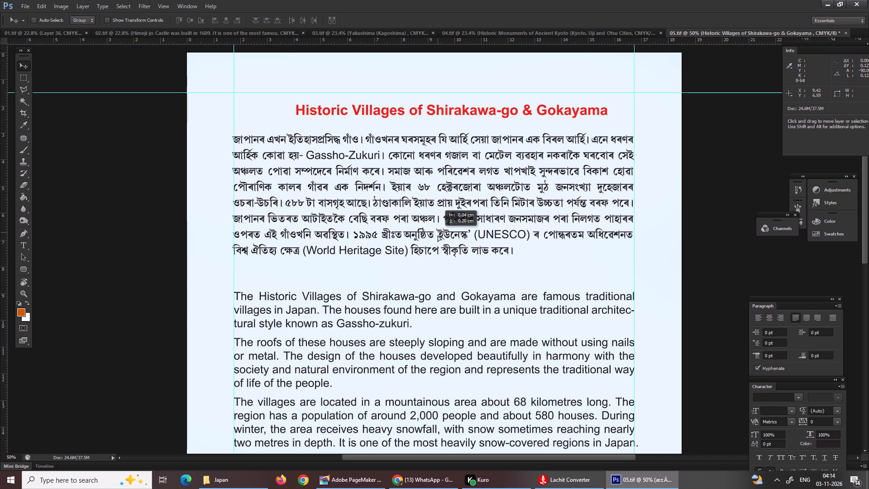
{"action": "left_click_drag", "start_coordinate": [438, 235], "coordinate": [444, 242]}
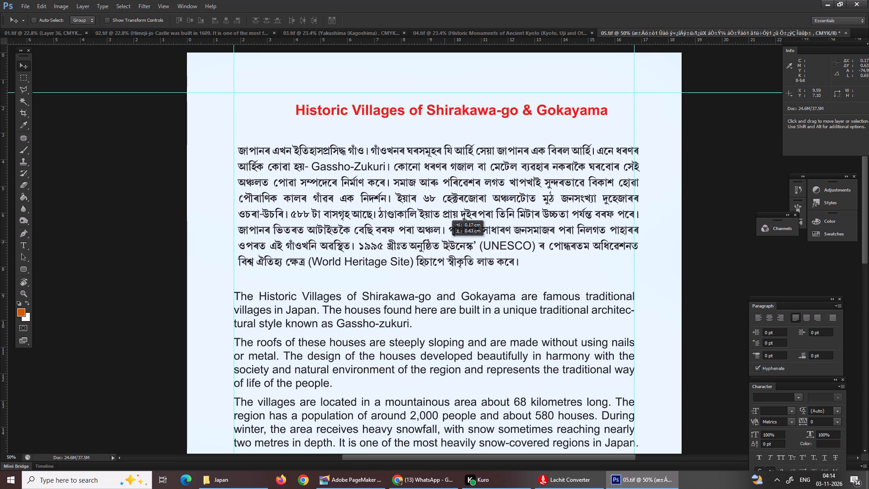
{"action": "left_click_drag", "start_coordinate": [444, 242], "coordinate": [441, 243]}
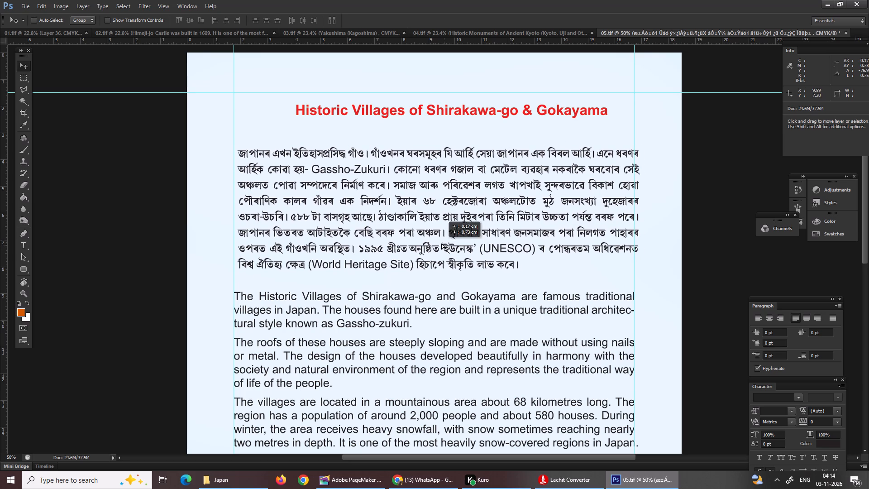
{"action": "left_click_drag", "start_coordinate": [441, 243], "coordinate": [440, 243]}
Move the English title about 0.3 cm left and 0.4 cm down, closer to the Assamese paragraph.
{"action": "right_click", "coordinate": [437, 108]}
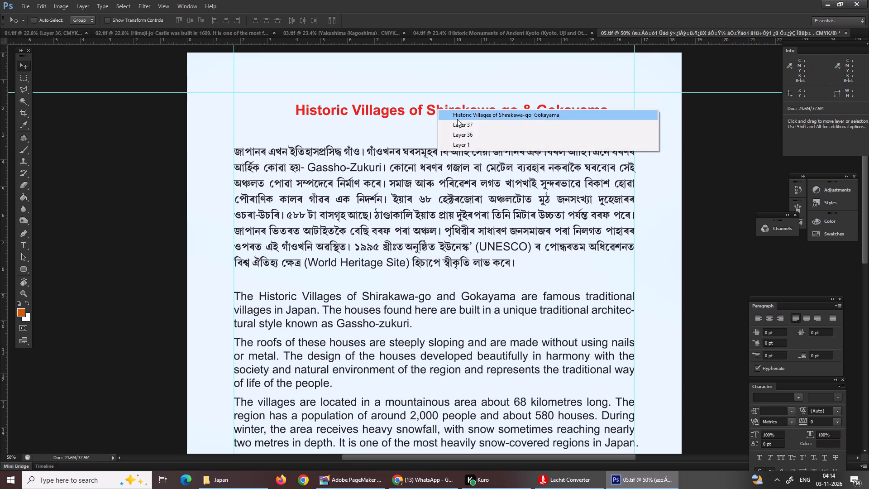
{"action": "left_click", "coordinate": [457, 119]}
{"action": "left_click_drag", "start_coordinate": [451, 110], "coordinate": [445, 120]}
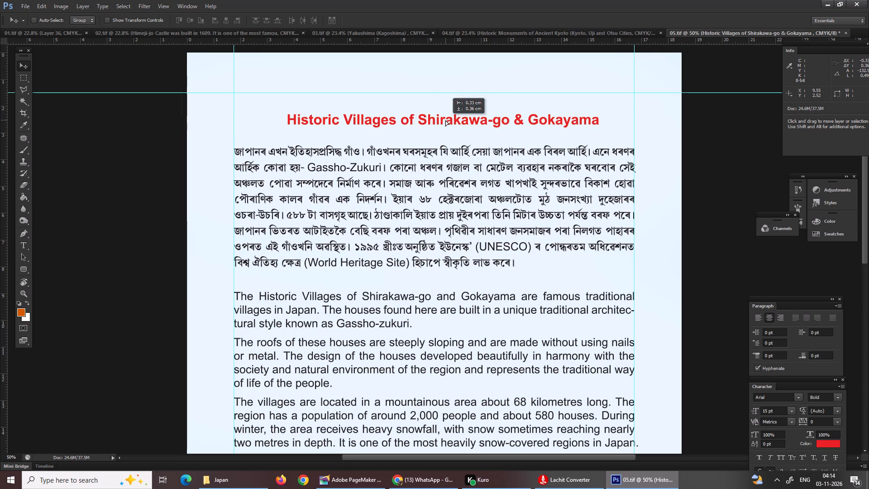
{"action": "left_click_drag", "start_coordinate": [445, 120], "coordinate": [446, 123]}
Set the whole Assamese paragraph's font size to 12 pt.
{"action": "right_click", "coordinate": [423, 179]}
{"action": "left_click", "coordinate": [436, 184]}
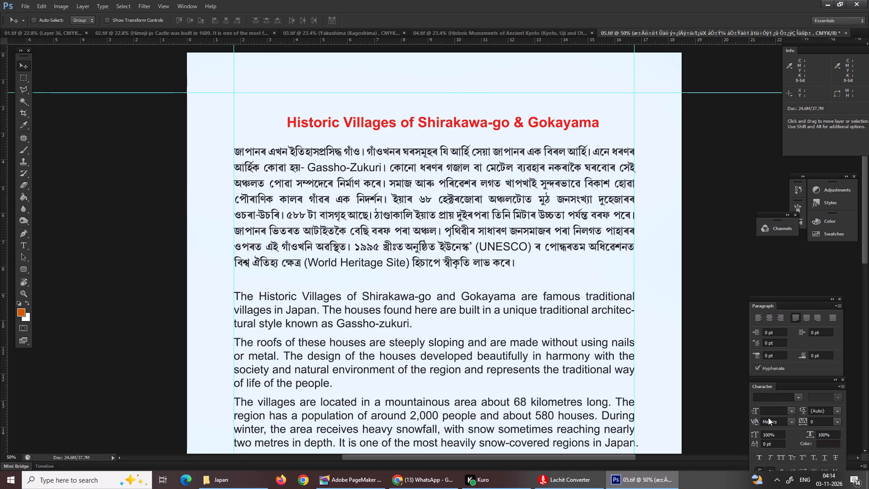
{"action": "left_click", "coordinate": [774, 413]}
{"action": "key", "text": "1"}
{"action": "key", "text": "2"}
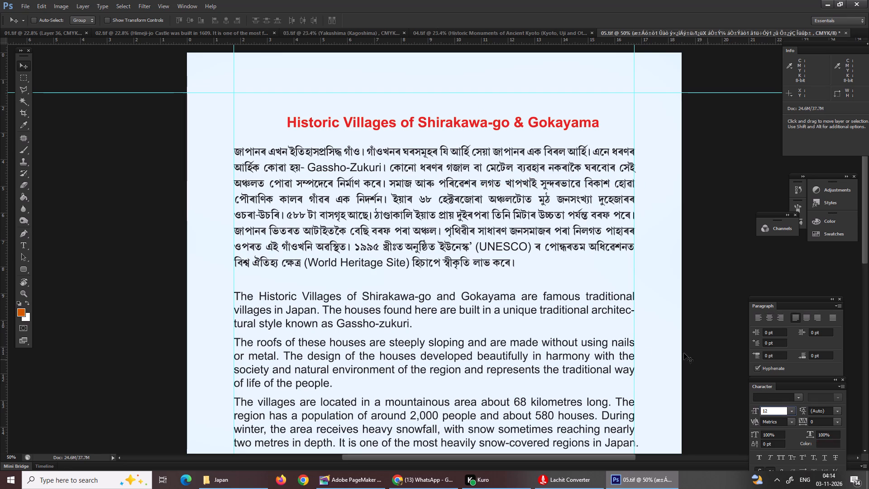
{"action": "key", "text": "Return"}
Set the English body text's font size to 10 pt.
{"action": "scroll", "coordinate": [479, 310], "scroll_direction": "down", "scroll_amount": 4}
{"action": "scroll", "coordinate": [522, 315], "scroll_direction": "down", "scroll_amount": 5}
{"action": "right_click", "coordinate": [504, 305]}
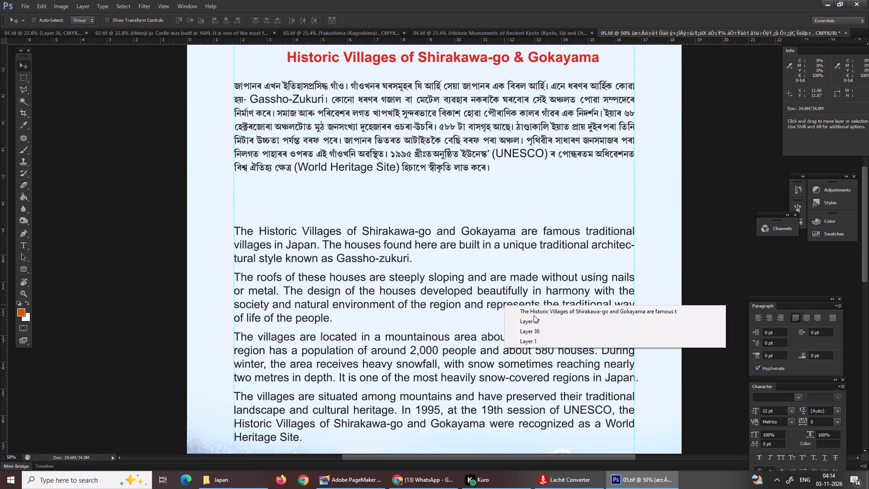
{"action": "left_click", "coordinate": [534, 315]}
{"action": "left_click_drag", "start_coordinate": [784, 411], "coordinate": [730, 412]}
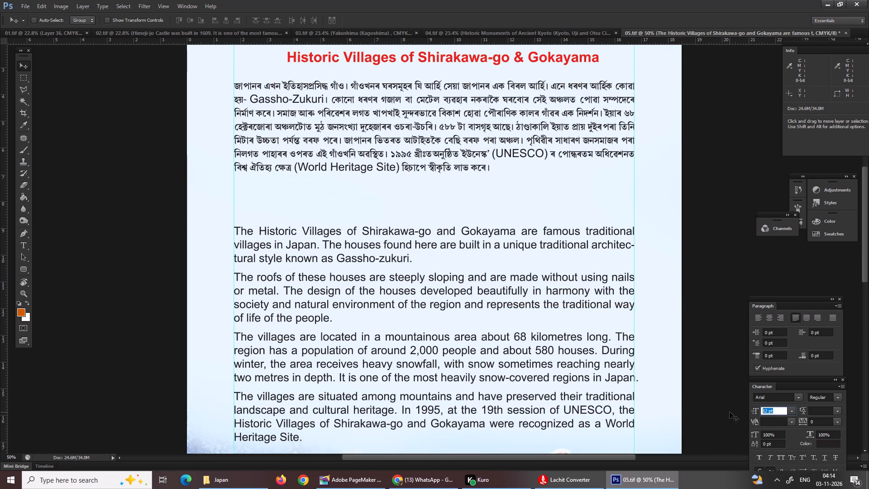
{"action": "type", "text": "10"}
{"action": "key", "text": "Return"}
Set the words Gassho-Zukuri in the Assamese paragraph to 10 pt.
{"action": "scroll", "coordinate": [732, 412], "scroll_direction": "up", "scroll_amount": 3}
{"action": "scroll", "coordinate": [732, 411], "scroll_direction": "down", "scroll_amount": 1}
{"action": "scroll", "coordinate": [732, 411], "scroll_direction": "up", "scroll_amount": 8}
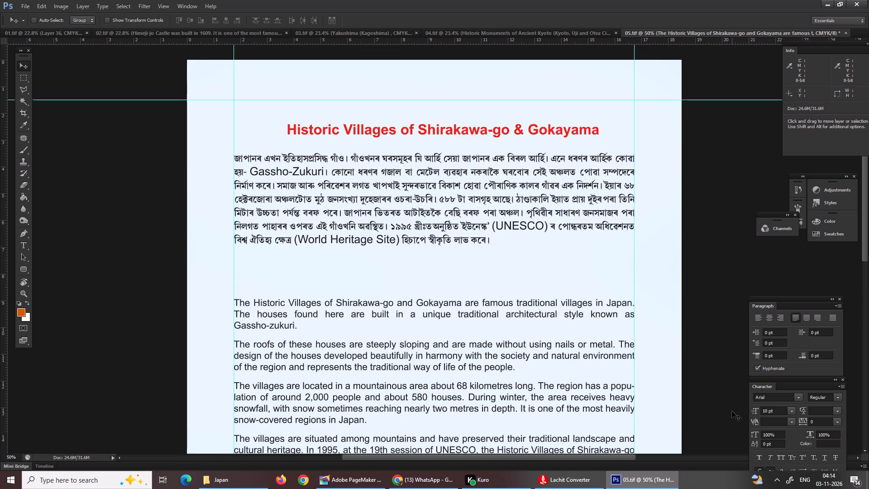
{"action": "key", "text": "t"}
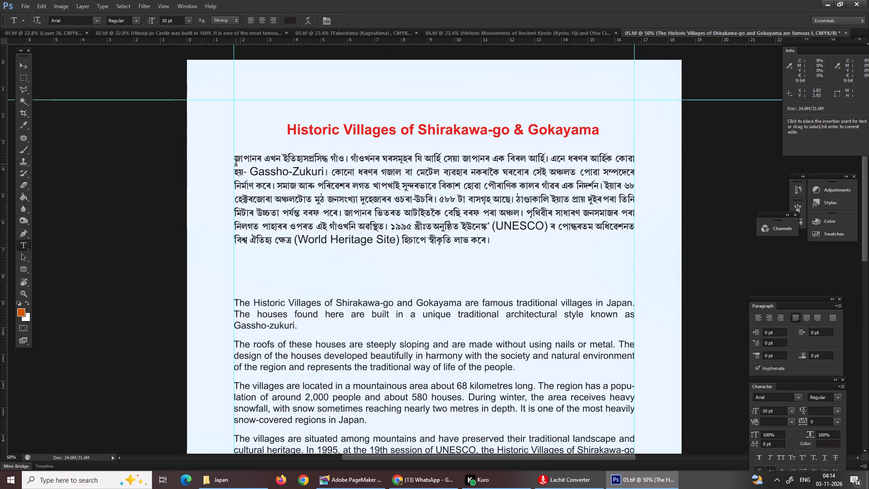
{"action": "left_click_drag", "start_coordinate": [249, 172], "coordinate": [323, 173]}
{"action": "left_click_drag", "start_coordinate": [773, 407], "coordinate": [769, 405]}
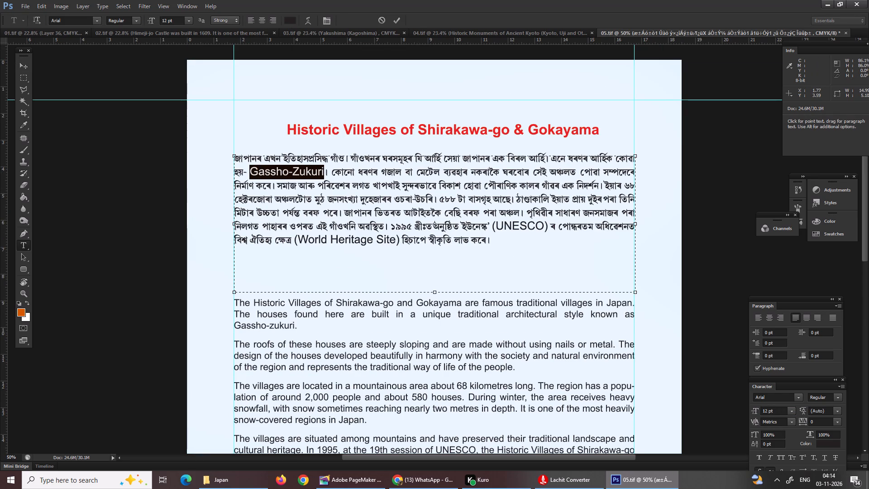
{"action": "left_click_drag", "start_coordinate": [774, 411], "coordinate": [753, 409]}
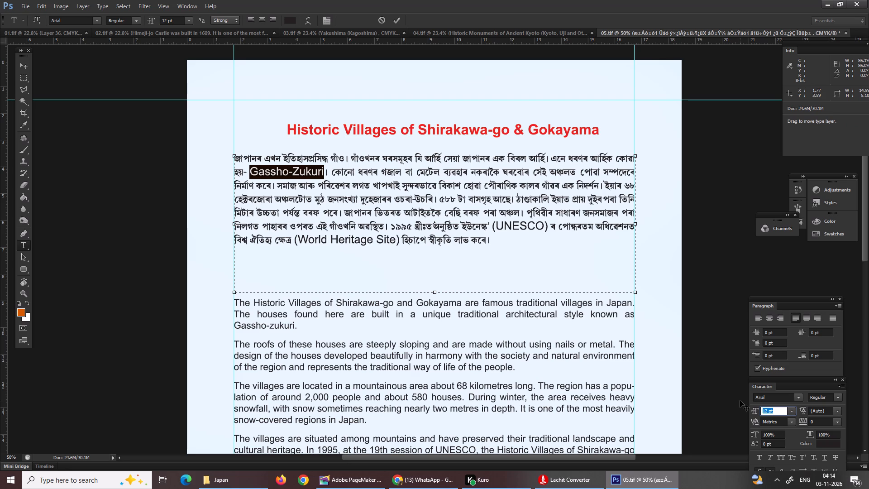
{"action": "type", "text": "10"}
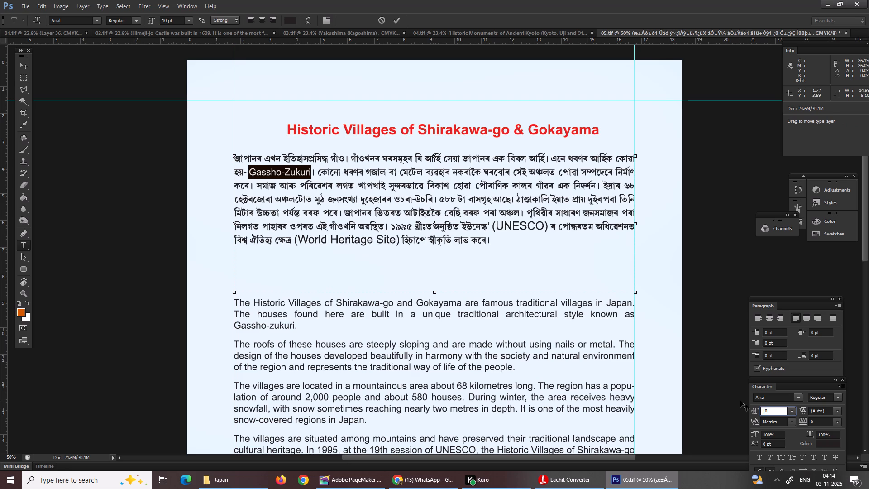
{"action": "key", "text": "Return"}
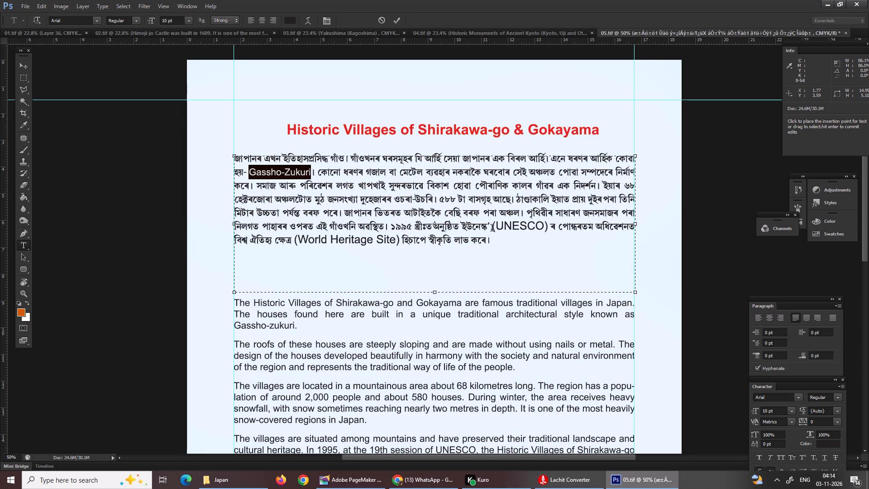
Shorten the Assamese paragraph's text box to about 3.6 cm high, ending just below its last line.
{"action": "left_click_drag", "start_coordinate": [492, 229], "coordinate": [501, 230]}
{"action": "left_click_drag", "start_coordinate": [501, 230], "coordinate": [510, 229]}
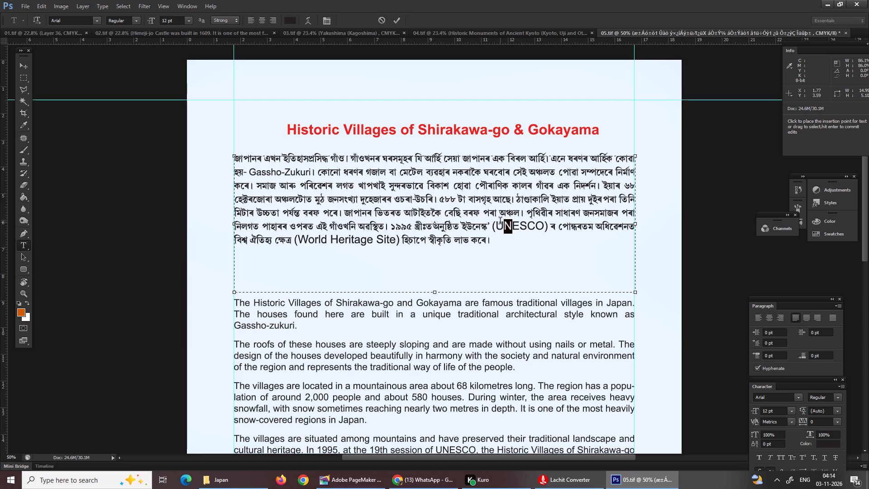
{"action": "left_click", "coordinate": [435, 290]}
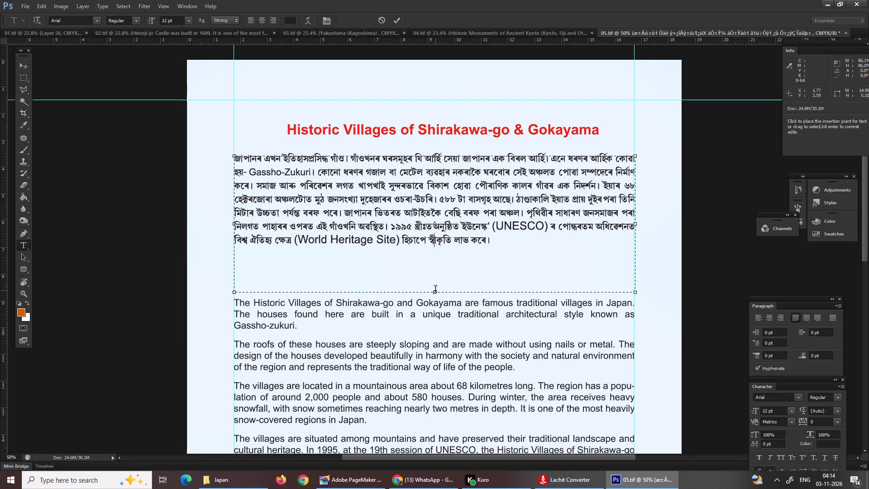
{"action": "left_click", "coordinate": [435, 292]}
{"action": "left_click", "coordinate": [435, 292]}
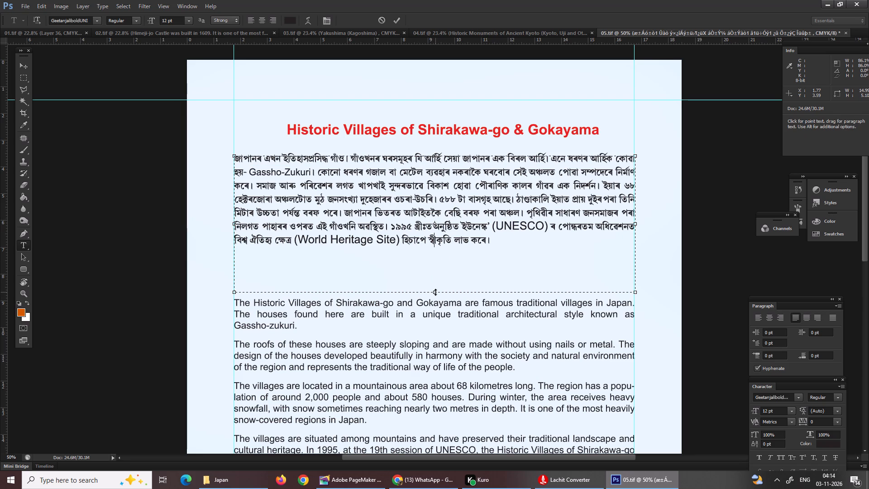
{"action": "left_click", "coordinate": [435, 292]}
{"action": "left_click", "coordinate": [437, 290]}
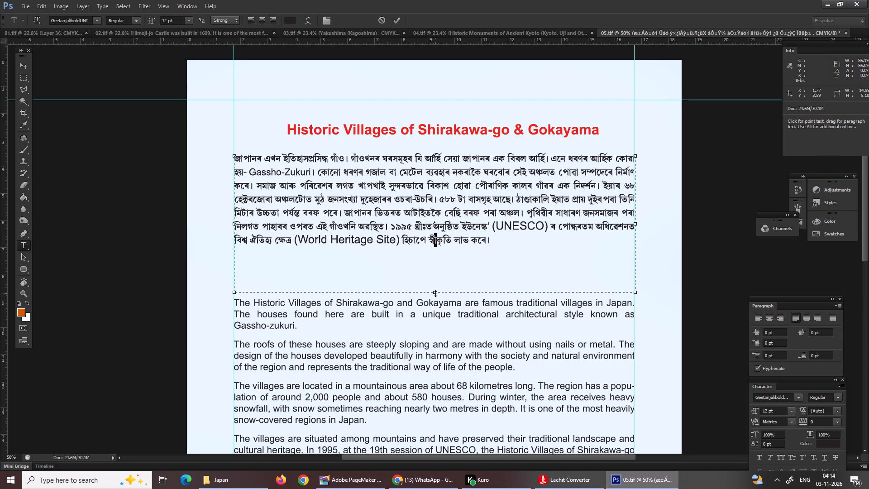
{"action": "left_click", "coordinate": [435, 293]}
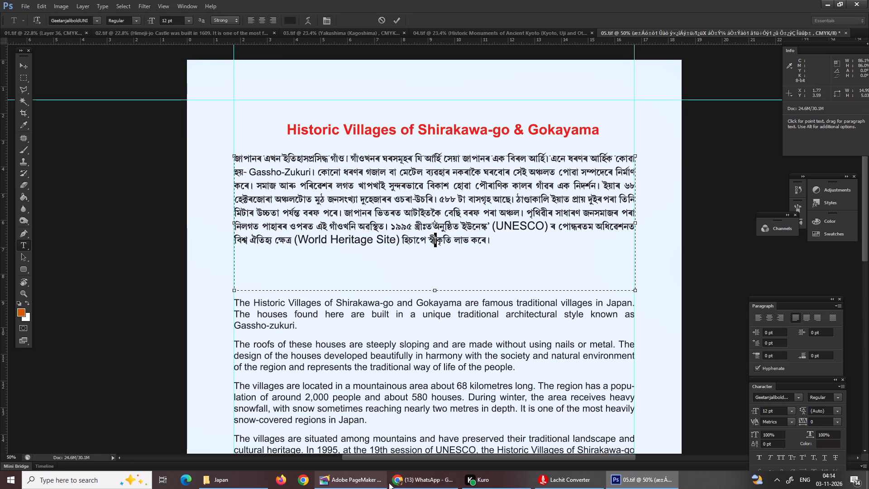
{"action": "key", "text": "Return"}
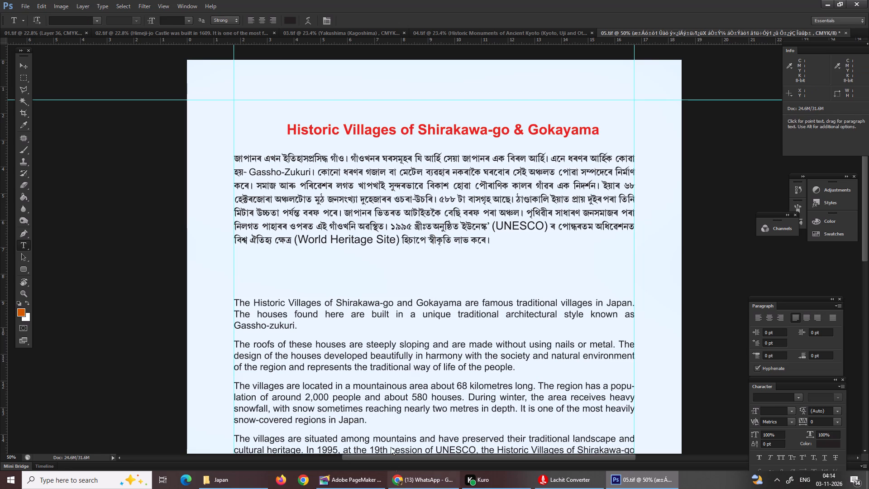
{"action": "left_click", "coordinate": [471, 201]}
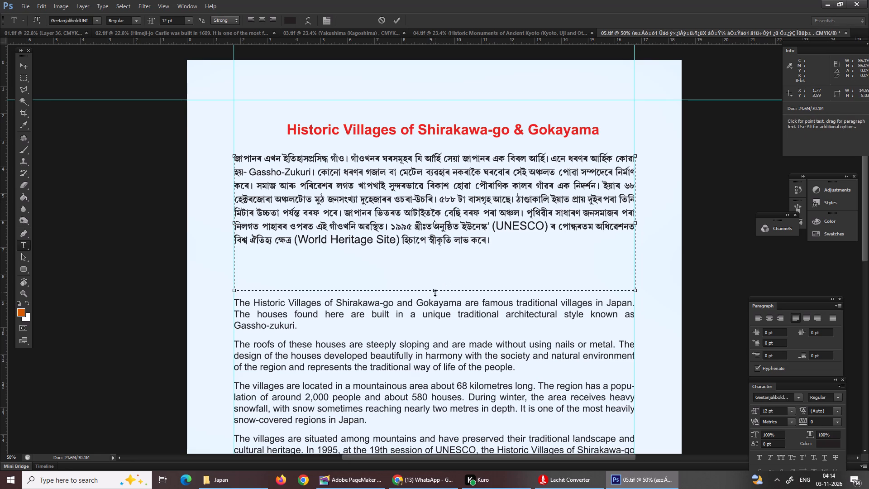
{"action": "left_click_drag", "start_coordinate": [435, 293], "coordinate": [428, 255]}
Set the word (UNESCO) in the Assamese paragraph to 10 pt.
{"action": "left_click_drag", "start_coordinate": [492, 224], "coordinate": [520, 229]}
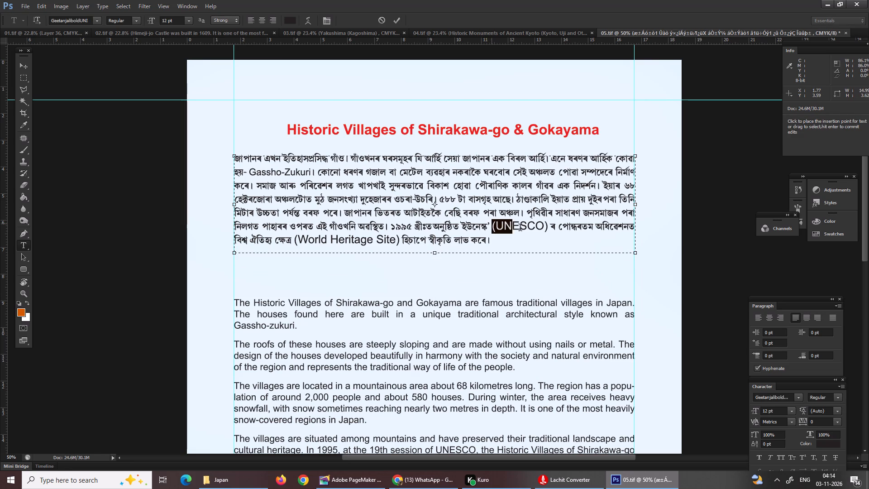
{"action": "left_click_drag", "start_coordinate": [520, 229], "coordinate": [548, 228]}
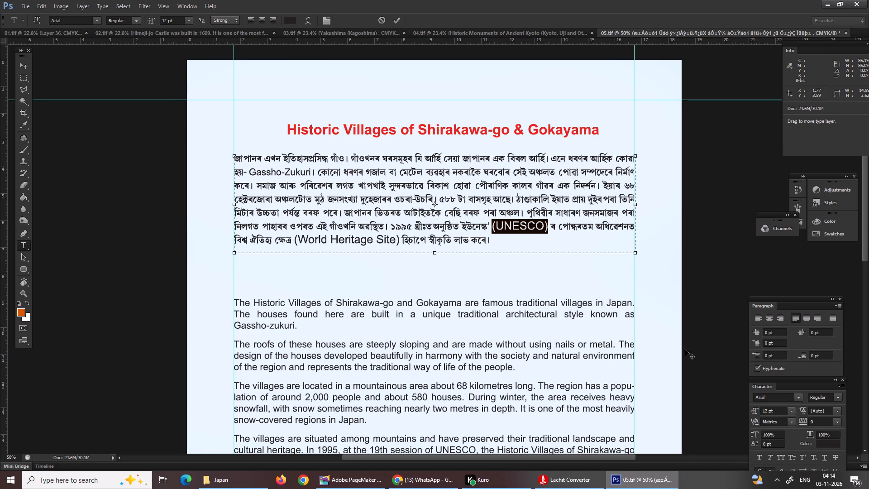
{"action": "left_click_drag", "start_coordinate": [779, 411], "coordinate": [711, 410]}
{"action": "type", "text": "10"}
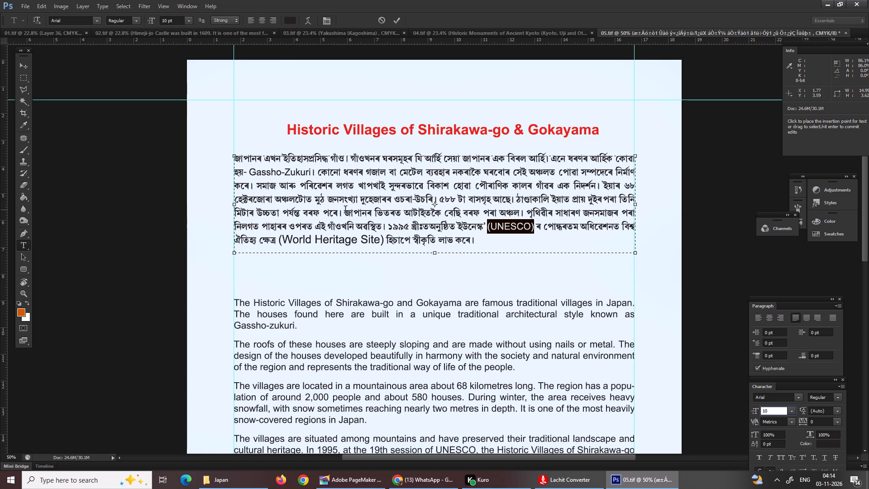
Set the words (World Heritage Site) in the Assamese paragraph's last line to 10 pt and finish the text edit.
{"action": "left_click_drag", "start_coordinate": [278, 237], "coordinate": [344, 240]}
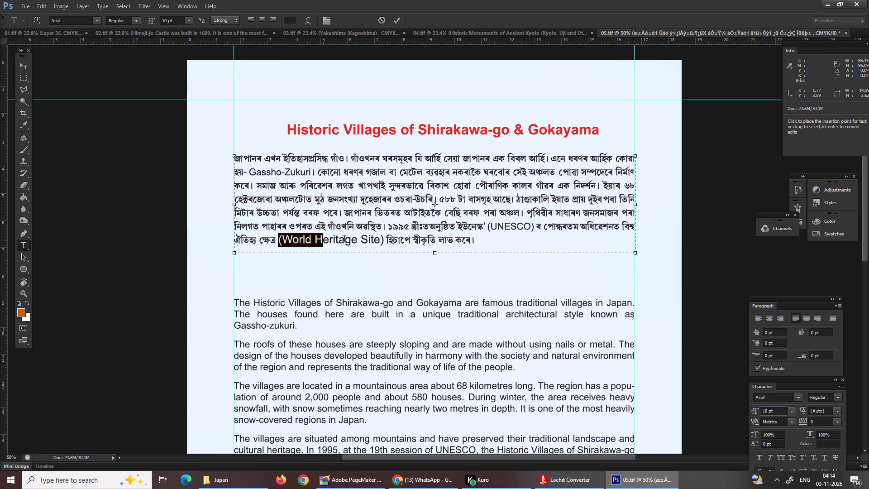
{"action": "left_click_drag", "start_coordinate": [344, 240], "coordinate": [383, 240]}
{"action": "scroll", "coordinate": [381, 248], "scroll_direction": "down", "scroll_amount": 1}
{"action": "scroll", "coordinate": [381, 248], "scroll_direction": "up", "scroll_amount": 2}
{"action": "scroll", "coordinate": [381, 248], "scroll_direction": "down", "scroll_amount": 7}
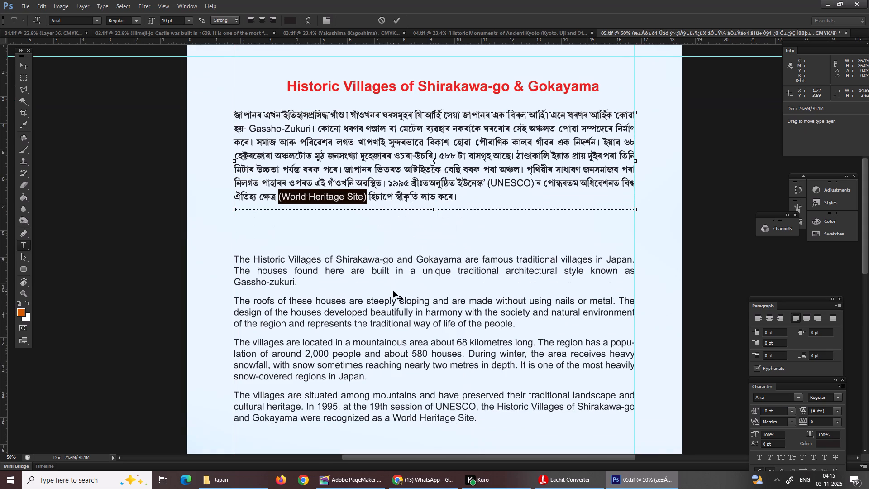
{"action": "key", "text": "Return"}
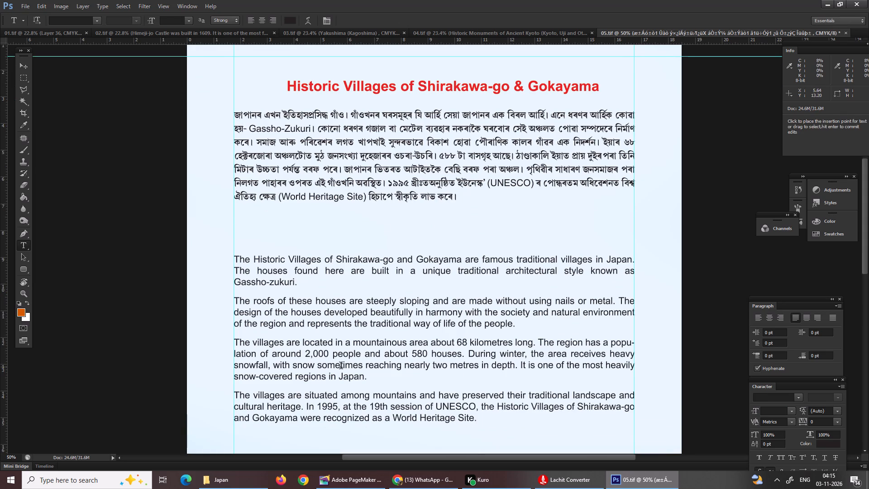
{"action": "key", "text": "ctrl+0"}
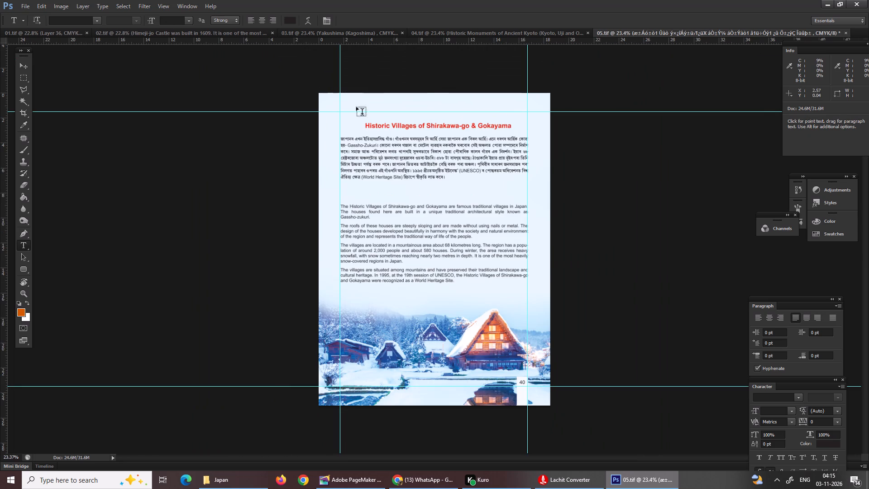
{"action": "key", "text": "Return"}
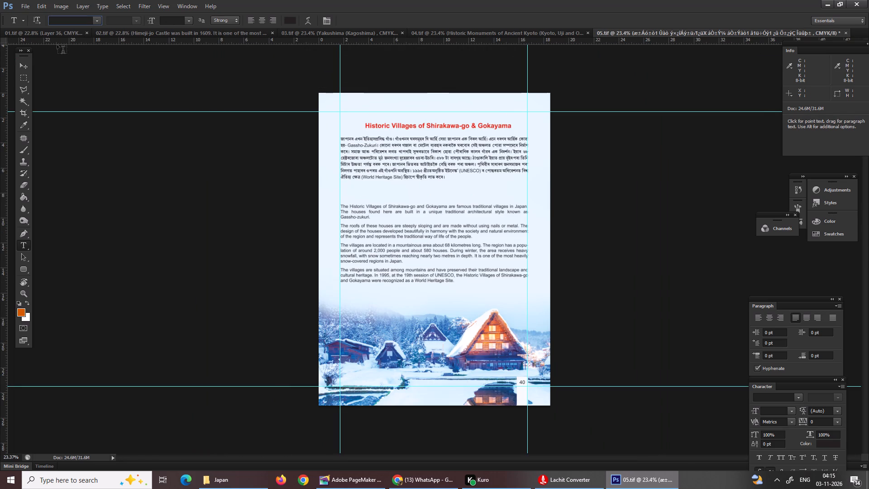
Move the English body text block slightly up, closer to the Assamese paragraph.
{"action": "left_click", "coordinate": [20, 65]}
{"action": "right_click", "coordinate": [428, 231]}
{"action": "left_click", "coordinate": [439, 240]}
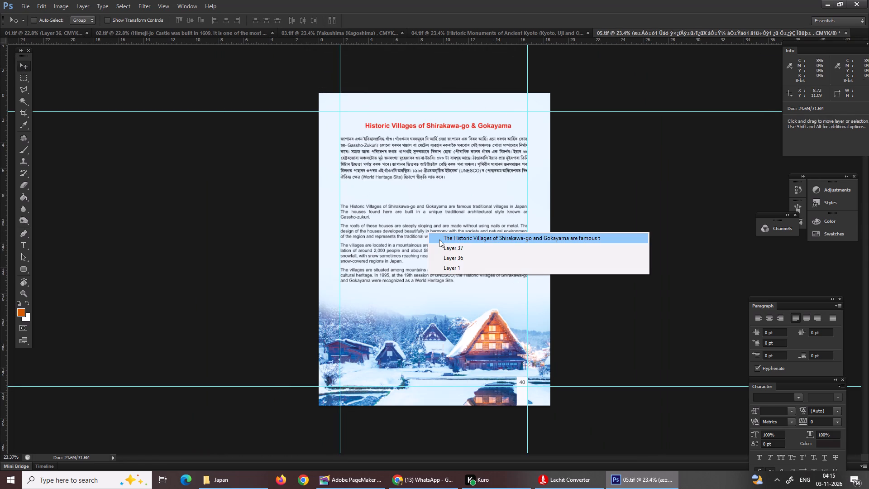
{"action": "left_click_drag", "start_coordinate": [430, 246], "coordinate": [429, 239]}
Move the snowy village photo on Layer 35 up so its scene starts just below the English body text.
{"action": "right_click", "coordinate": [397, 346]}
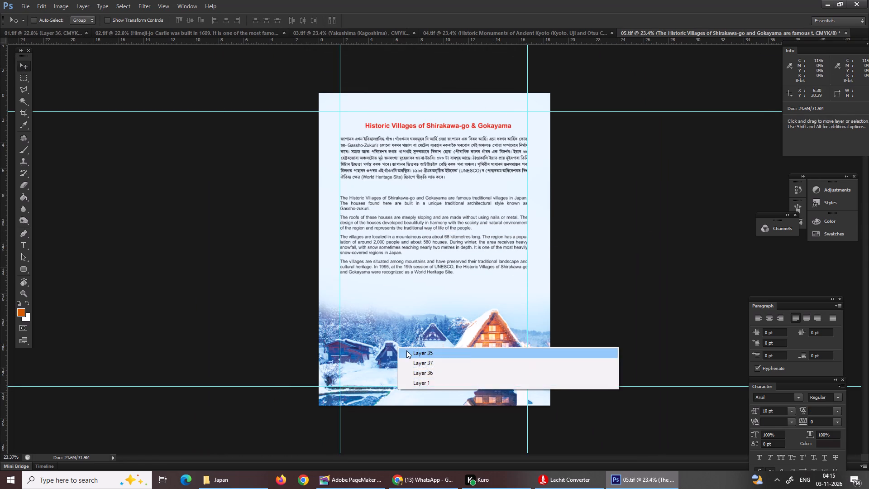
{"action": "left_click", "coordinate": [406, 350]}
{"action": "left_click_drag", "start_coordinate": [407, 350], "coordinate": [407, 328]}
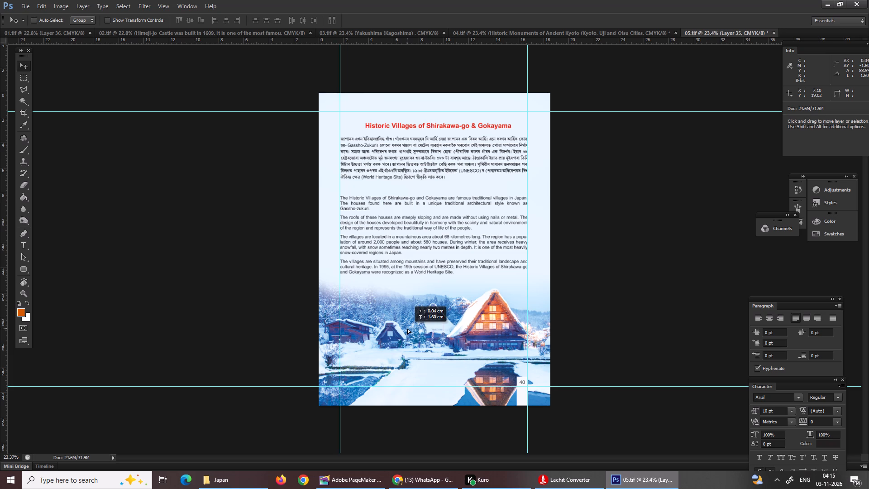
{"action": "left_click_drag", "start_coordinate": [407, 328], "coordinate": [407, 328]}
{"action": "key", "text": "Return"}
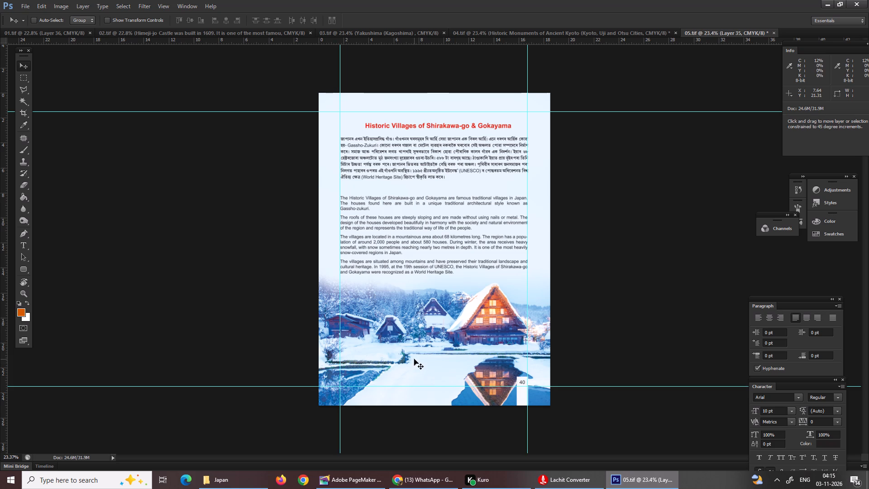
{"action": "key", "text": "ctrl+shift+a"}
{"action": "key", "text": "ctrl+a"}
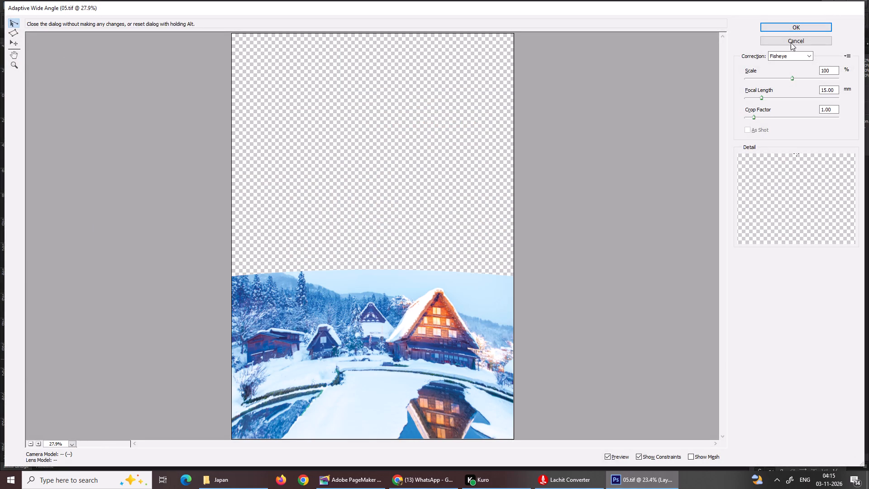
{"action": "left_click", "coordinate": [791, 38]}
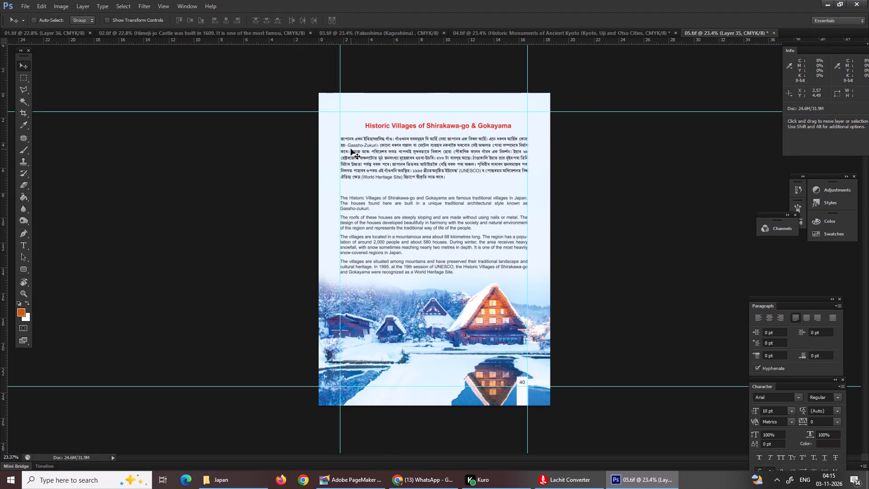
Select the entire page 05 canvas and copy all its visible layers as one merged image.
{"action": "key", "text": "Return"}
{"action": "key", "text": "ctrl+a"}
{"action": "key", "text": "ctrl+shift+c"}
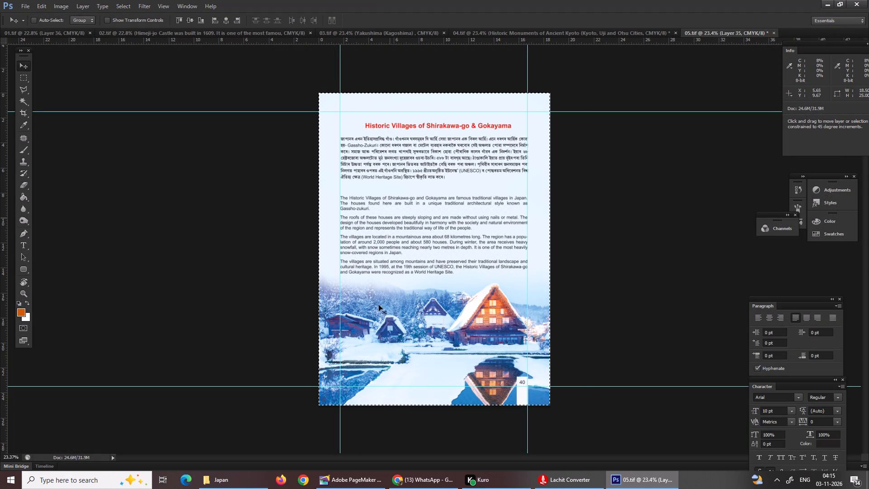
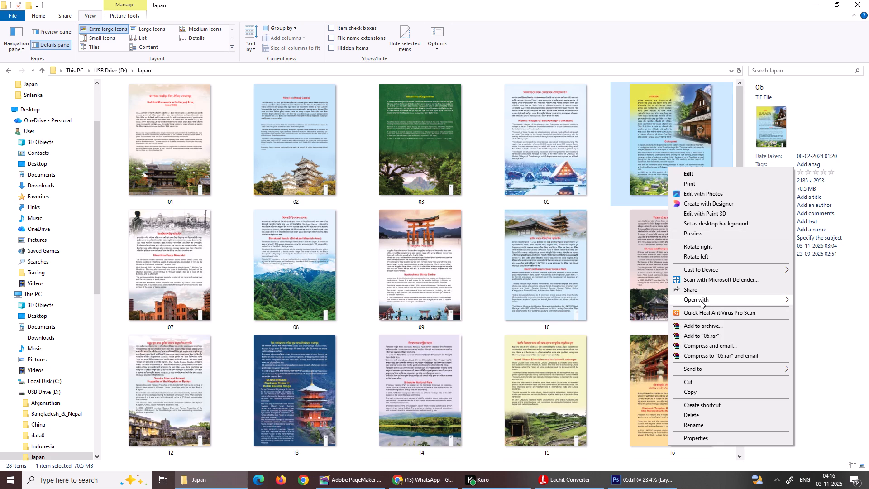
Open the page 06 TIF file from the Japan folder in Photoshop.
{"action": "left_click", "coordinate": [582, 301]}
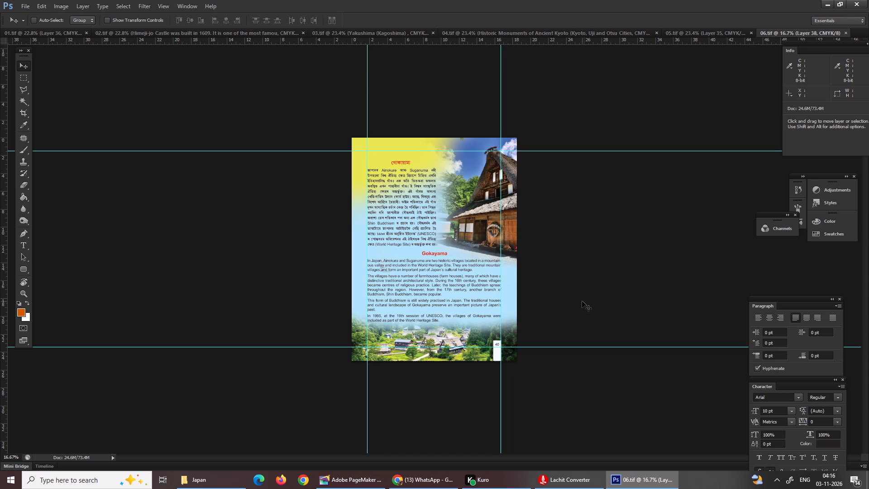
Delete the red Assamese heading above the Assamese paragraph on page 06.
{"action": "key", "text": "ctrl+equal"}
{"action": "key", "text": "ctrl+equal"}
{"action": "key", "text": "ctrl+equal"}
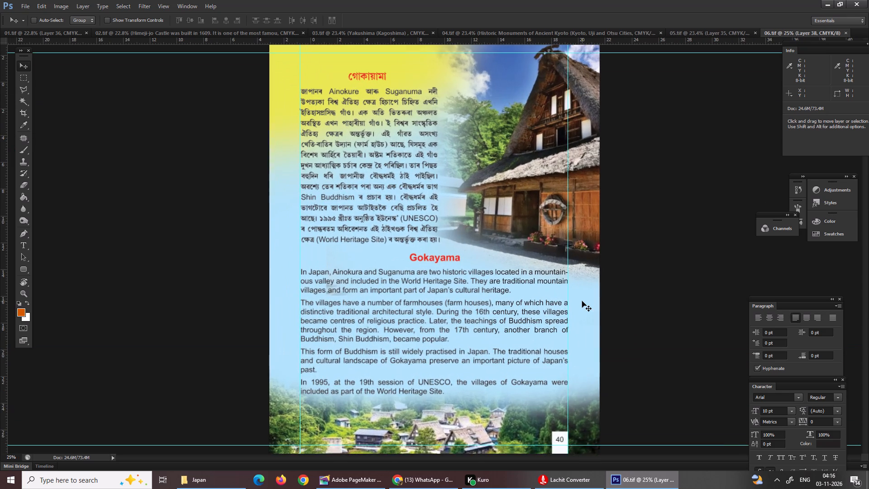
{"action": "scroll", "coordinate": [582, 301], "scroll_direction": "up", "scroll_amount": 9}
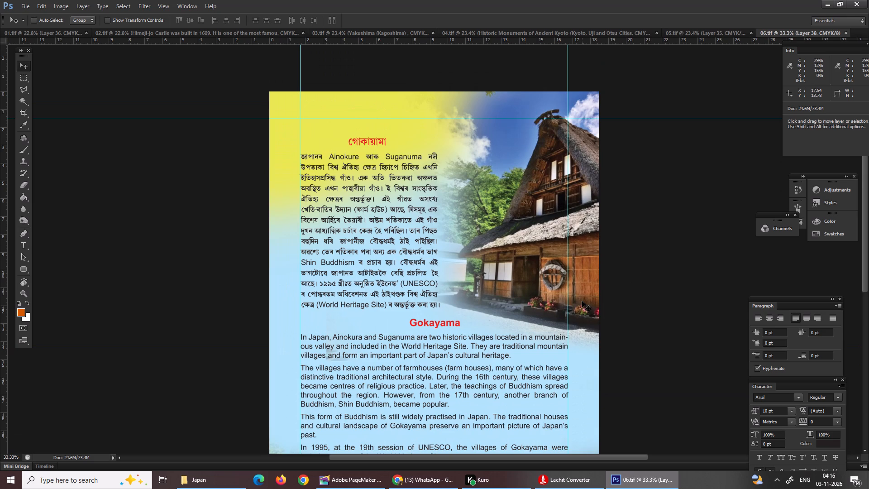
{"action": "left_click", "coordinate": [361, 142]}
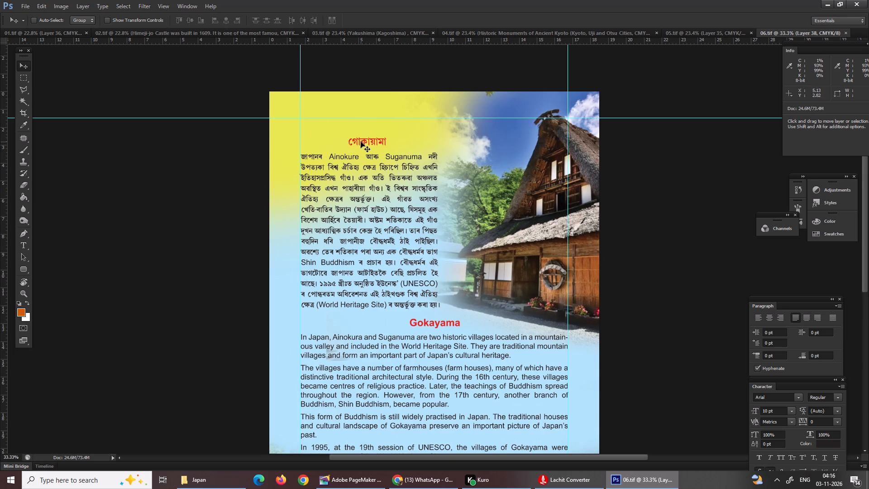
{"action": "right_click", "coordinate": [361, 142]}
{"action": "left_click", "coordinate": [375, 146]}
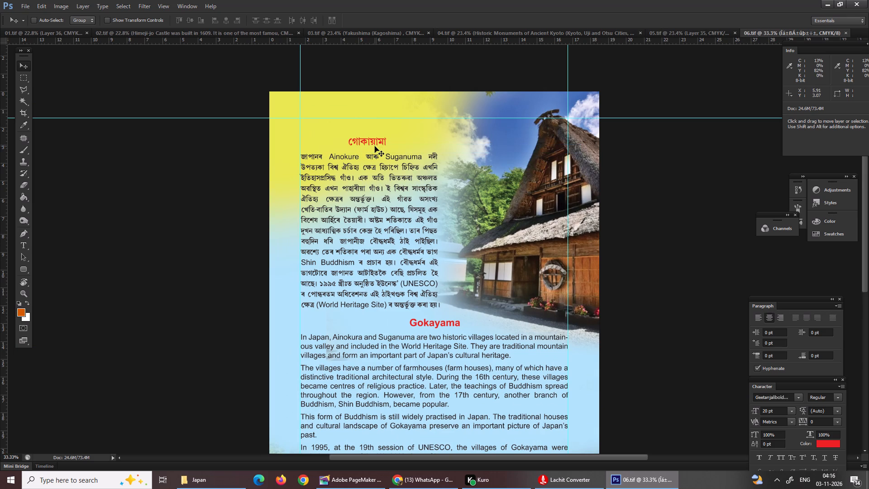
{"action": "key", "text": "Delete"}
Move the English Gokayama heading above the Assamese paragraph and set its size to 15 pt.
{"action": "right_click", "coordinate": [441, 326]}
{"action": "left_click", "coordinate": [447, 330]}
{"action": "left_click_drag", "start_coordinate": [441, 325], "coordinate": [379, 139]}
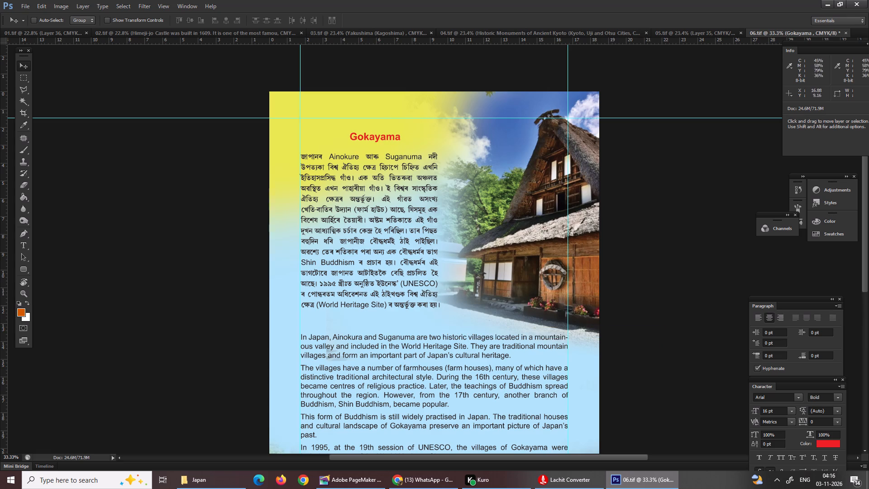
{"action": "left_click_drag", "start_coordinate": [781, 411], "coordinate": [725, 406]}
{"action": "type", "text": "15"}
{"action": "key", "text": "Return"}
Set the whole Assamese paragraph's font size to 12 pt.
{"action": "right_click", "coordinate": [372, 198]}
{"action": "left_click", "coordinate": [383, 208]}
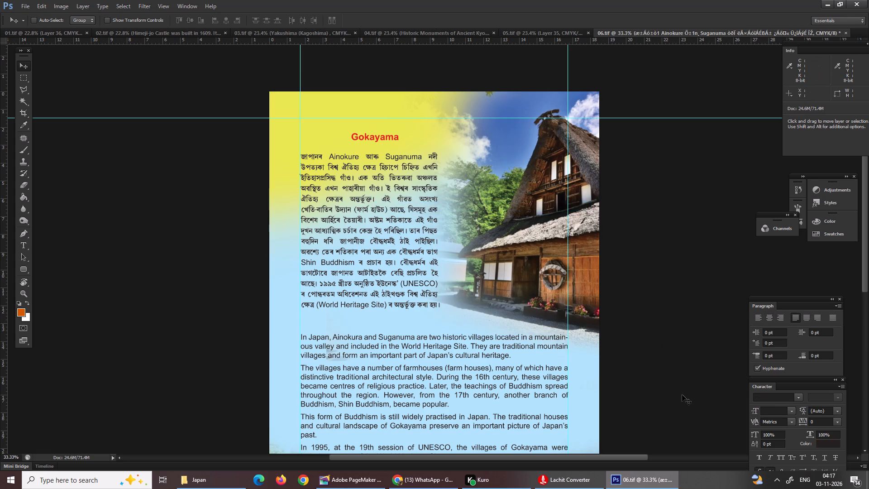
{"action": "left_click", "coordinate": [781, 412]}
{"action": "key", "text": "1"}
{"action": "key", "text": "2"}
{"action": "key", "text": "Return"}
Set the English body text block's font size to 10 pt.
{"action": "scroll", "coordinate": [332, 284], "scroll_direction": "down", "scroll_amount": 4}
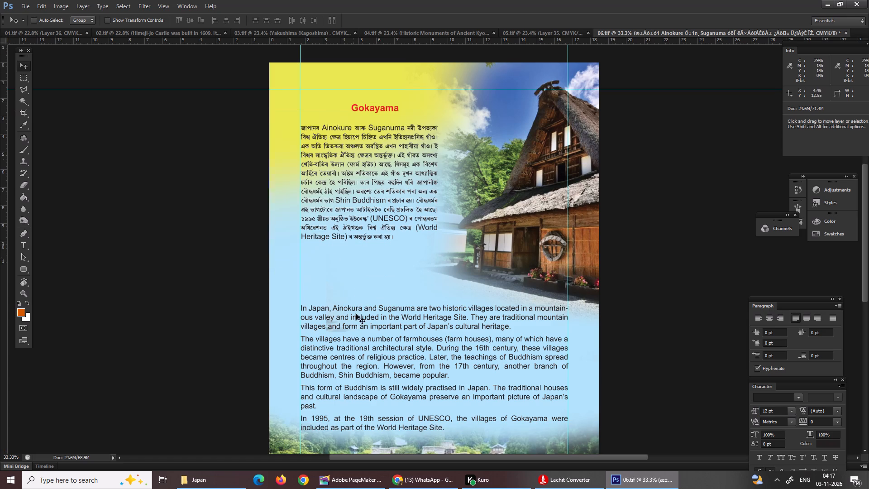
{"action": "right_click", "coordinate": [363, 342]}
{"action": "left_click", "coordinate": [372, 347]}
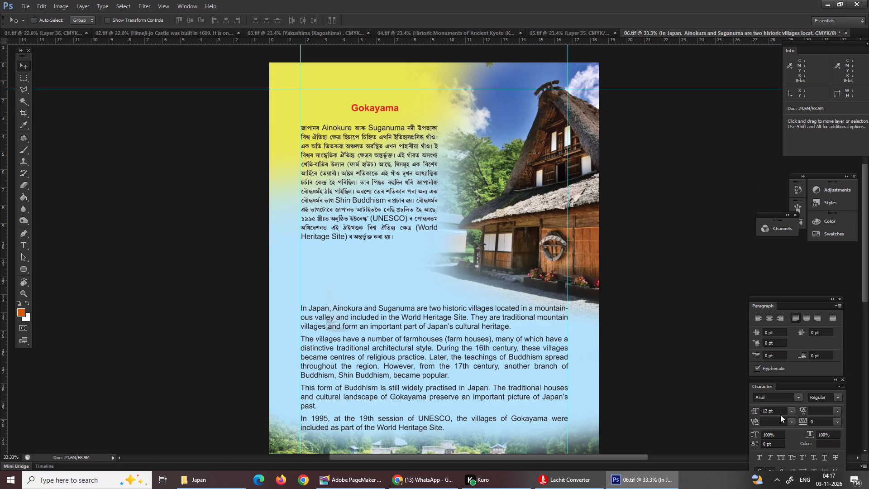
{"action": "left_click_drag", "start_coordinate": [779, 412], "coordinate": [724, 416]}
{"action": "type", "text": "10"}
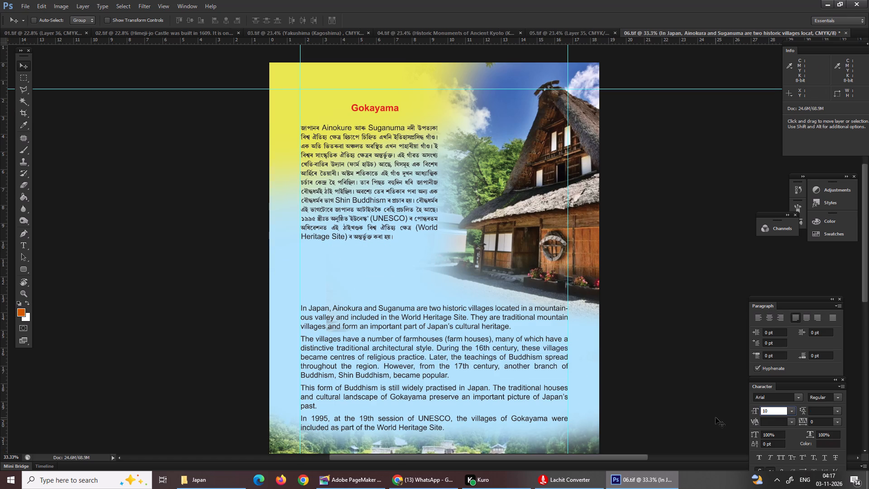
{"action": "key", "text": "Return"}
{"action": "left_click", "coordinate": [447, 369]}
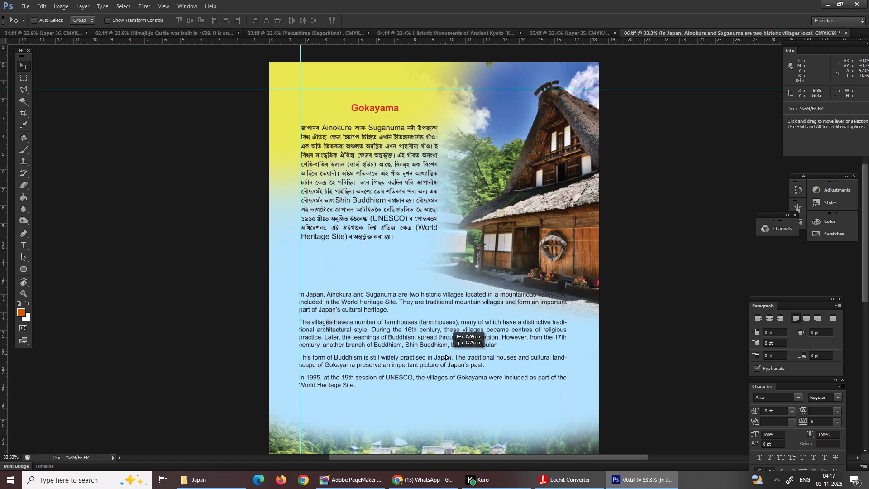
Move the Assamese paragraph slightly down, closer to the English body text.
{"action": "left_click", "coordinate": [359, 201]}
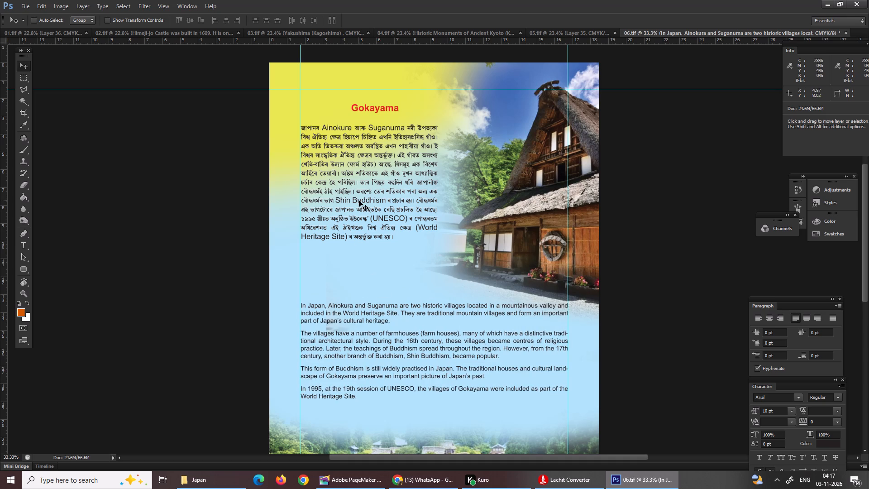
{"action": "right_click", "coordinate": [359, 201]}
{"action": "left_click", "coordinate": [377, 211]}
{"action": "left_click_drag", "start_coordinate": [377, 211], "coordinate": [378, 236]}
Move the Gokayama heading down so it sits just above the Assamese paragraph.
{"action": "right_click", "coordinate": [382, 109]}
{"action": "left_click", "coordinate": [396, 111]}
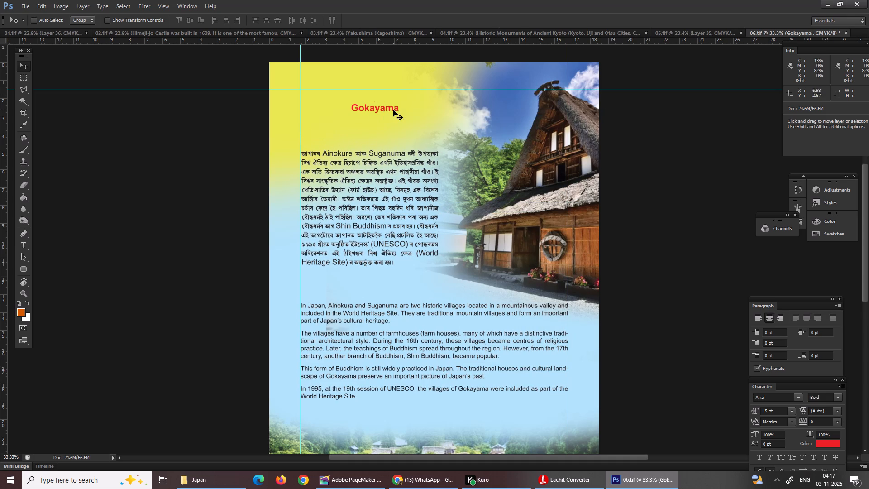
{"action": "left_click_drag", "start_coordinate": [393, 110], "coordinate": [393, 130]}
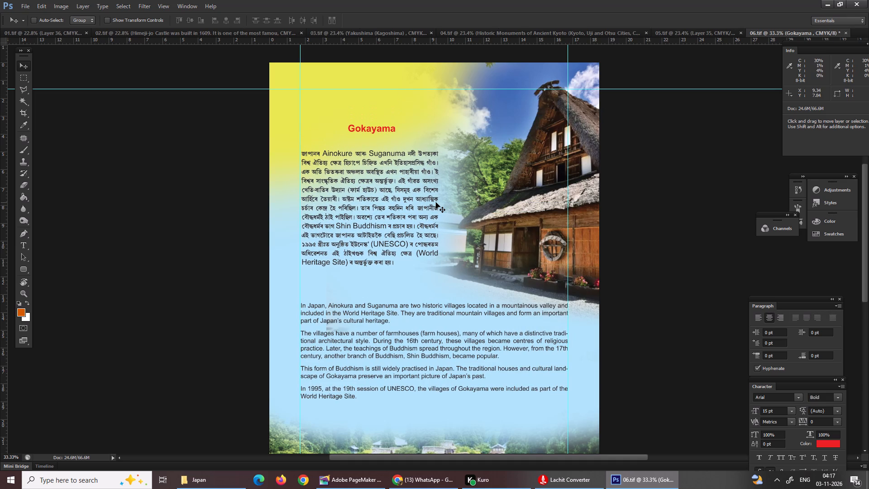
Set the English words Ainokure and Suganuma in the Assamese paragraph's first line to 10 pt.
{"action": "key", "text": "ctrl+equal"}
{"action": "key", "text": "ctrl+equal"}
{"action": "scroll", "coordinate": [410, 193], "scroll_direction": "up", "scroll_amount": 5}
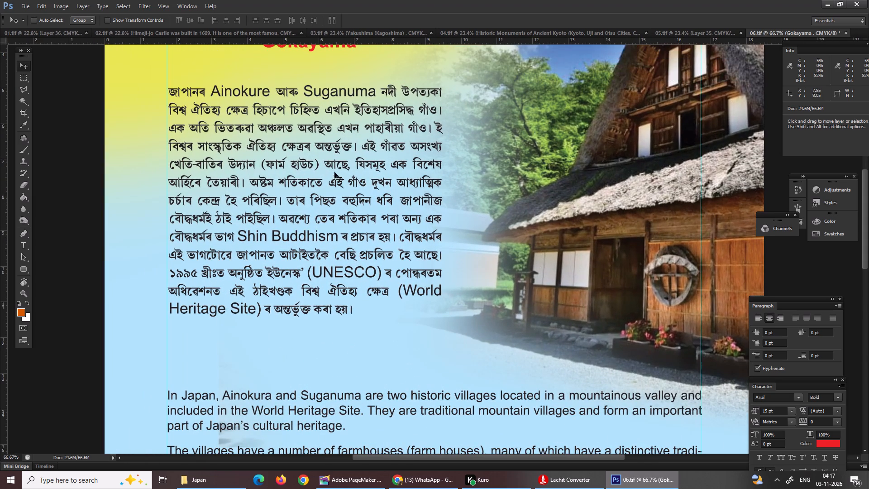
{"action": "key", "text": "t"}
{"action": "left_click_drag", "start_coordinate": [215, 93], "coordinate": [213, 93]}
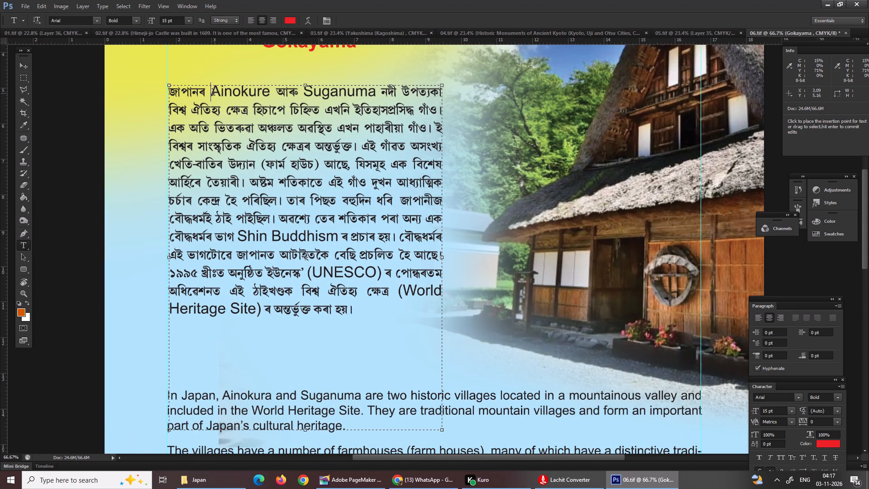
{"action": "left_click_drag", "start_coordinate": [213, 93], "coordinate": [266, 95]}
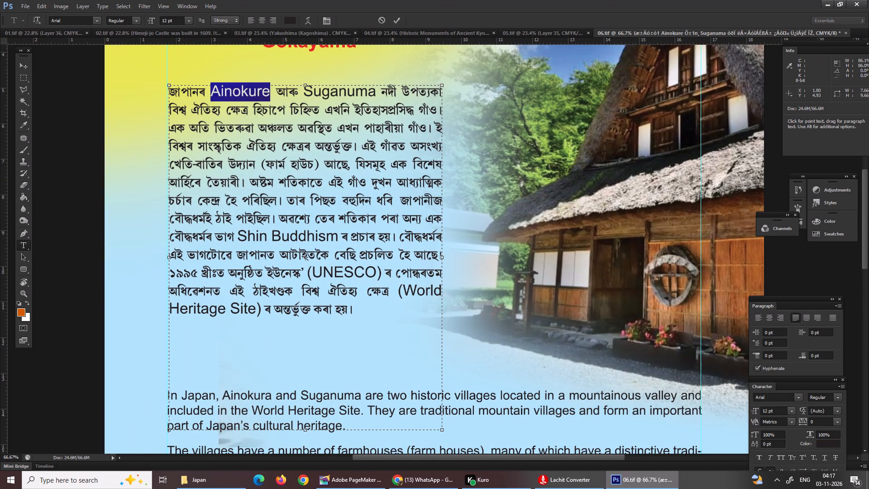
{"action": "left_click_drag", "start_coordinate": [776, 412], "coordinate": [740, 414]}
{"action": "type", "text": "10"}
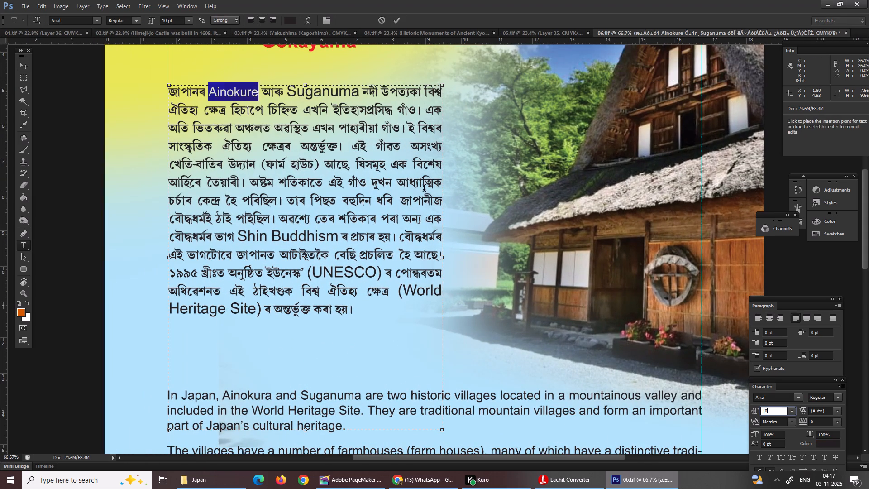
{"action": "left_click_drag", "start_coordinate": [288, 92], "coordinate": [365, 97]}
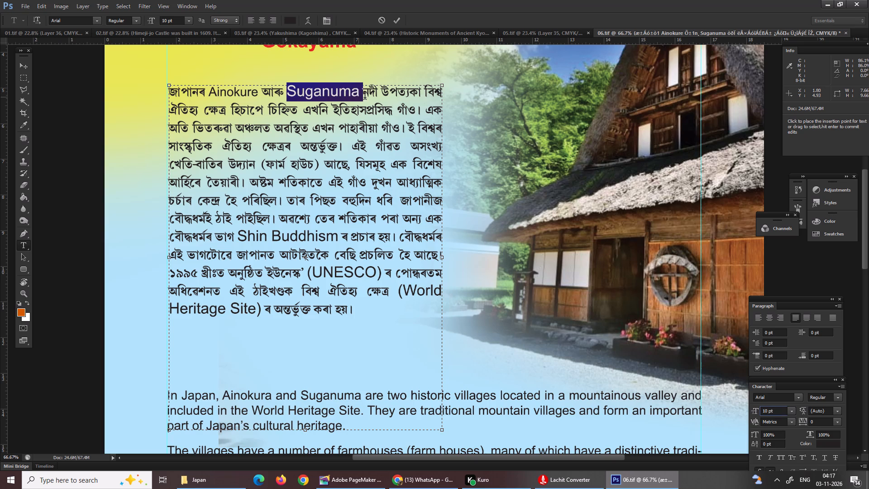
{"action": "left_click_drag", "start_coordinate": [365, 97], "coordinate": [360, 99]}
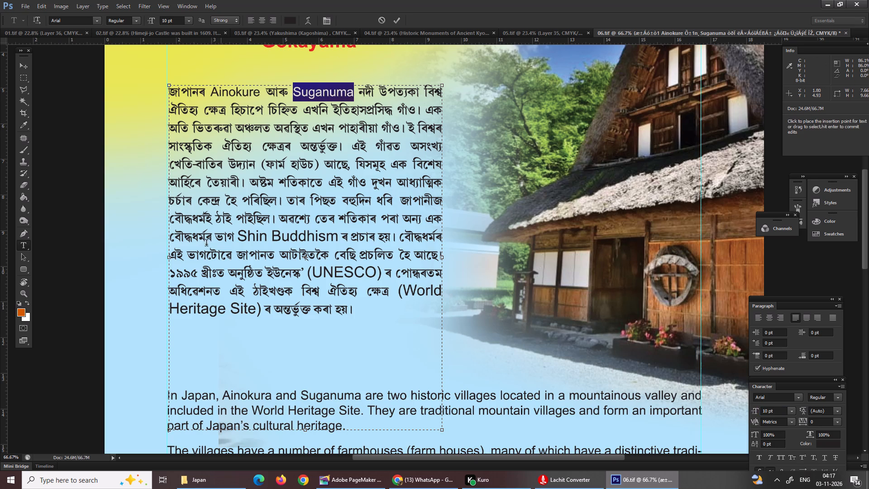
Set the words Shin Buddhism and (UNESCO) in the Assamese paragraph to 10 pt.
{"action": "left_click_drag", "start_coordinate": [240, 237], "coordinate": [336, 236]}
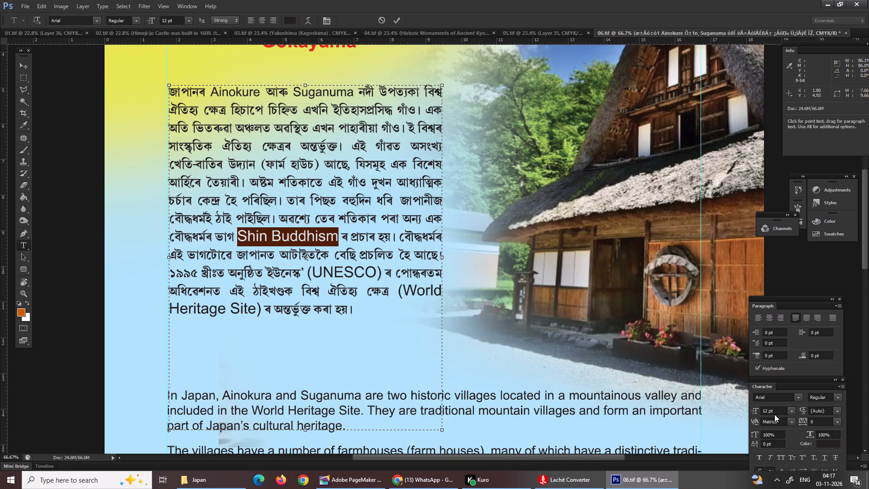
{"action": "left_click", "coordinate": [770, 412]}
{"action": "left_click_drag", "start_coordinate": [777, 411], "coordinate": [737, 411]}
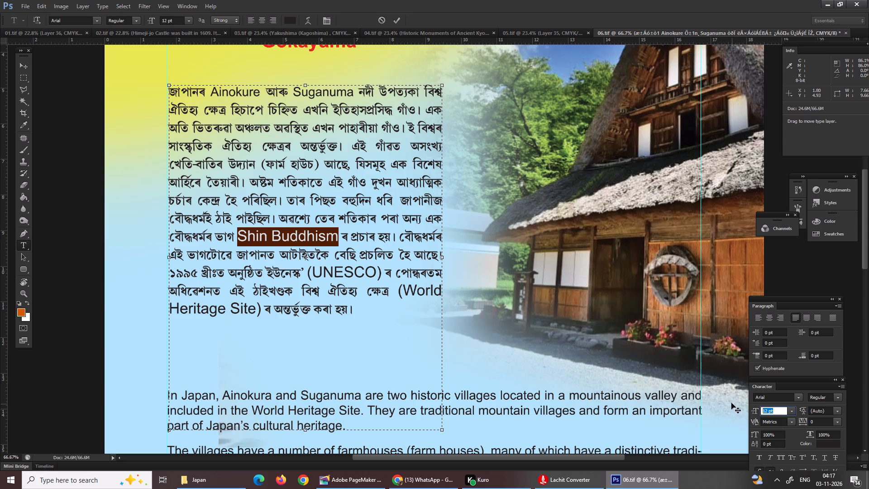
{"action": "key", "text": "1"}
{"action": "key", "text": "0"}
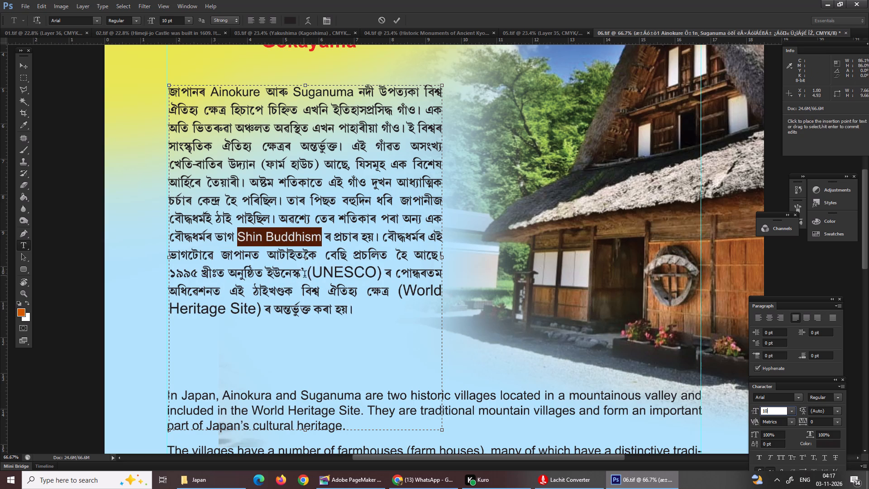
{"action": "left_click_drag", "start_coordinate": [308, 280], "coordinate": [381, 279]}
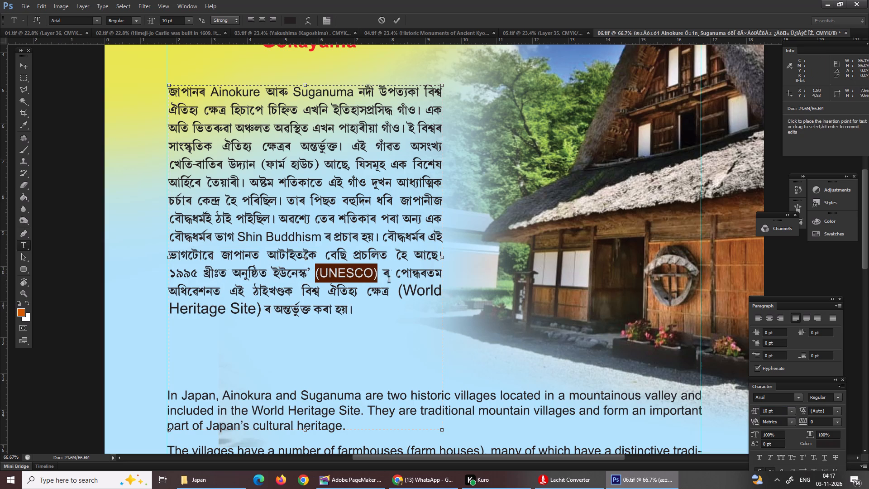
Set the words (World Heritage Site) at the end of the Assamese paragraph to 10 pt.
{"action": "left_click_drag", "start_coordinate": [398, 298], "coordinate": [263, 324]}
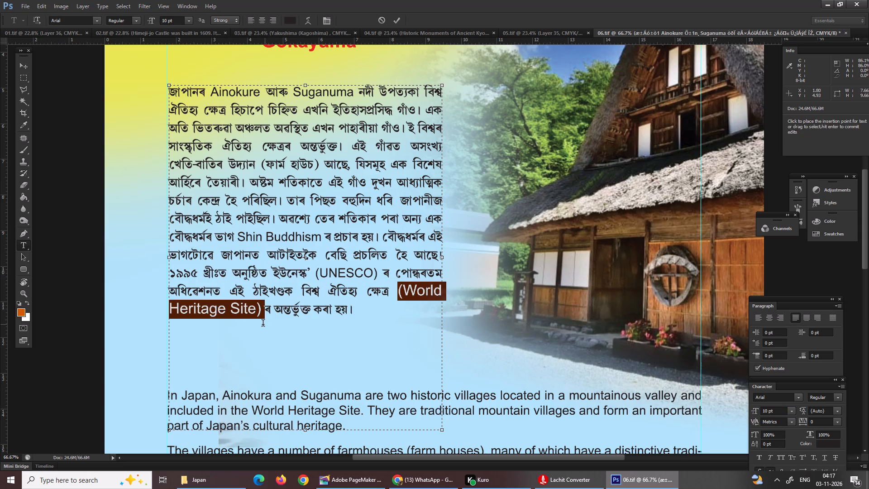
{"action": "left_click_drag", "start_coordinate": [263, 324], "coordinate": [261, 324]}
{"action": "left_click_drag", "start_coordinate": [779, 411], "coordinate": [733, 407]}
{"action": "key", "text": "1"}
{"action": "key", "text": "0"}
Shorten the Assamese text box to end just below its last line and finish the text edit.
{"action": "scroll", "coordinate": [554, 374], "scroll_direction": "down", "scroll_amount": 5}
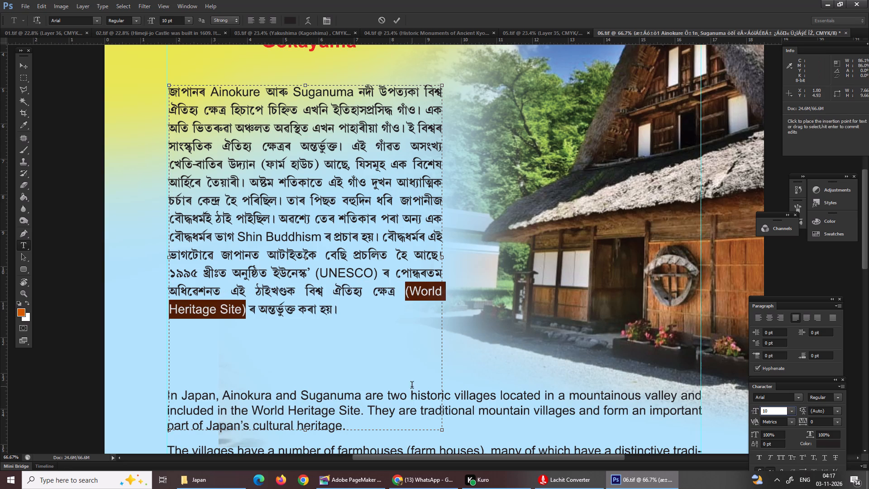
{"action": "scroll", "coordinate": [412, 386], "scroll_direction": "down", "scroll_amount": 3}
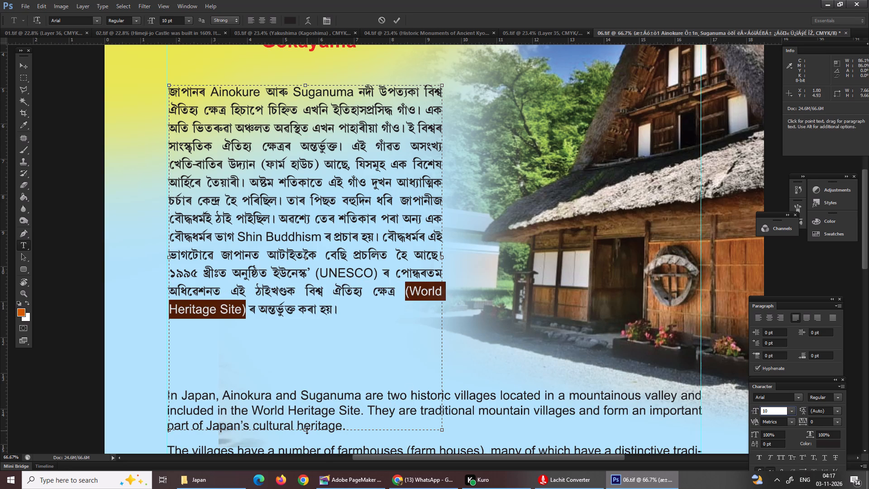
{"action": "left_click_drag", "start_coordinate": [306, 431], "coordinate": [313, 345]}
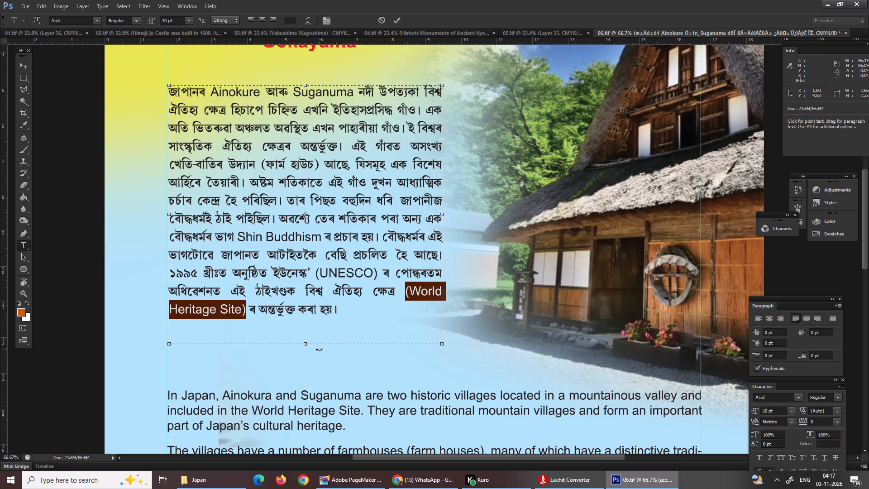
{"action": "key", "text": "Return"}
Select the entire page 06 canvas.
{"action": "scroll", "coordinate": [323, 351], "scroll_direction": "down", "scroll_amount": 4}
{"action": "scroll", "coordinate": [323, 351], "scroll_direction": "up", "scroll_amount": 2}
{"action": "scroll", "coordinate": [323, 351], "scroll_direction": "down", "scroll_amount": 1}
{"action": "scroll", "coordinate": [323, 351], "scroll_direction": "up", "scroll_amount": 3}
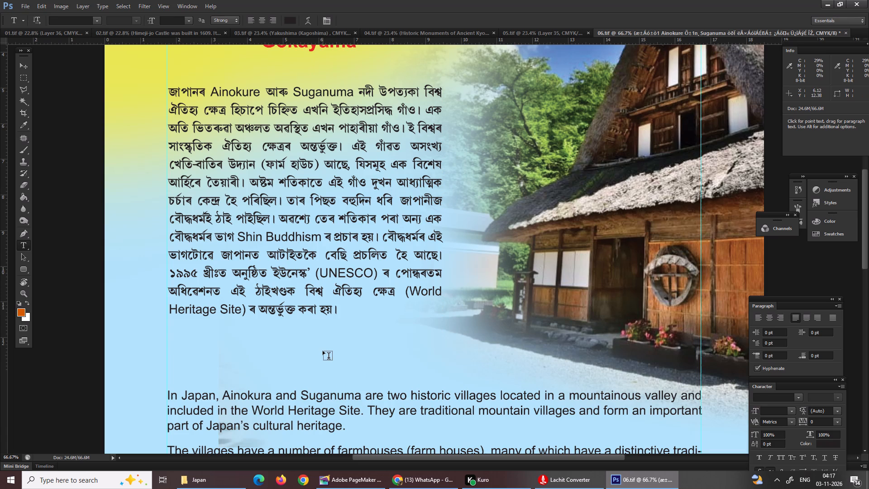
{"action": "key", "text": "ctrl+0"}
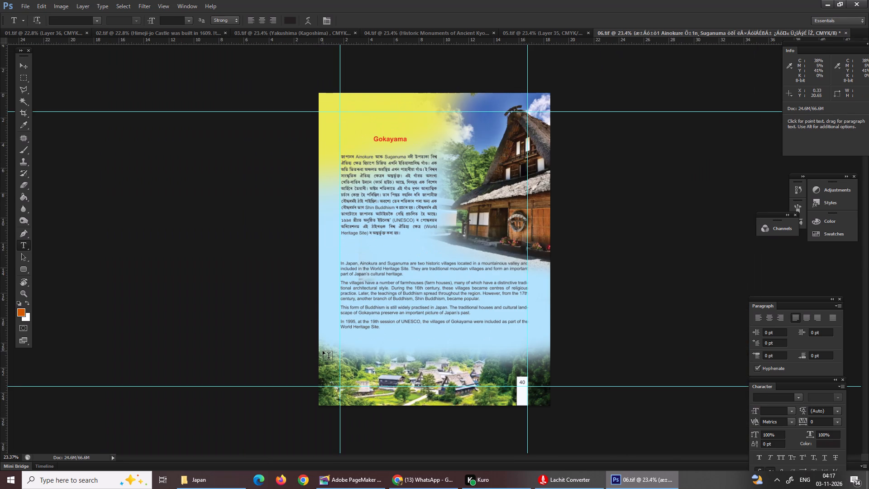
{"action": "key", "text": "Return"}
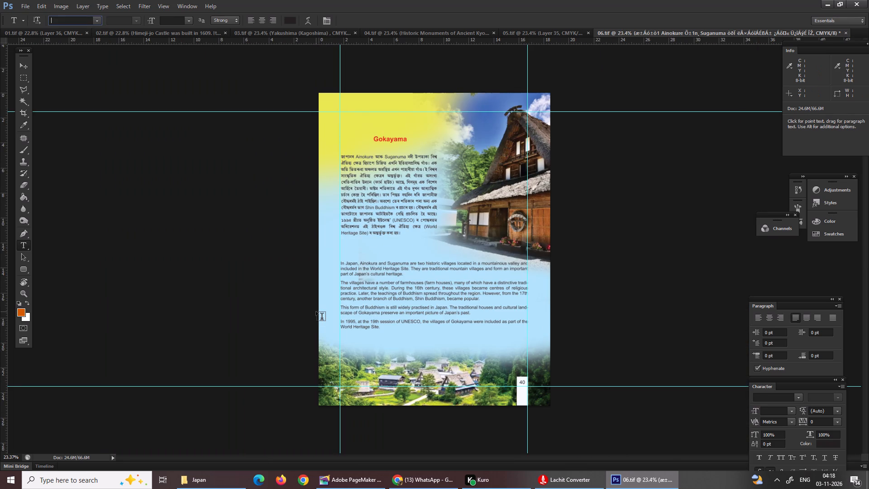
{"action": "key", "text": "ctrl+a"}
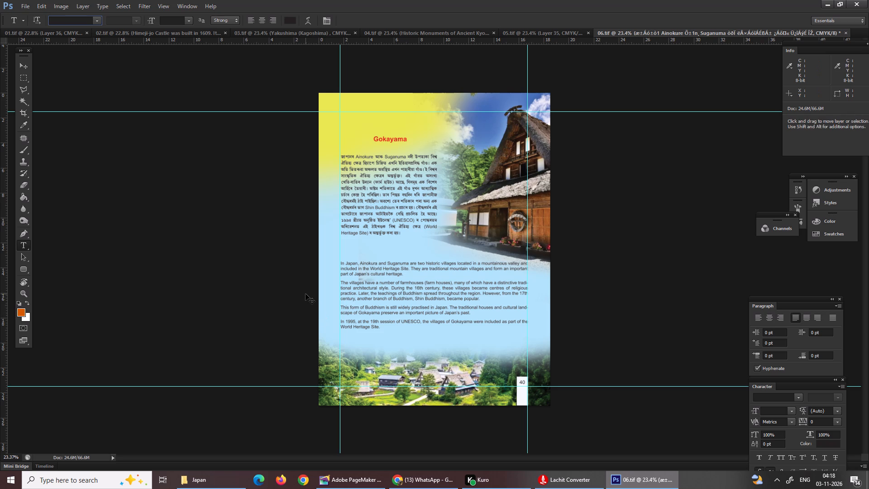
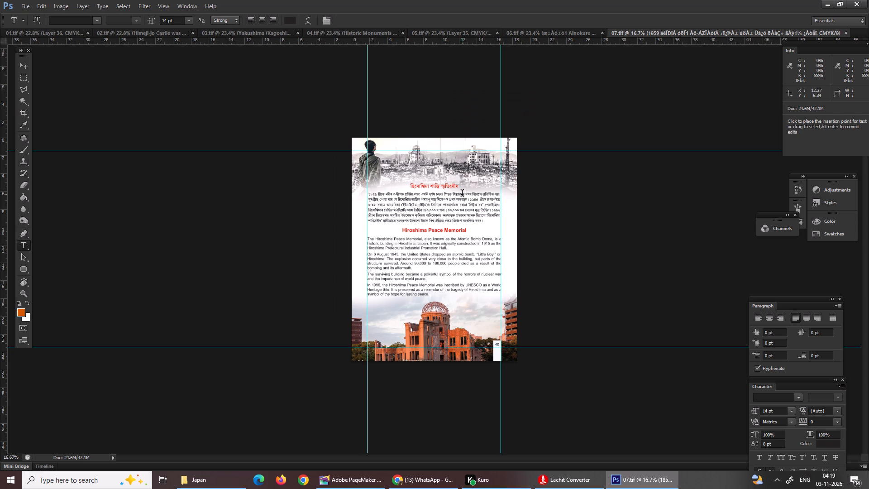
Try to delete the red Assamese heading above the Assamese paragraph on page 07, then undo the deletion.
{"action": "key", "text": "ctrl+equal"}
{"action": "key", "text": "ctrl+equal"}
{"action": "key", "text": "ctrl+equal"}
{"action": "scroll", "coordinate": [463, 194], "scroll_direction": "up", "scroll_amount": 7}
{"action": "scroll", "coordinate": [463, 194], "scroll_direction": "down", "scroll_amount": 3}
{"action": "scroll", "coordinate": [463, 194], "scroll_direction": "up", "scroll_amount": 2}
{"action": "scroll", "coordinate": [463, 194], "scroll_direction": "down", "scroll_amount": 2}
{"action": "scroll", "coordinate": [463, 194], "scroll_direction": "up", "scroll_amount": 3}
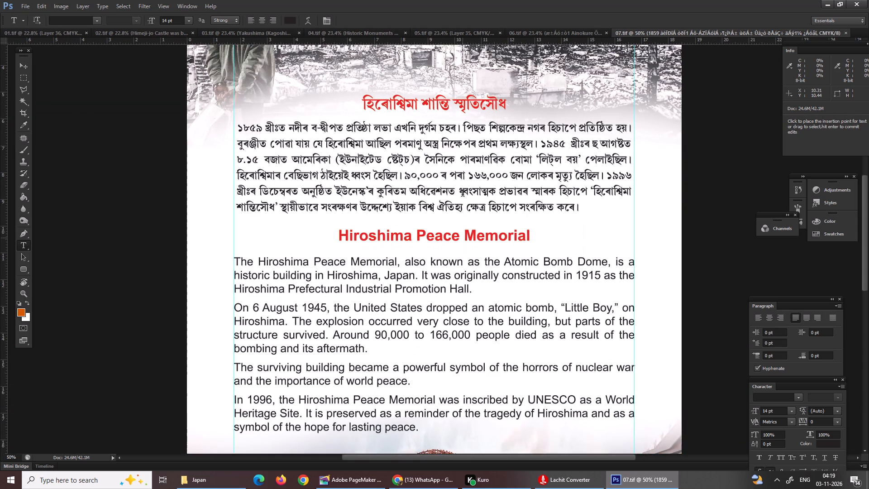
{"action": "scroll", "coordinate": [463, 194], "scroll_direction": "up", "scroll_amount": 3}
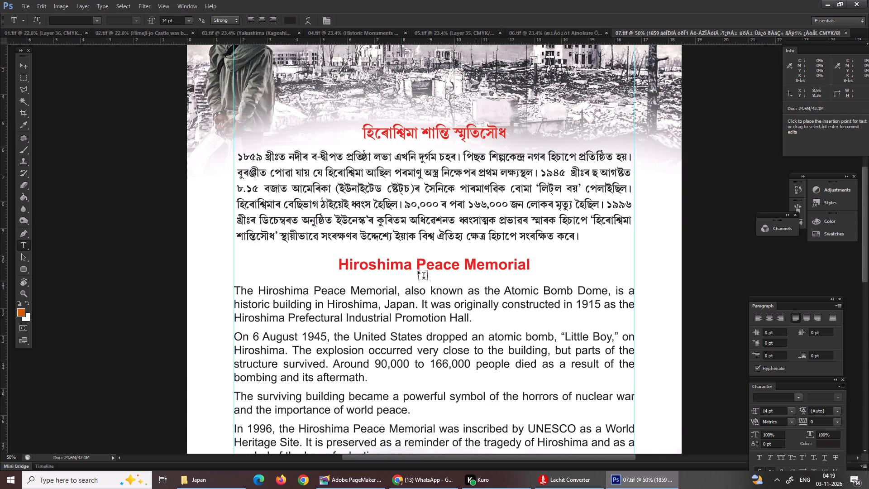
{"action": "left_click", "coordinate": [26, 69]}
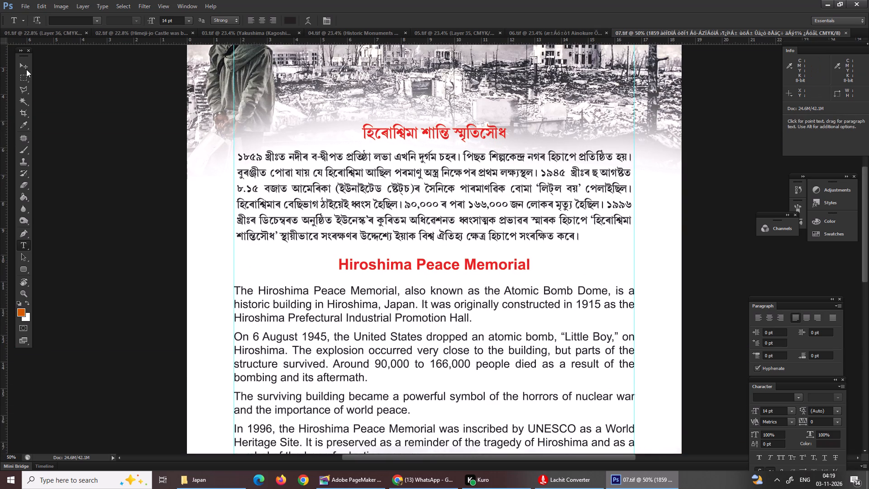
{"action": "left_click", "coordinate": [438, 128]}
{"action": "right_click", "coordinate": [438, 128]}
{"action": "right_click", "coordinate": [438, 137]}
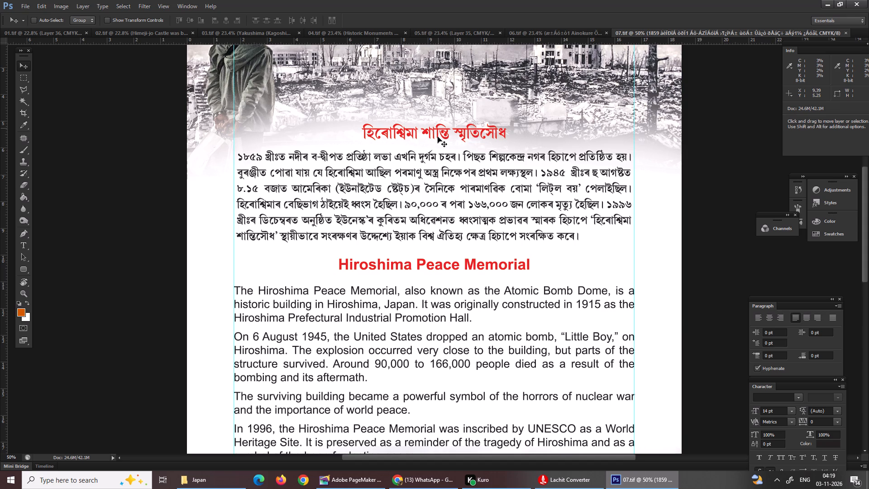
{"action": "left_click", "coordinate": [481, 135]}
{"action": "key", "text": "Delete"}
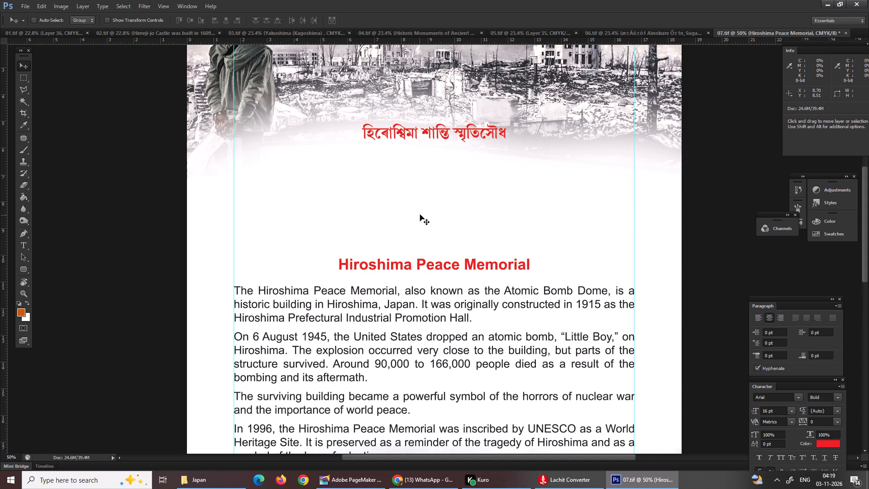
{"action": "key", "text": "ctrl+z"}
Delete the red Assamese heading above the Assamese paragraph.
{"action": "right_click", "coordinate": [430, 124]}
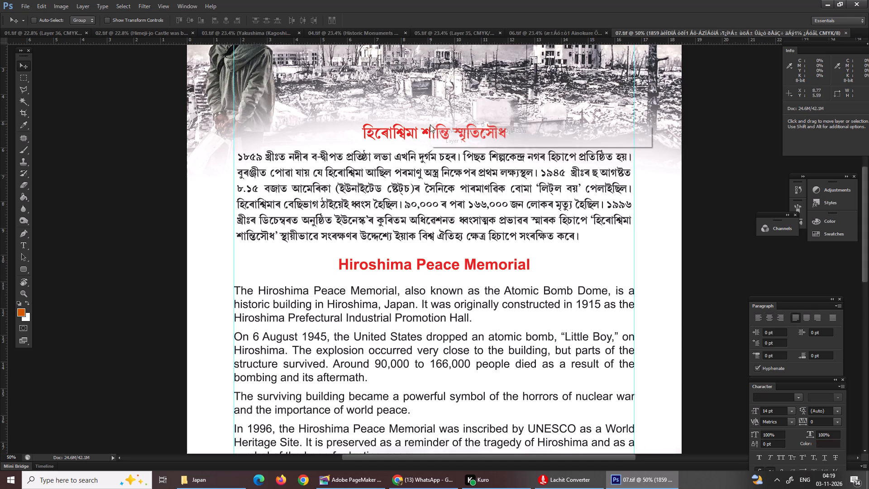
{"action": "left_click", "coordinate": [449, 133]}
{"action": "left_click_drag", "start_coordinate": [449, 134], "coordinate": [433, 128]}
{"action": "key", "text": "Delete"}
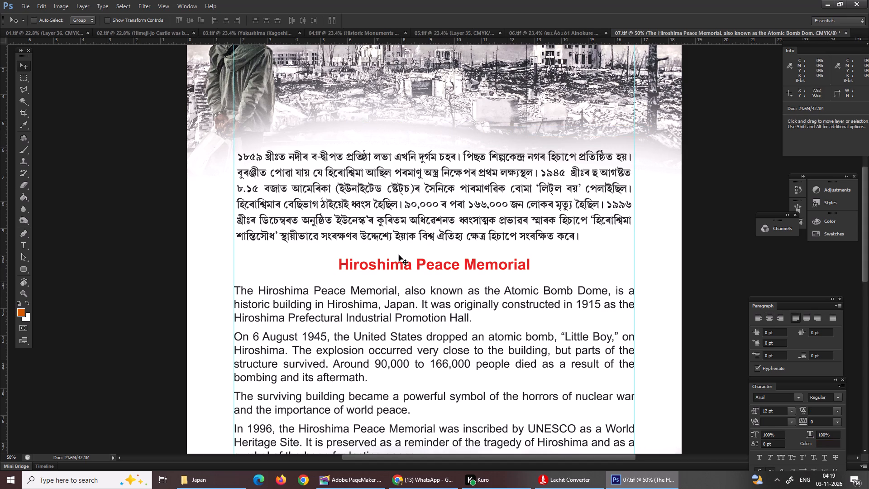
Move the Hiroshima Peace Memorial heading up to the space just above the Assamese paragraph.
{"action": "right_click", "coordinate": [396, 269]}
{"action": "left_click", "coordinate": [423, 271]}
{"action": "left_click_drag", "start_coordinate": [425, 269], "coordinate": [425, 268]}
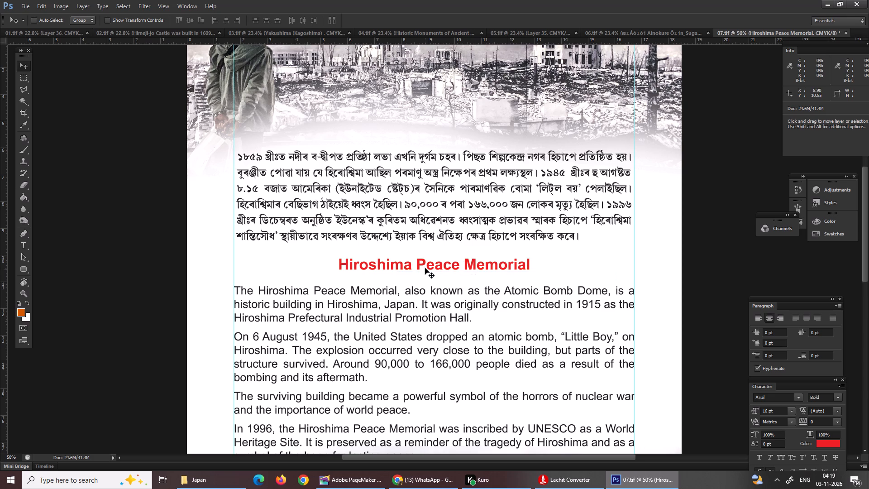
{"action": "left_click_drag", "start_coordinate": [425, 268], "coordinate": [434, 140]}
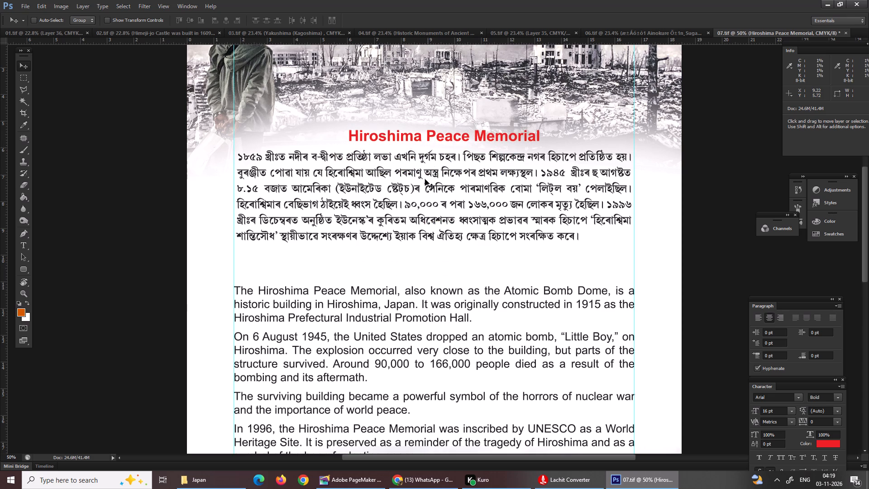
Move the Assamese paragraph down by about 0.8 cm and align its left edge with the left margin guide.
{"action": "right_click", "coordinate": [419, 189]}
{"action": "left_click", "coordinate": [437, 194]}
{"action": "left_click_drag", "start_coordinate": [437, 187], "coordinate": [434, 211]}
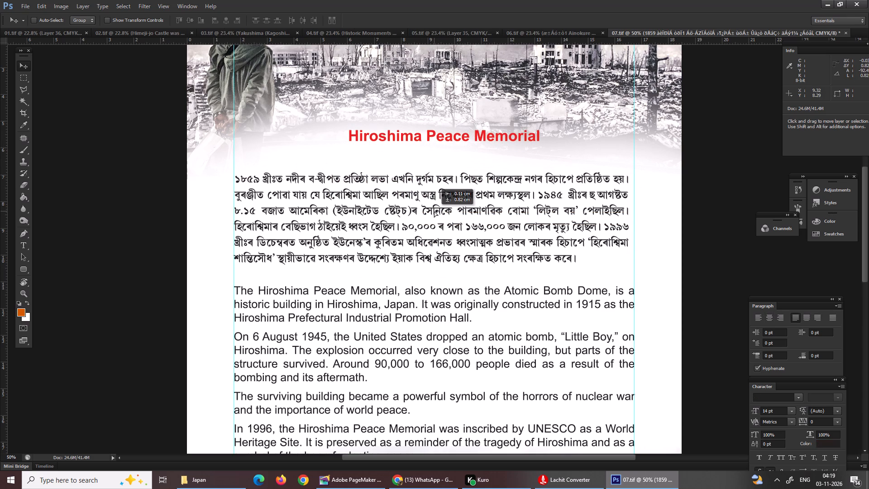
{"action": "left_click_drag", "start_coordinate": [434, 211], "coordinate": [434, 210]}
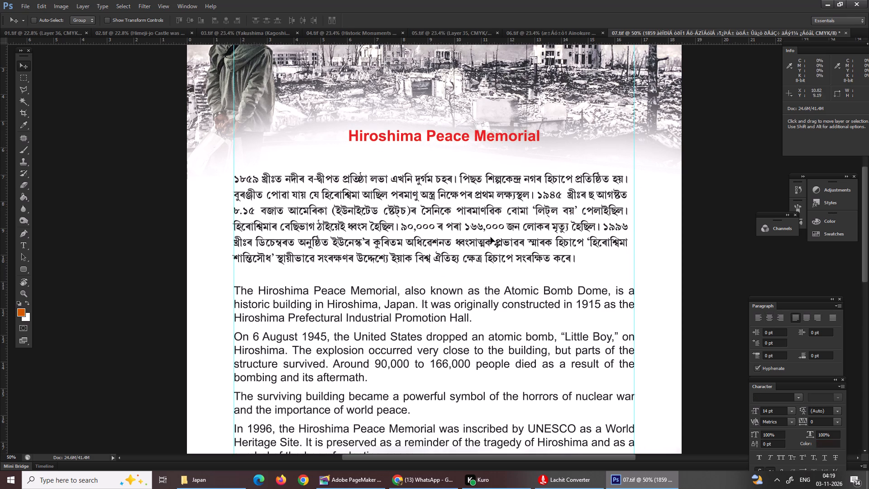
Shift the Hiroshima Peace Memorial heading slightly down and left, and set its size to 15 pt.
{"action": "right_click", "coordinate": [456, 308]}
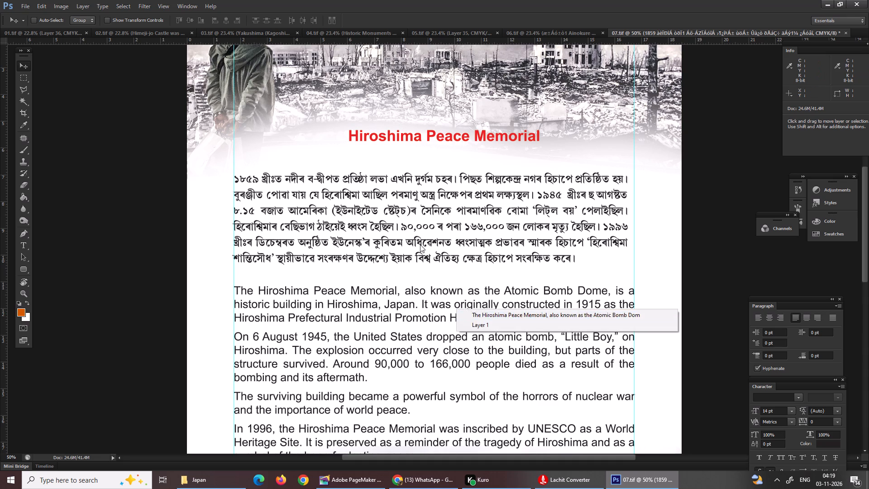
{"action": "right_click", "coordinate": [398, 211]}
{"action": "right_click", "coordinate": [435, 132]}
{"action": "left_click", "coordinate": [435, 132]}
{"action": "right_click", "coordinate": [435, 132]}
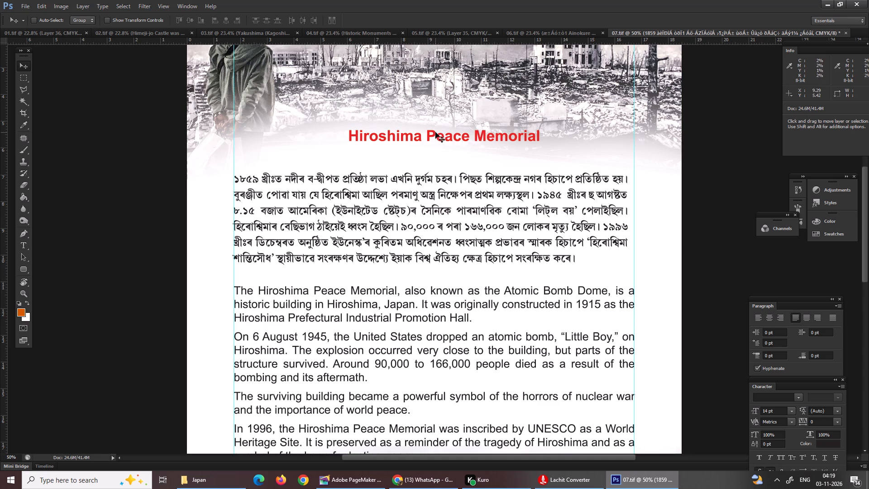
{"action": "left_click", "coordinate": [466, 137]}
{"action": "left_click", "coordinate": [453, 133]}
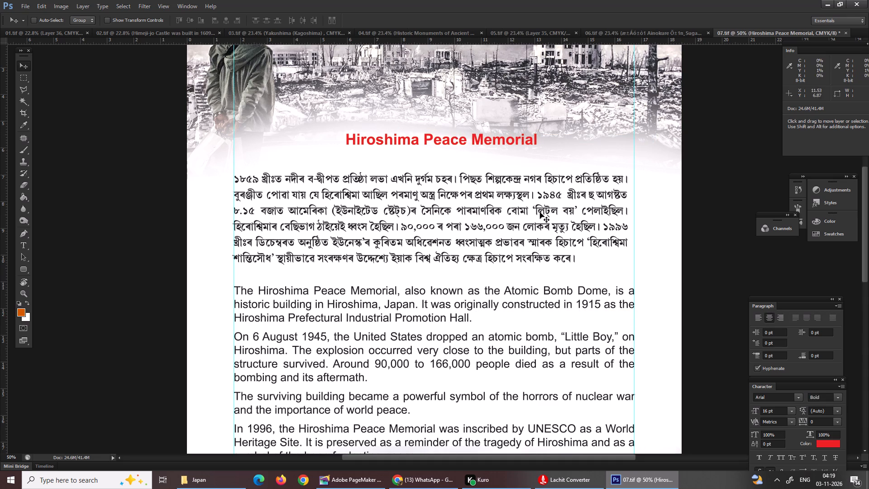
{"action": "left_click_drag", "start_coordinate": [781, 407], "coordinate": [762, 412]}
{"action": "left_click_drag", "start_coordinate": [784, 410], "coordinate": [700, 421]}
{"action": "key", "text": "1"}
{"action": "key", "text": "5"}
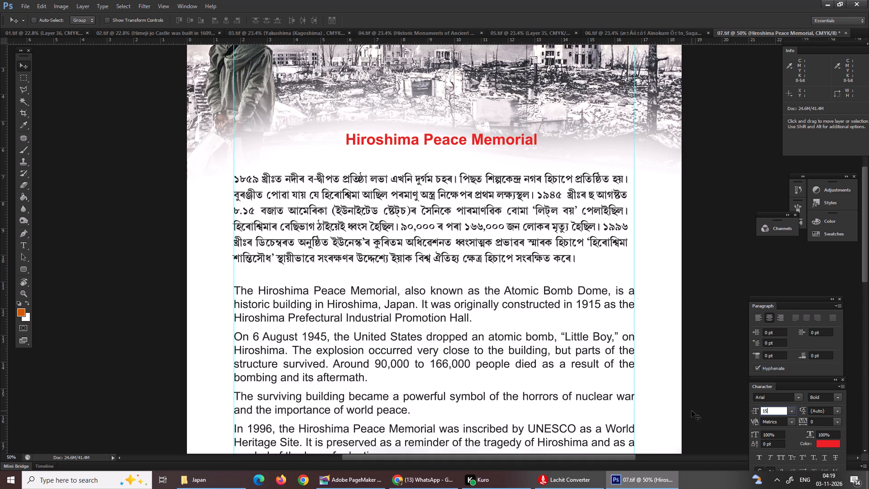
{"action": "key", "text": "Return"}
Set the Assamese paragraph's text size to 12 pt.
{"action": "right_click", "coordinate": [350, 199]}
{"action": "left_click", "coordinate": [387, 207]}
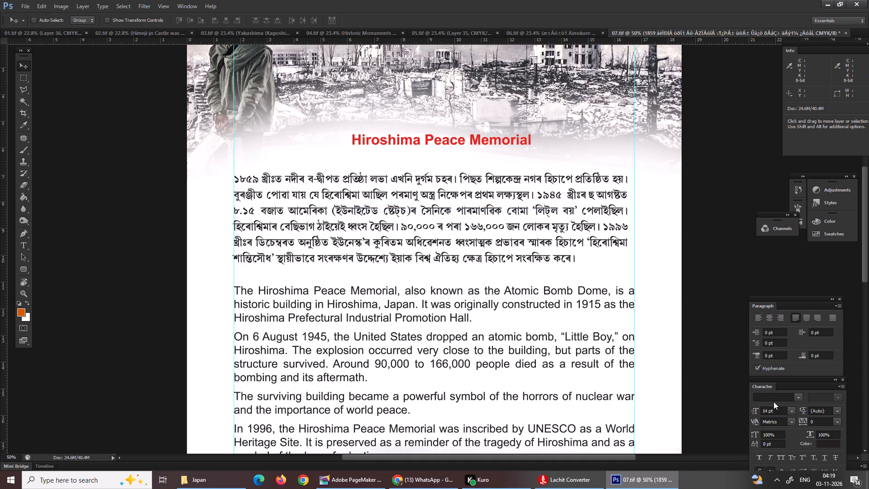
{"action": "left_click_drag", "start_coordinate": [774, 410], "coordinate": [742, 414]}
{"action": "type", "text": "12"}
{"action": "key", "text": "Return"}
Set the English body text below the Assamese paragraph to 10 pt.
{"action": "right_click", "coordinate": [355, 320]}
{"action": "left_click", "coordinate": [374, 323]}
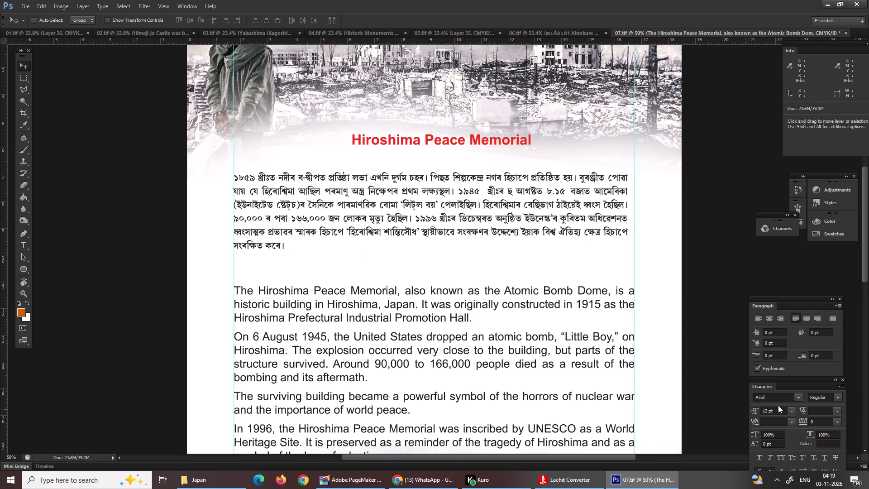
{"action": "left_click_drag", "start_coordinate": [778, 410], "coordinate": [720, 417]}
{"action": "key", "text": "1"}
{"action": "key", "text": "0"}
{"action": "key", "text": "Return"}
Move the English body text slightly up towards the Assamese paragraph.
{"action": "right_click_drag", "start_coordinate": [367, 323], "coordinate": [367, 317]}
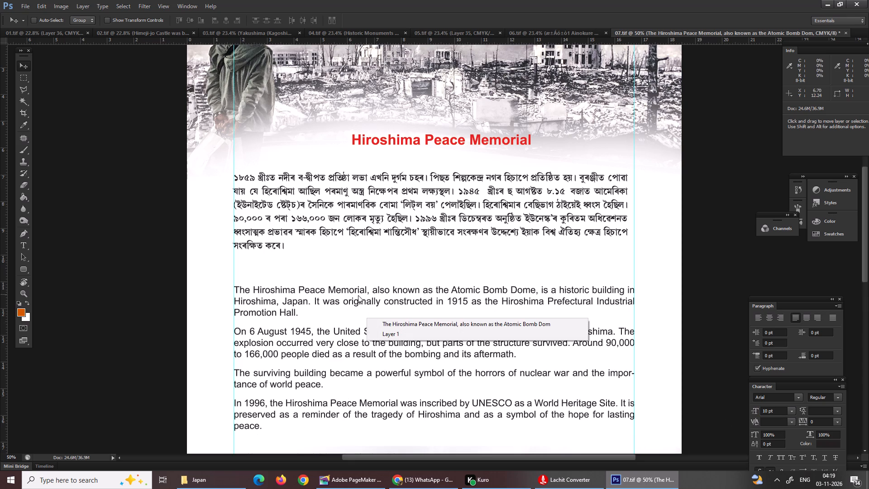
{"action": "left_click", "coordinate": [384, 321]}
{"action": "left_click_drag", "start_coordinate": [375, 324], "coordinate": [376, 313]}
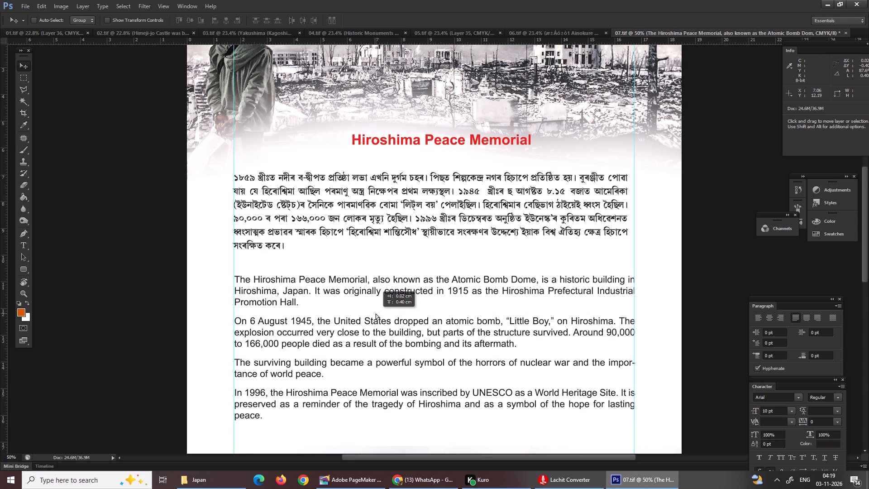
{"action": "left_click_drag", "start_coordinate": [376, 313], "coordinate": [376, 317]}
Move the Assamese paragraph slightly down between the heading and the English body text.
{"action": "scroll", "coordinate": [397, 355], "scroll_direction": "up", "scroll_amount": 1}
{"action": "scroll", "coordinate": [397, 355], "scroll_direction": "down", "scroll_amount": 3}
{"action": "scroll", "coordinate": [399, 355], "scroll_direction": "up", "scroll_amount": 2}
{"action": "scroll", "coordinate": [399, 355], "scroll_direction": "down", "scroll_amount": 4}
{"action": "scroll", "coordinate": [402, 350], "scroll_direction": "up", "scroll_amount": 1}
{"action": "scroll", "coordinate": [402, 350], "scroll_direction": "down", "scroll_amount": 7}
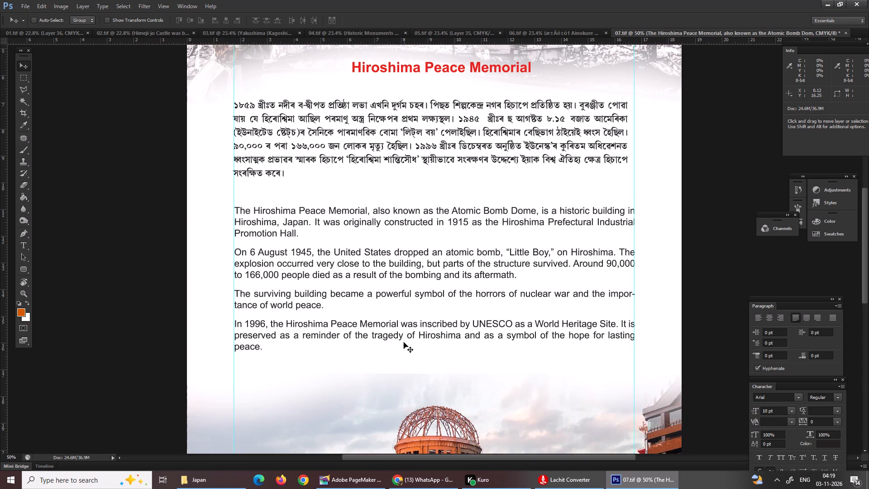
{"action": "scroll", "coordinate": [409, 329], "scroll_direction": "up", "scroll_amount": 11}
{"action": "scroll", "coordinate": [463, 290], "scroll_direction": "up", "scroll_amount": 3}
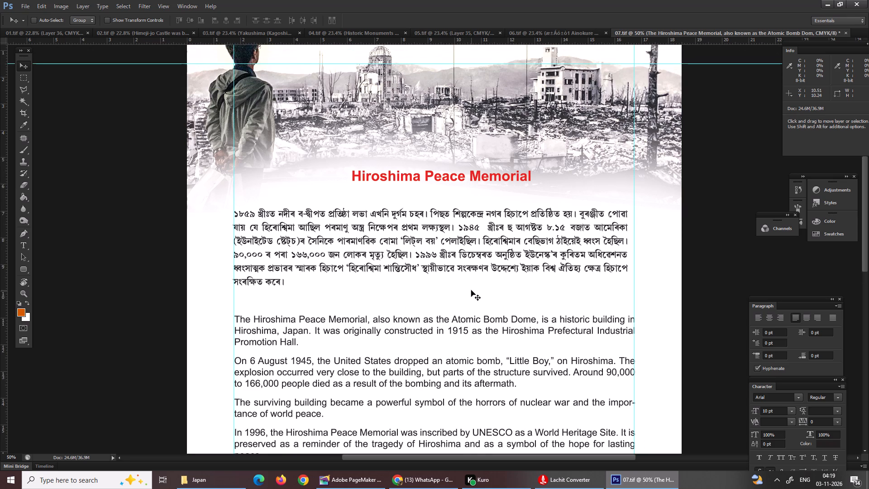
{"action": "scroll", "coordinate": [471, 290], "scroll_direction": "up", "scroll_amount": 5}
{"action": "right_click", "coordinate": [407, 299]}
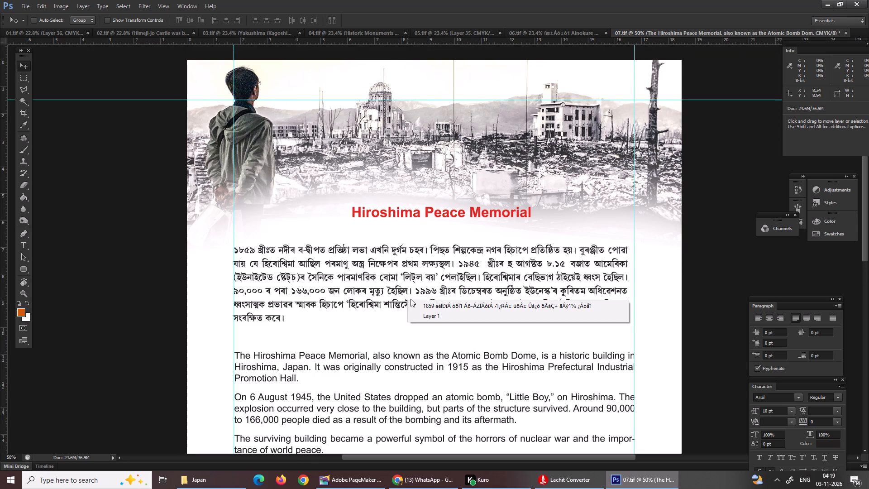
{"action": "left_click", "coordinate": [423, 305]}
{"action": "left_click_drag", "start_coordinate": [415, 297], "coordinate": [416, 296]}
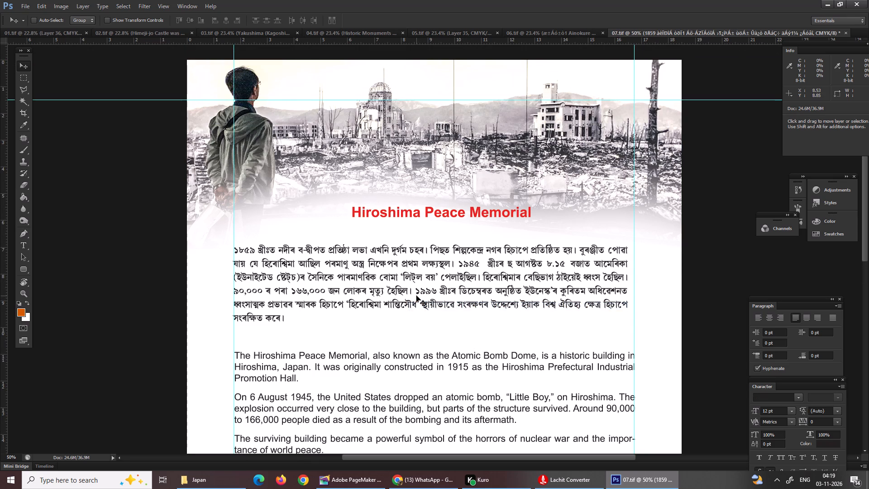
{"action": "left_click_drag", "start_coordinate": [416, 296], "coordinate": [415, 301]}
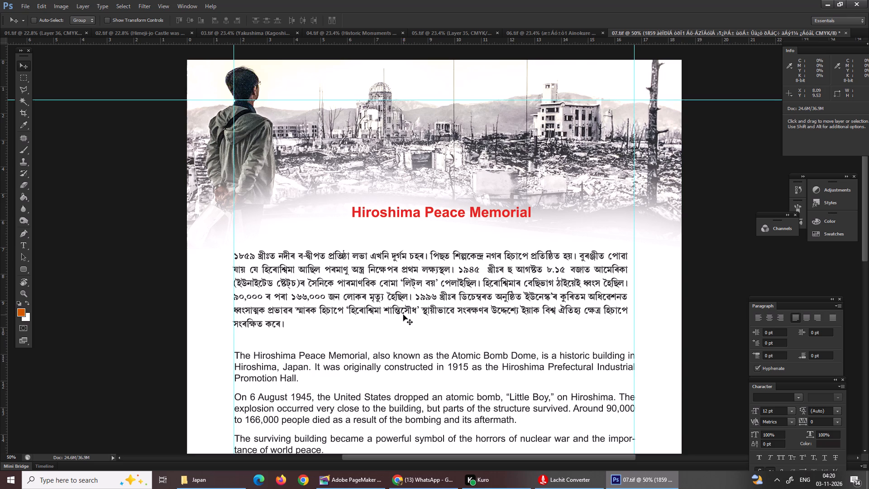
Switch to PageMaker, replace the selected character beside the page with the word প্ৰতিষ্ঠা, and copy it.
{"action": "key", "text": "t"}
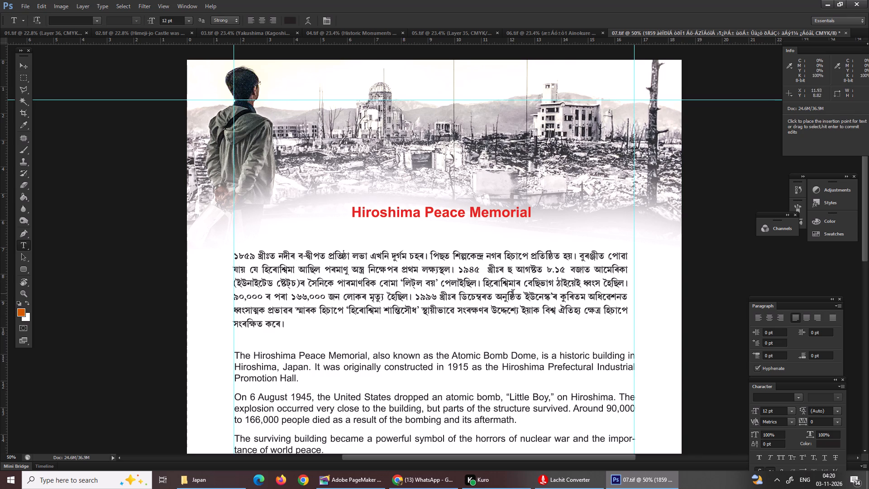
{"action": "scroll", "coordinate": [296, 360], "scroll_direction": "down", "scroll_amount": 7}
{"action": "scroll", "coordinate": [307, 369], "scroll_direction": "up", "scroll_amount": 1}
{"action": "scroll", "coordinate": [307, 369], "scroll_direction": "down", "scroll_amount": 2}
{"action": "scroll", "coordinate": [309, 370], "scroll_direction": "up", "scroll_amount": 5}
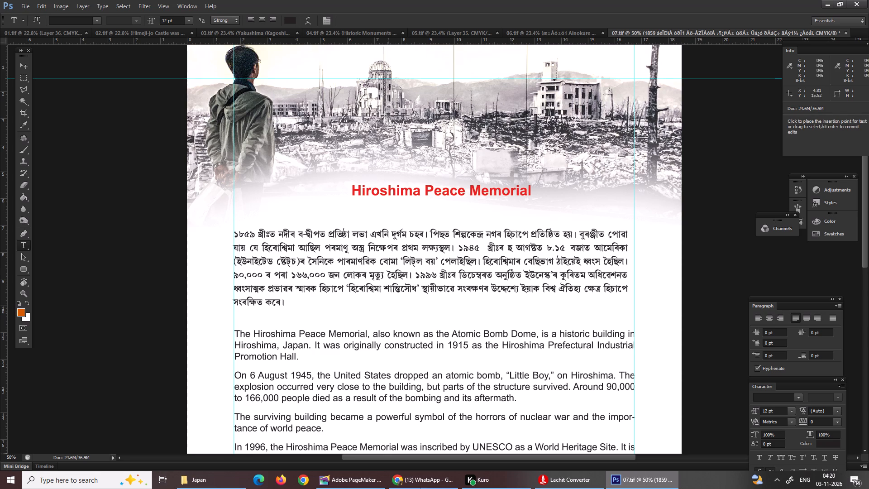
{"action": "left_click", "coordinate": [343, 488]}
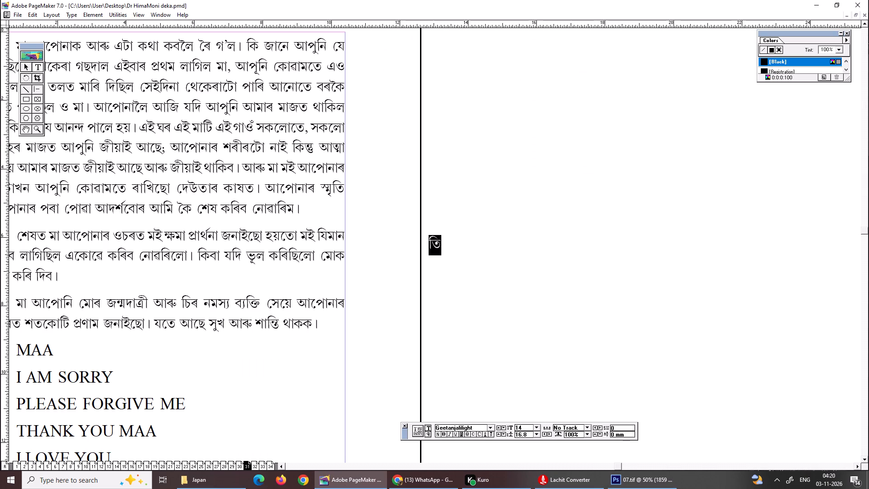
{"action": "type", "text": "hdjfl<d\"e"}
{"action": "left_click_drag", "start_coordinate": [474, 241], "coordinate": [420, 244]}
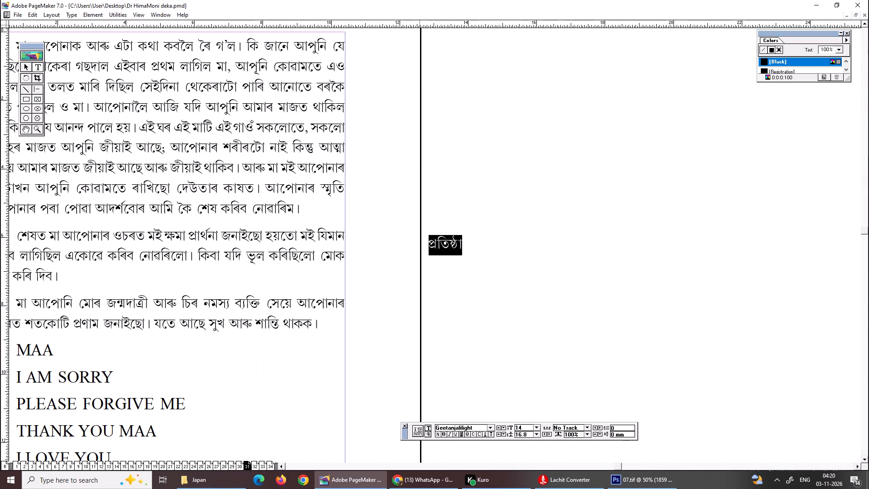
{"action": "key", "text": "ctrl+c"}
{"action": "key", "text": "ctrl+c"}
Back in Photoshop, replace the word প্ৰতিষ্ঠা in the Assamese paragraph's first line with the copied word.
{"action": "left_click", "coordinate": [621, 478]}
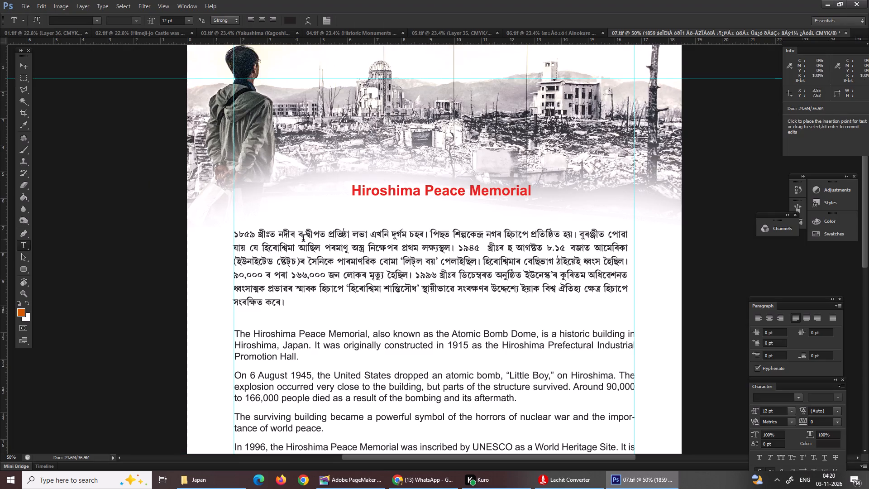
{"action": "key", "text": "ctrl+equal"}
{"action": "key", "text": "ctrl+equal"}
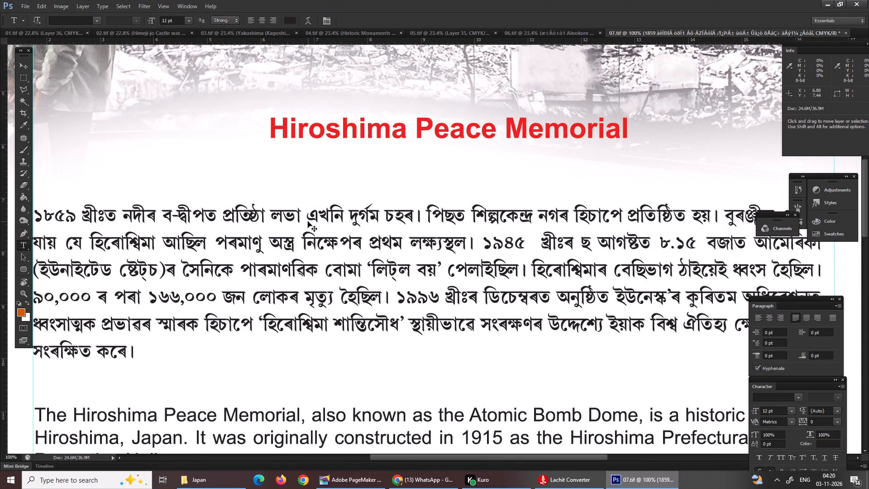
{"action": "key", "text": "ctrl+minus"}
{"action": "key", "text": "ctrl+minus"}
{"action": "key", "text": "ctrl+equal"}
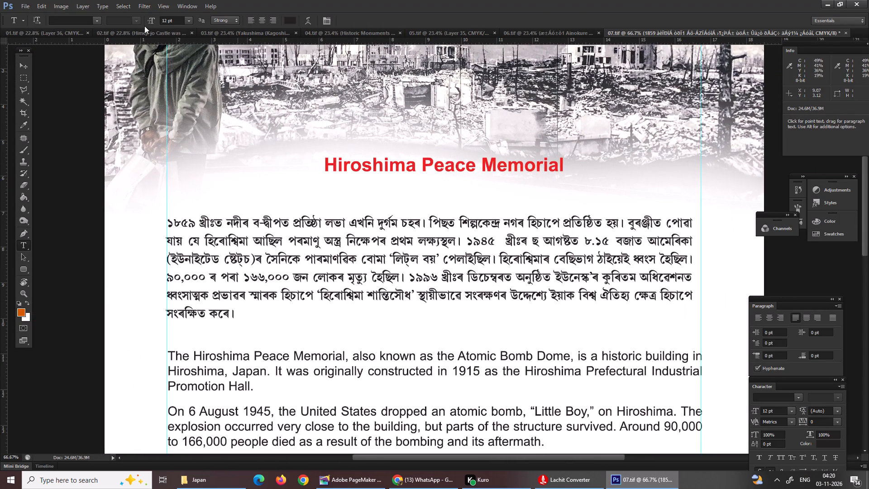
{"action": "left_click", "coordinate": [292, 223]}
{"action": "left_click_drag", "start_coordinate": [292, 224], "coordinate": [307, 225]}
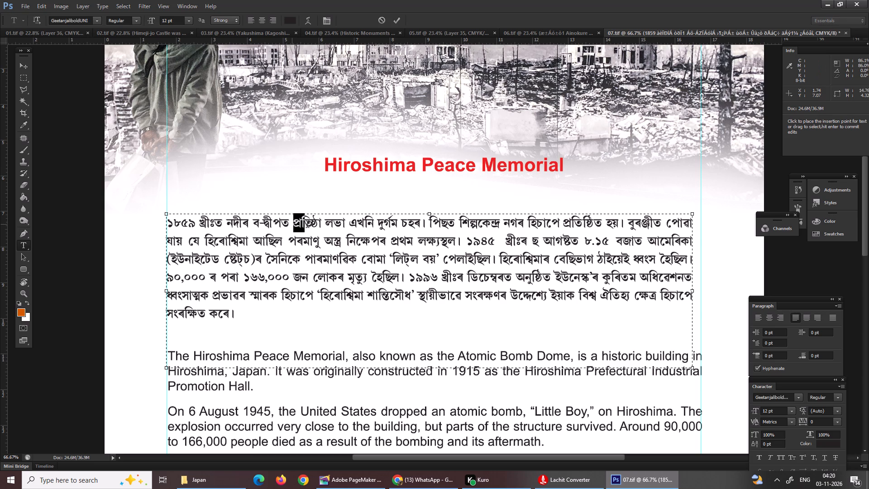
{"action": "left_click_drag", "start_coordinate": [307, 225], "coordinate": [325, 229]}
{"action": "key", "text": "ctrl+v"}
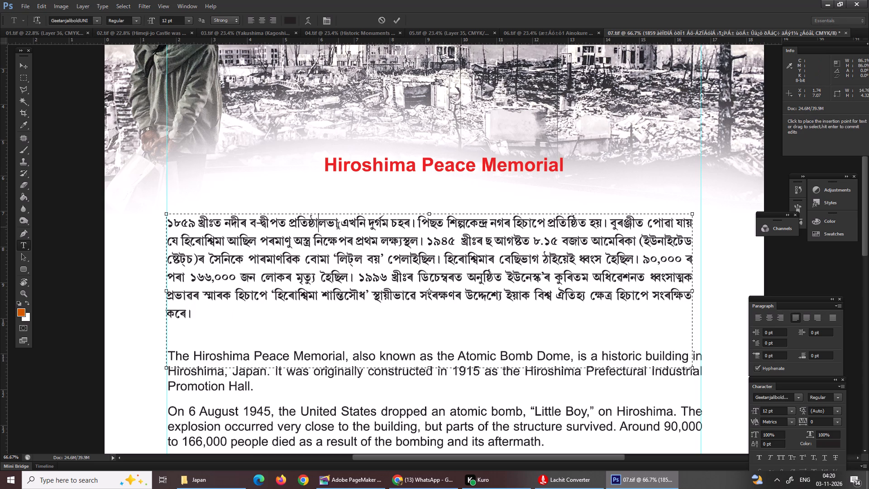
Insert a space after প্ৰতিষ্ঠা in the Assamese paragraph's first line.
{"action": "key", "text": "space"}
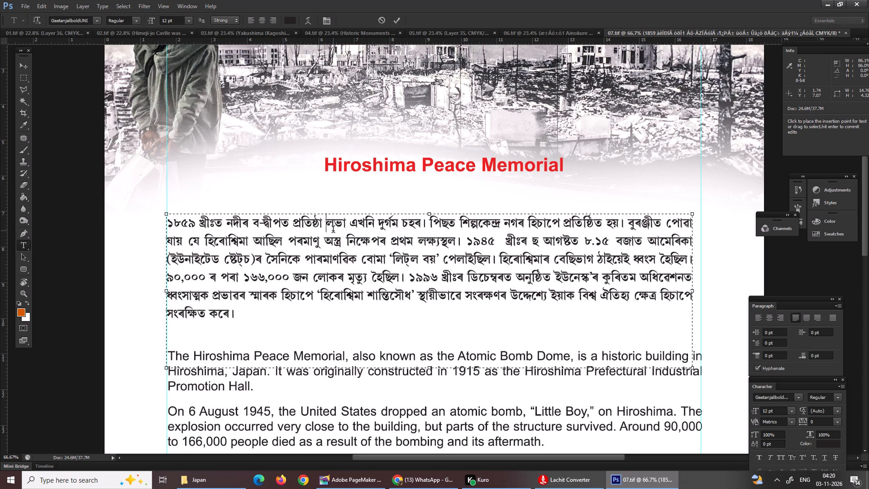
Correct the second-line word before প্ৰথম in the Assamese paragraph: write নিক্ষেপৰ in PageMaker, copy it and replace the Photoshop word with it.
{"action": "left_click", "coordinate": [374, 244]}
{"action": "key", "text": "BackSpace"}
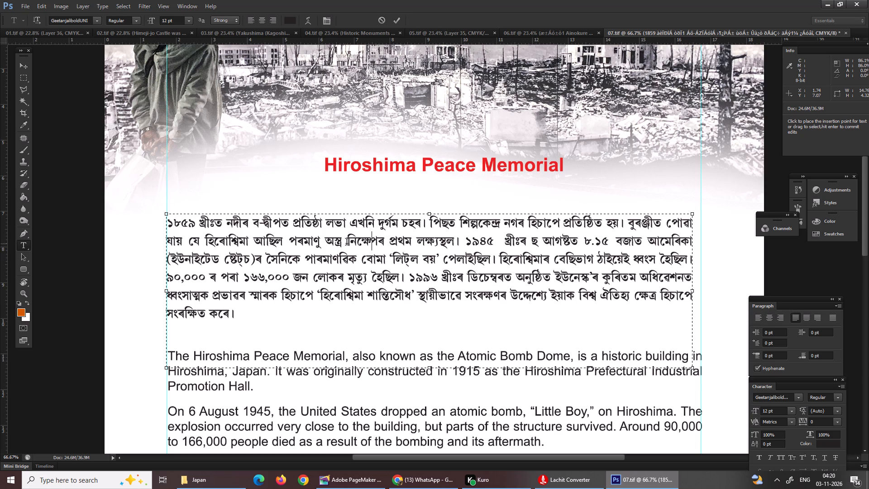
{"action": "left_click_drag", "start_coordinate": [347, 243], "coordinate": [388, 245]}
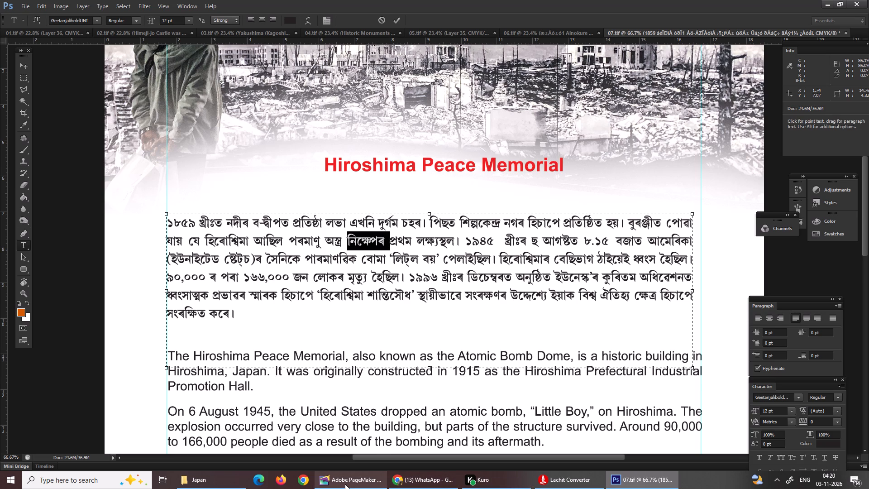
{"action": "left_click", "coordinate": [345, 484]}
{"action": "key", "text": "f"}
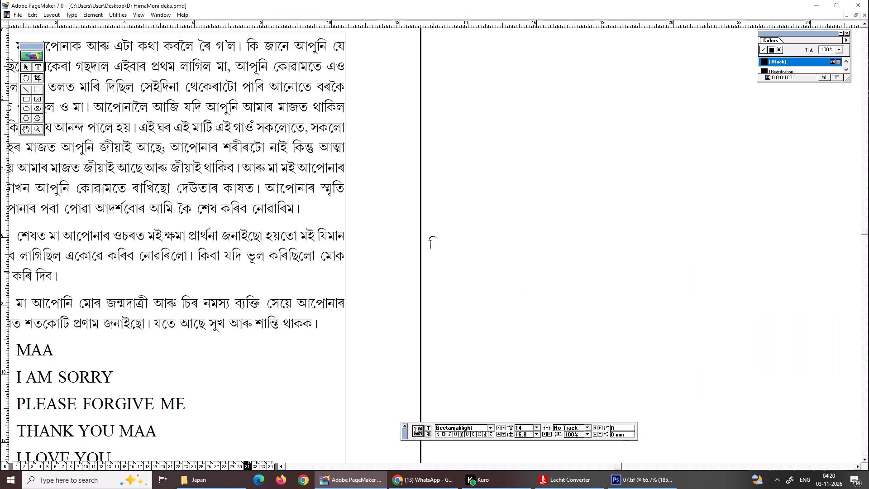
{"action": "type", "text": "vs&hj"}
{"action": "left_click_drag", "start_coordinate": [478, 245], "coordinate": [418, 242]}
{"action": "key", "text": "ctrl+c"}
{"action": "key", "text": "ctrl+c"}
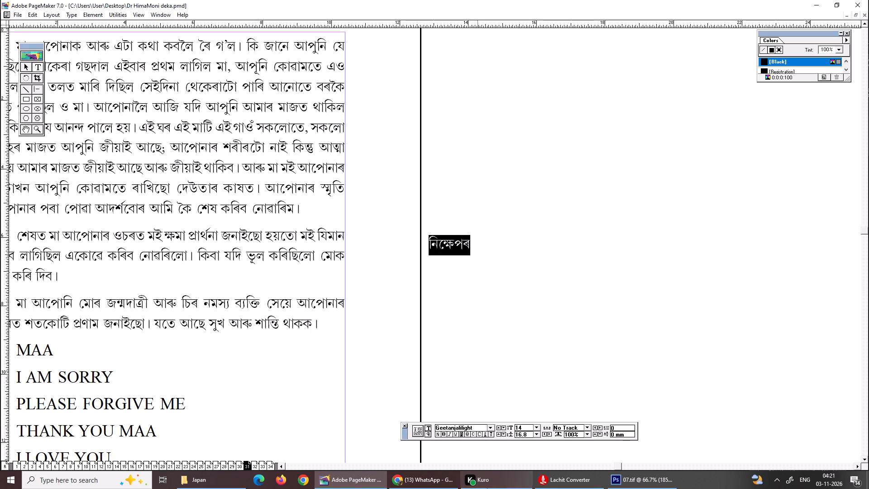
{"action": "key", "text": "ctrl+c"}
{"action": "left_click", "coordinate": [641, 480]}
{"action": "key", "text": "ctrl+v"}
{"action": "key", "text": "space"}
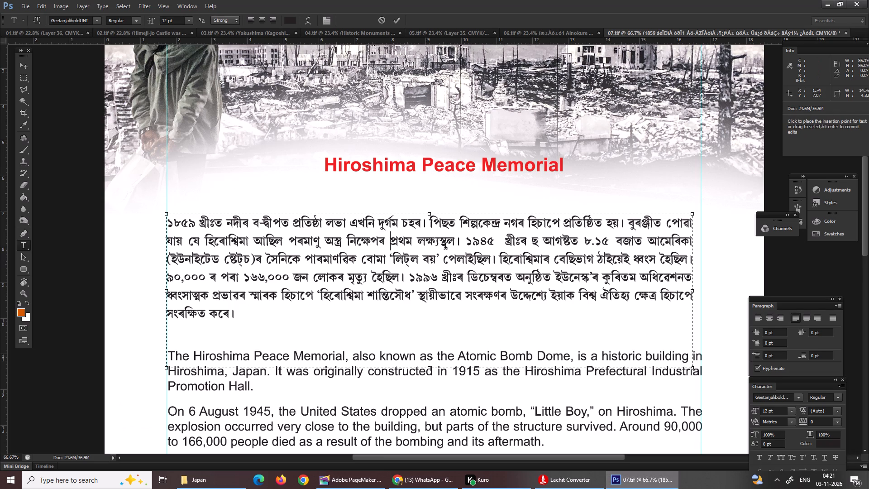
Set the single character ছ before আগষ্টত in the Assamese paragraph's second line to the Geetanjalipbold font.
{"action": "left_click_drag", "start_coordinate": [530, 240], "coordinate": [546, 250]}
{"action": "left_click_drag", "start_coordinate": [546, 250], "coordinate": [539, 240]}
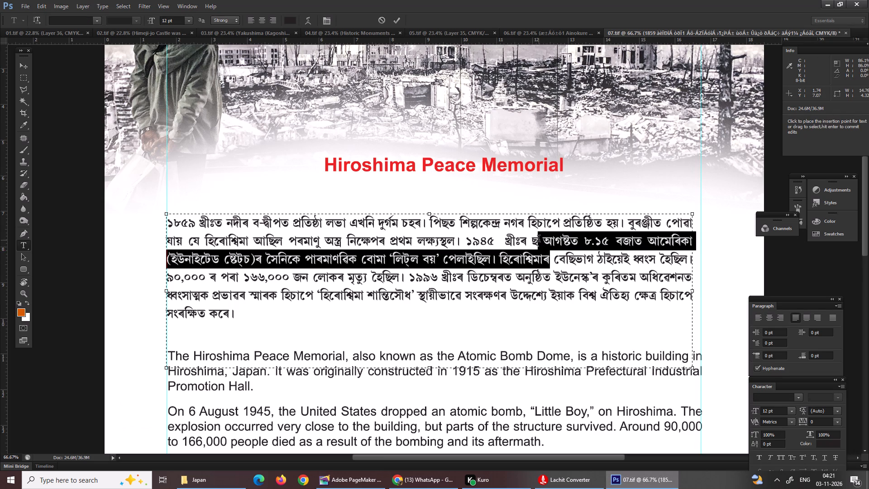
{"action": "left_click", "coordinate": [533, 240]}
{"action": "left_click_drag", "start_coordinate": [533, 240], "coordinate": [542, 248]}
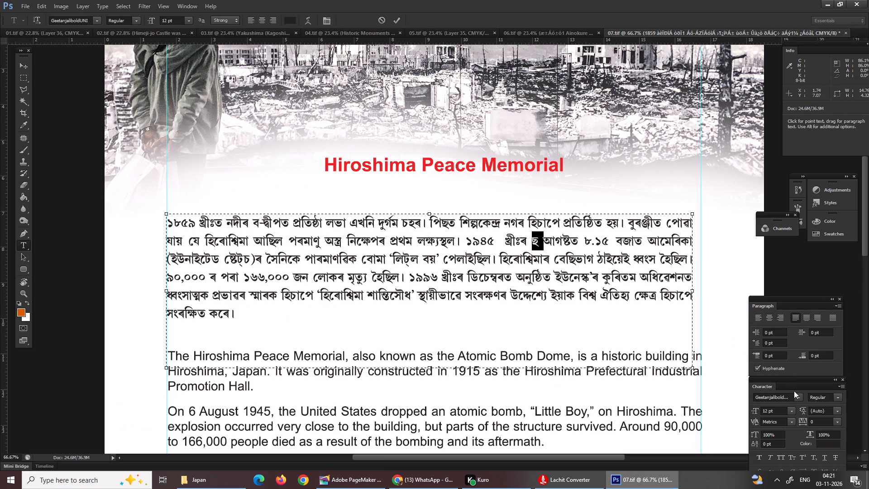
{"action": "left_click", "coordinate": [796, 398]}
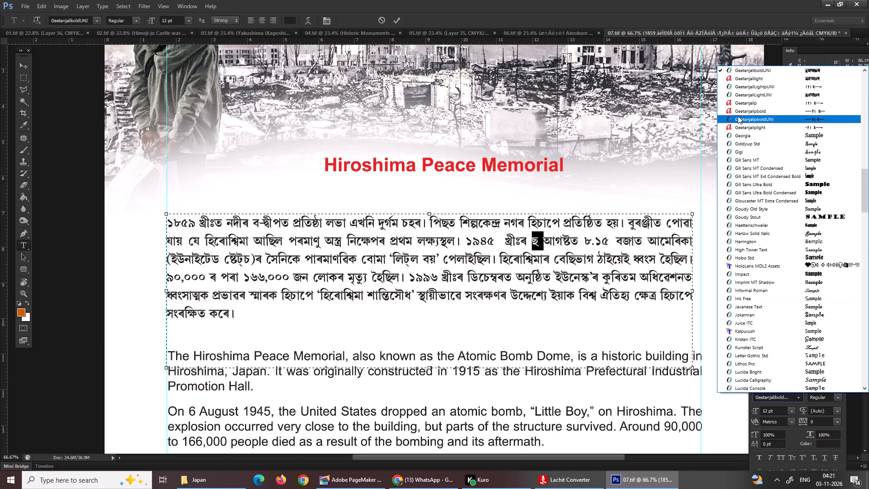
{"action": "left_click", "coordinate": [737, 114]}
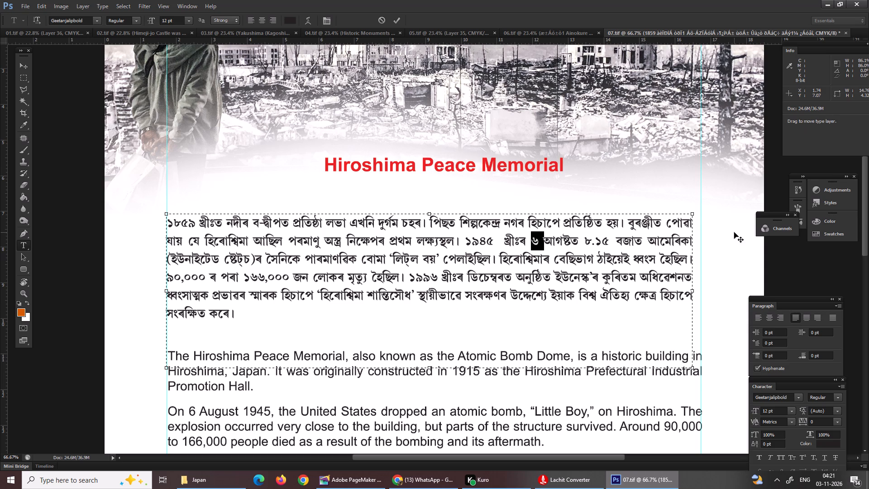
Switch to PageMaker, replace the selected word beside the page with স্তূপত পৰিণত, and copy it.
{"action": "left_click", "coordinate": [343, 488]}
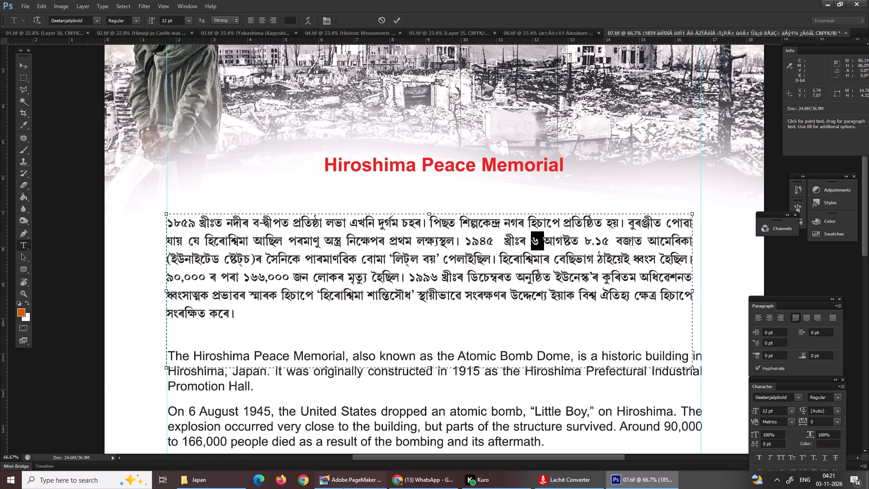
{"action": "type", "text": "mdlg"}
{"action": "key", "text": "BackSpace"}
{"action": "key", "text": "BackSpace"}
{"action": "type", "text": "mdlt"}
{"action": "type", "text": "hl hfjCl"}
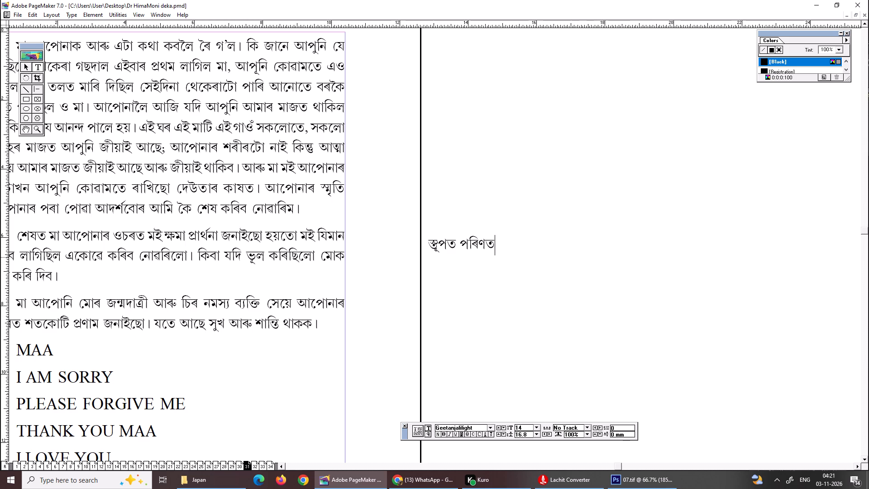
{"action": "left_click_drag", "start_coordinate": [500, 257], "coordinate": [390, 249]}
{"action": "key", "text": "ctrl+c"}
{"action": "key", "text": "ctrl+c"}
Back in Photoshop, insert the copied words after ধ্বংস in the Assamese paragraph's third line and save the page.
{"action": "left_click", "coordinate": [637, 488]}
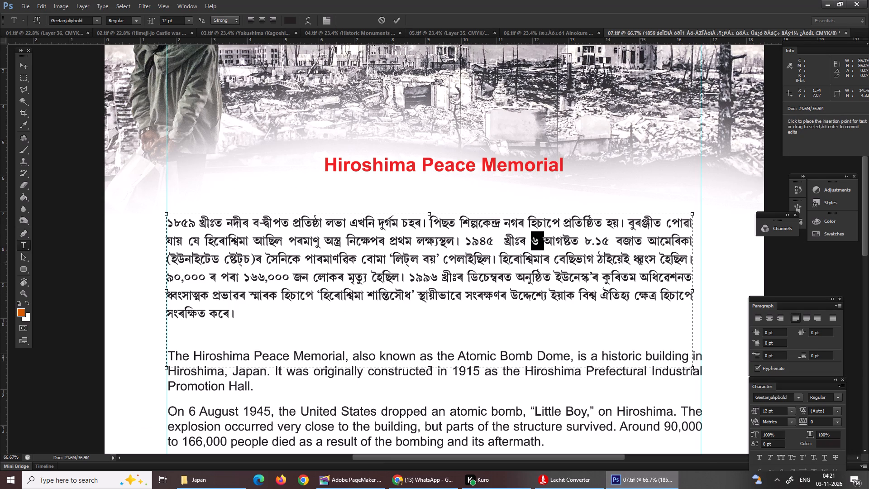
{"action": "left_click", "coordinate": [659, 260]}
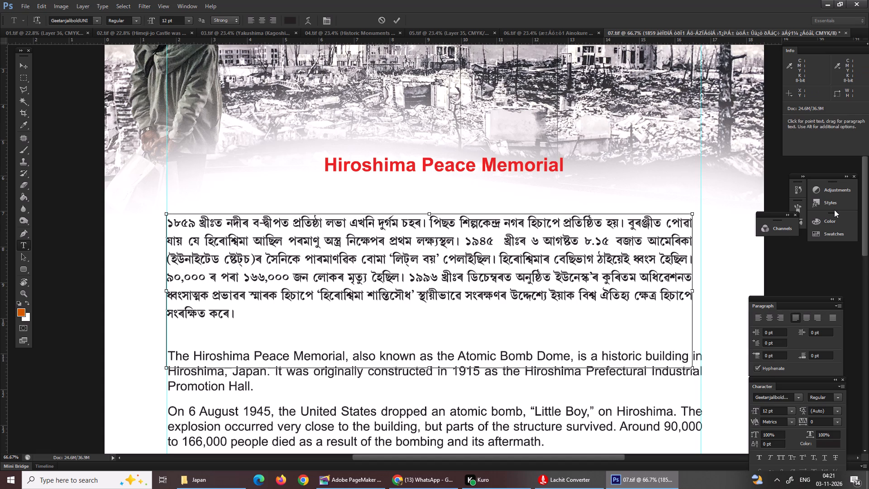
{"action": "key", "text": "ctrl+v"}
{"action": "key", "text": "space"}
{"action": "key", "text": "ctrl+s"}
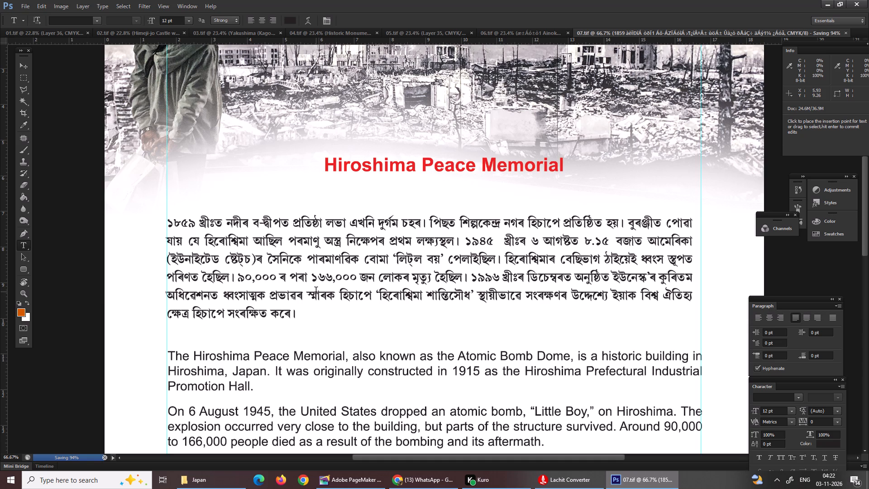
Move the English body text slightly down, away from the Assamese paragraph.
{"action": "key", "text": "ctrl+0"}
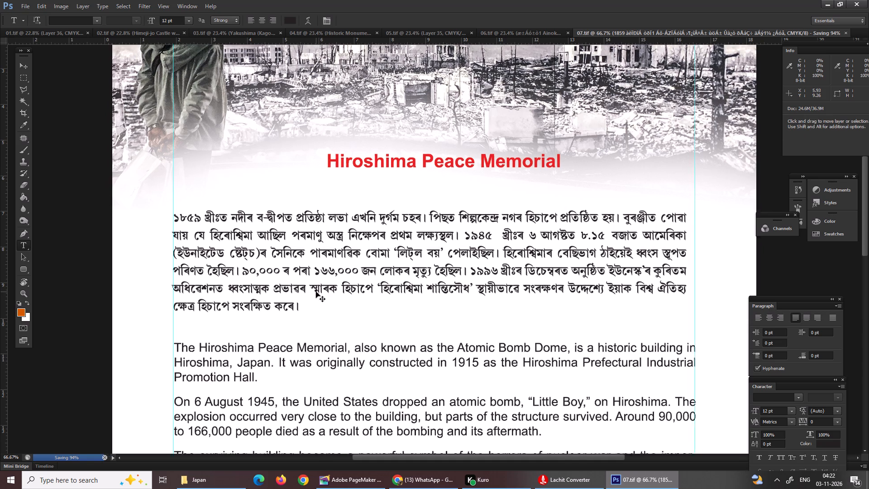
{"action": "scroll", "coordinate": [329, 280], "scroll_direction": "down", "scroll_amount": 4}
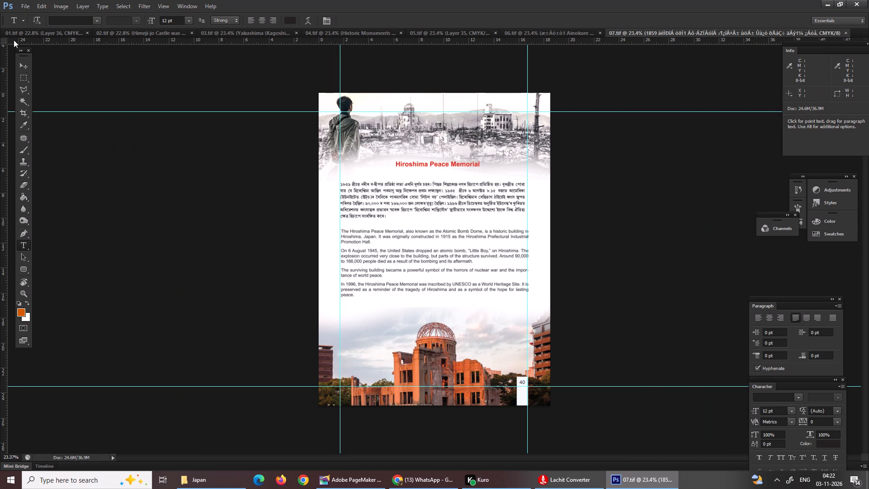
{"action": "left_click", "coordinate": [29, 65]}
{"action": "right_click", "coordinate": [415, 268]}
{"action": "left_click", "coordinate": [435, 275]}
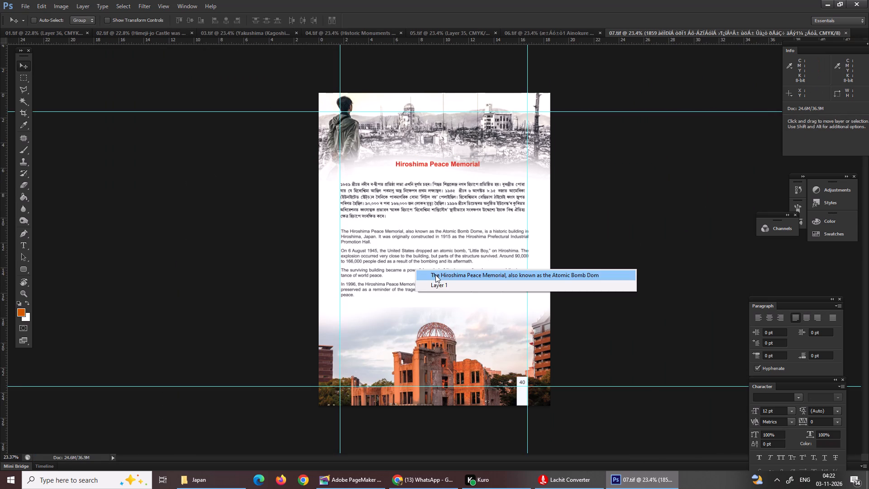
{"action": "left_click_drag", "start_coordinate": [435, 270], "coordinate": [434, 274]}
{"action": "left_click", "coordinate": [439, 274]}
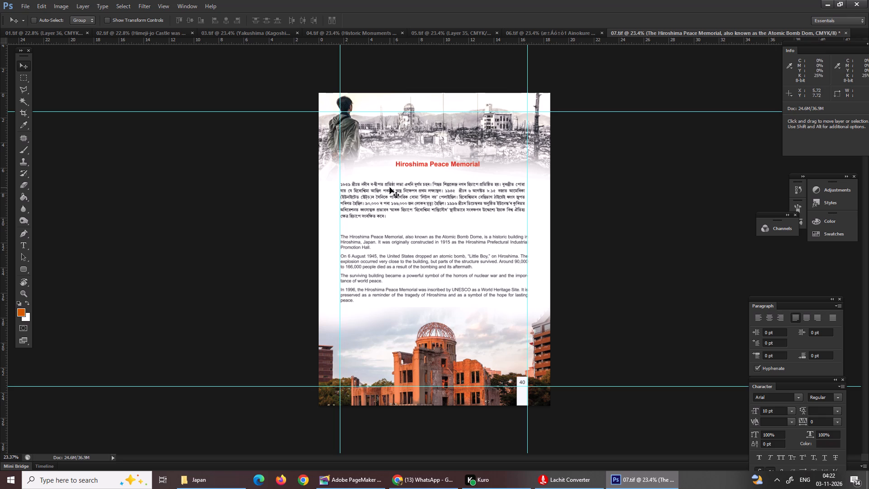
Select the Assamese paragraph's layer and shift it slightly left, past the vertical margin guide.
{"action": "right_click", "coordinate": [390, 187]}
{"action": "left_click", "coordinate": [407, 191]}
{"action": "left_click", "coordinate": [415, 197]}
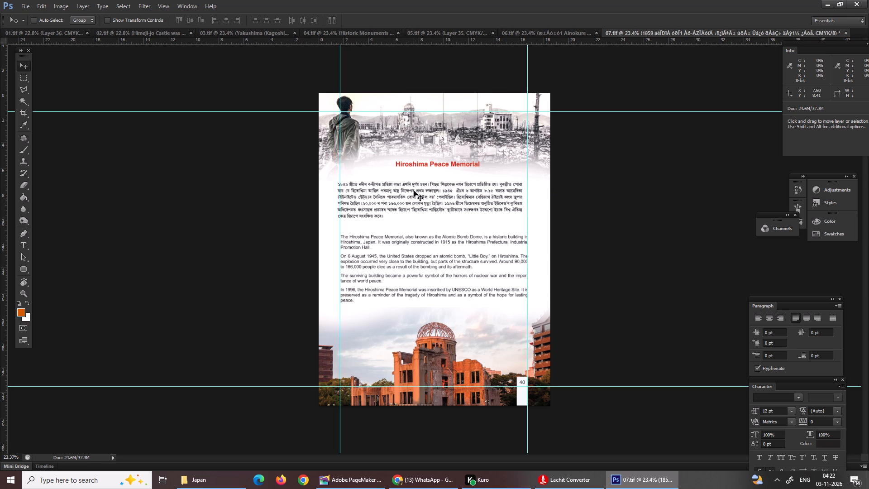
Move the Hiroshima Peace Memorial heading slightly down and left, closer to the Assamese paragraph.
{"action": "right_click", "coordinate": [421, 168]}
{"action": "right_click", "coordinate": [418, 163]}
{"action": "left_click", "coordinate": [434, 168]}
{"action": "left_click_drag", "start_coordinate": [435, 166], "coordinate": [434, 171]}
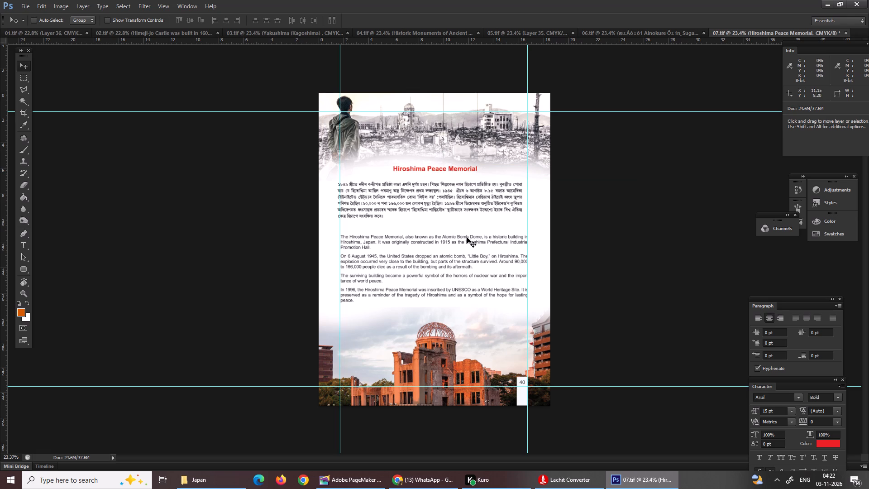
{"action": "key", "text": "Return"}
Move the Assamese paragraph about 0.32 cm right, inside the vertical margin guides, and slightly down below the heading.
{"action": "right_click", "coordinate": [400, 247]}
{"action": "right_click", "coordinate": [383, 206]}
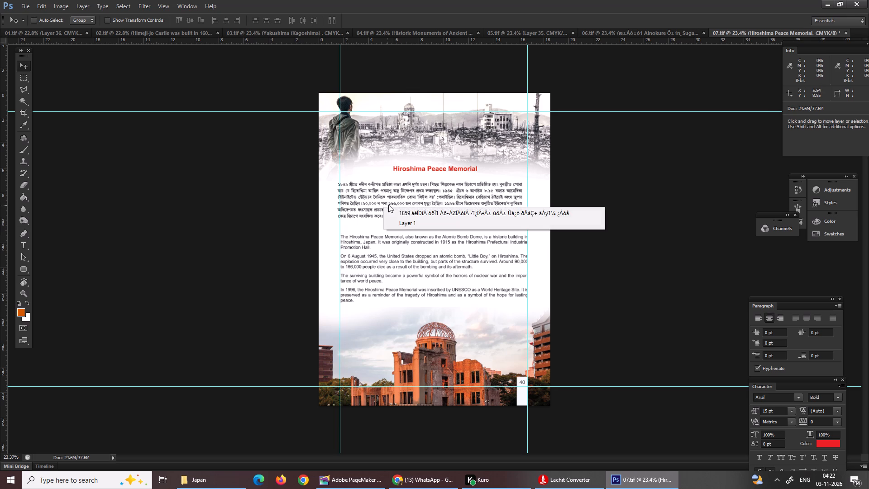
{"action": "left_click", "coordinate": [399, 207]}
{"action": "left_click", "coordinate": [409, 216]}
{"action": "left_click_drag", "start_coordinate": [417, 202], "coordinate": [418, 202]}
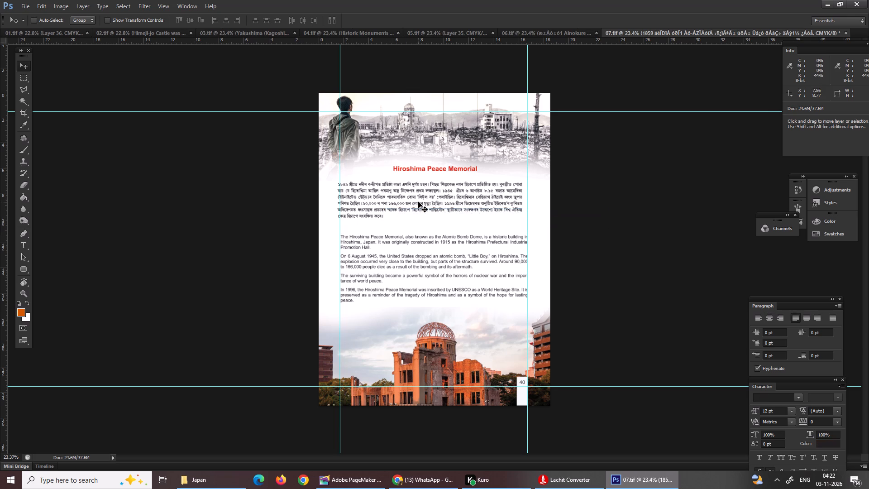
{"action": "left_click_drag", "start_coordinate": [418, 202], "coordinate": [421, 204]}
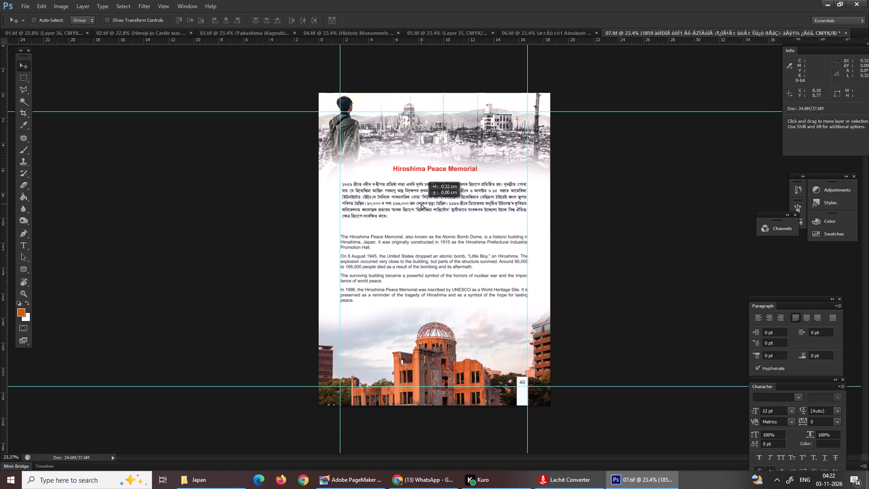
{"action": "left_click_drag", "start_coordinate": [421, 204], "coordinate": [421, 208]}
{"action": "key", "text": "Return"}
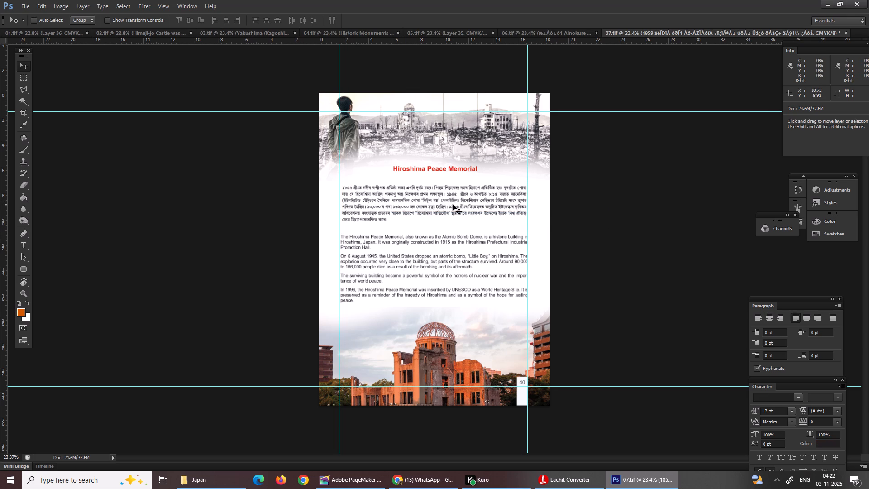
Select the whole canvas of page 07 with the Assamese paragraph's layer active.
{"action": "key", "text": "ctrl+a"}
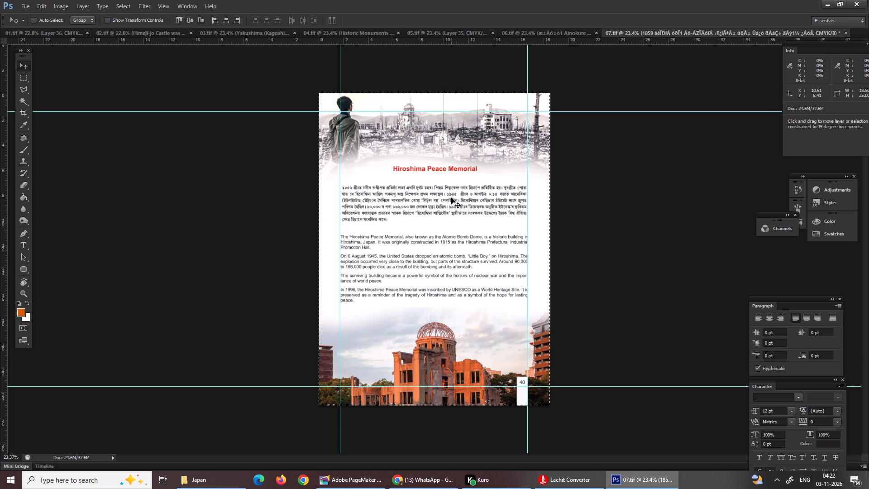
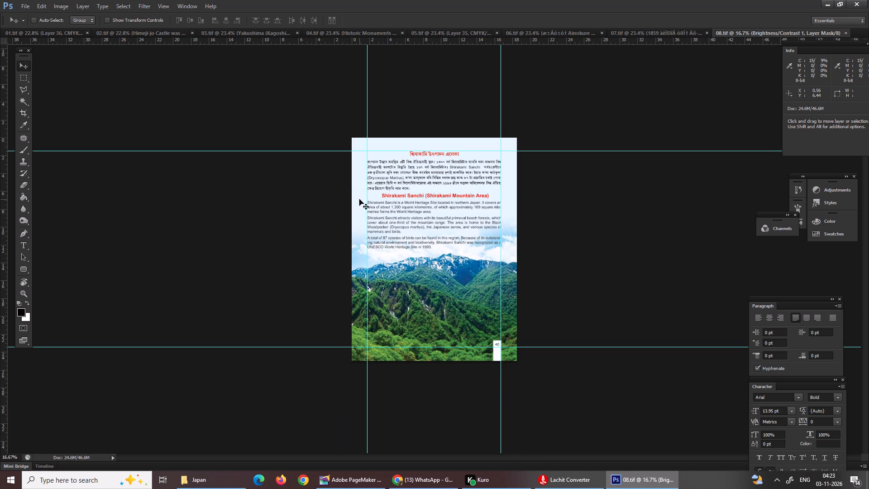
Delete the red Assamese heading at the top of page 08.
{"action": "key", "text": "ctrl+equal"}
{"action": "key", "text": "ctrl+equal"}
{"action": "key", "text": "ctrl+equal"}
{"action": "scroll", "coordinate": [359, 199], "scroll_direction": "down", "scroll_amount": 1}
{"action": "scroll", "coordinate": [359, 199], "scroll_direction": "up", "scroll_amount": 3}
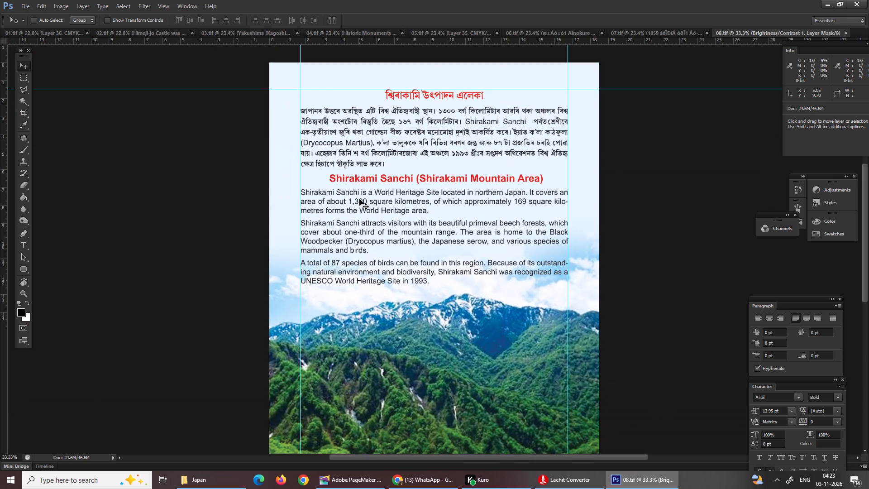
{"action": "scroll", "coordinate": [359, 199], "scroll_direction": "up", "scroll_amount": 6}
{"action": "scroll", "coordinate": [359, 199], "scroll_direction": "down", "scroll_amount": 1}
{"action": "scroll", "coordinate": [359, 199], "scroll_direction": "up", "scroll_amount": 2}
{"action": "key", "text": "ctrl+equal"}
{"action": "key", "text": "ctrl+minus"}
{"action": "key", "text": "ctrl+equal"}
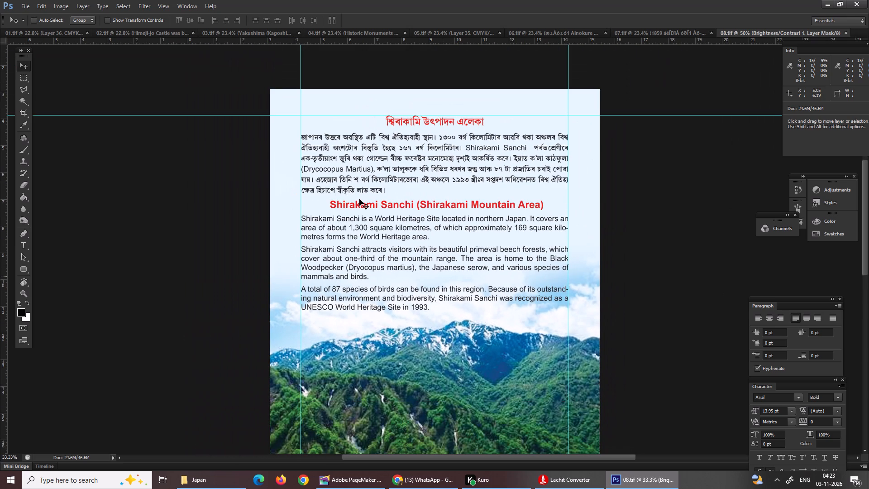
{"action": "key", "text": "ctrl+equal"}
{"action": "scroll", "coordinate": [359, 199], "scroll_direction": "up", "scroll_amount": 2}
{"action": "scroll", "coordinate": [359, 199], "scroll_direction": "down", "scroll_amount": 6}
{"action": "scroll", "coordinate": [359, 199], "scroll_direction": "up", "scroll_amount": 4}
{"action": "scroll", "coordinate": [404, 235], "scroll_direction": "up", "scroll_amount": 12}
{"action": "left_click", "coordinate": [520, 345]}
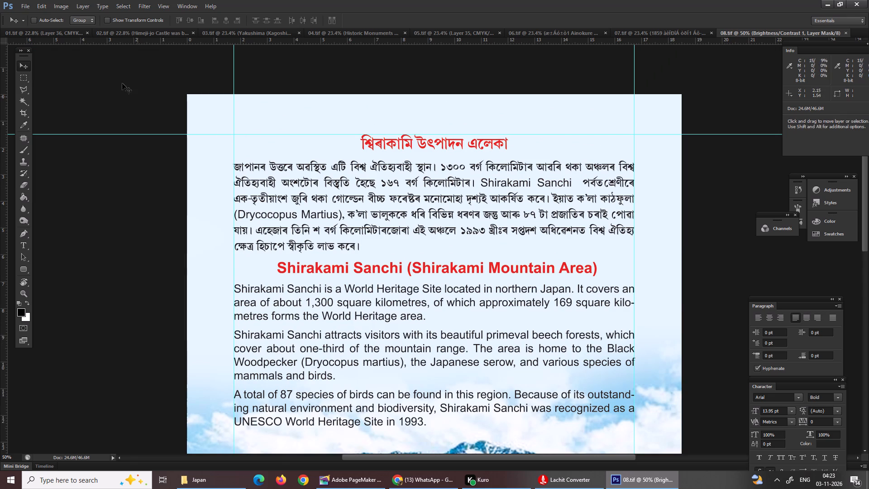
{"action": "left_click", "coordinate": [23, 64]}
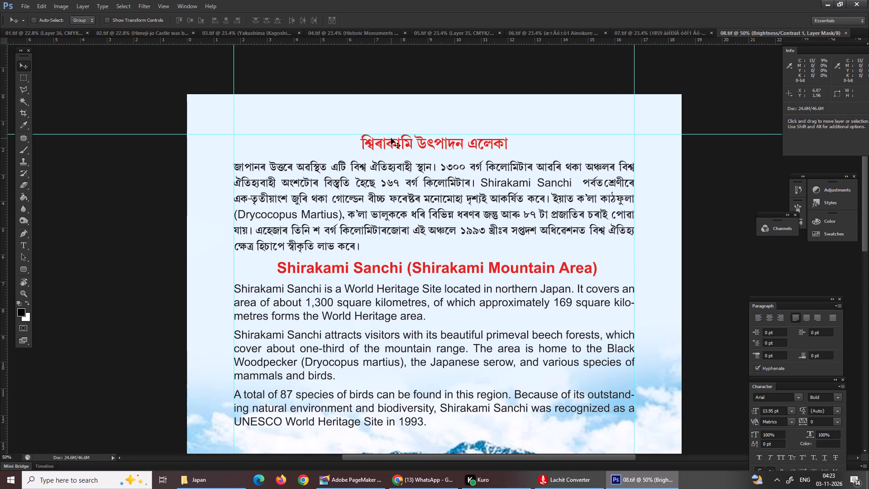
{"action": "right_click", "coordinate": [391, 138]}
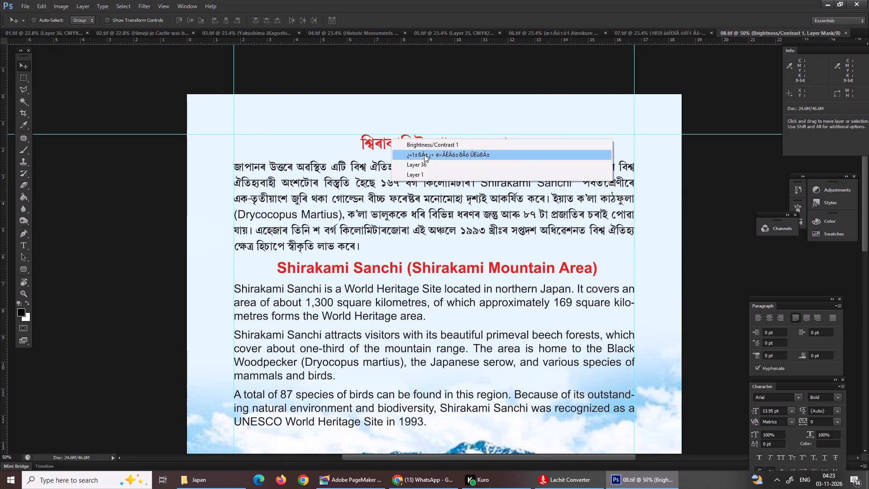
{"action": "left_click", "coordinate": [424, 154]}
{"action": "key", "text": "Delete"}
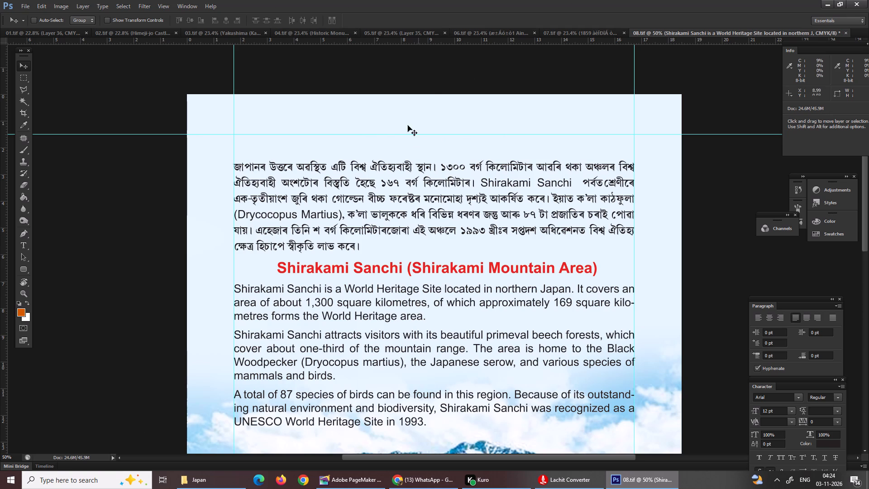
Move the red Shirakami Sanchi heading above the Assamese paragraph, just below the top margin guide, and set its size to 15 pt.
{"action": "right_click", "coordinate": [347, 270]}
{"action": "left_click", "coordinate": [387, 286]}
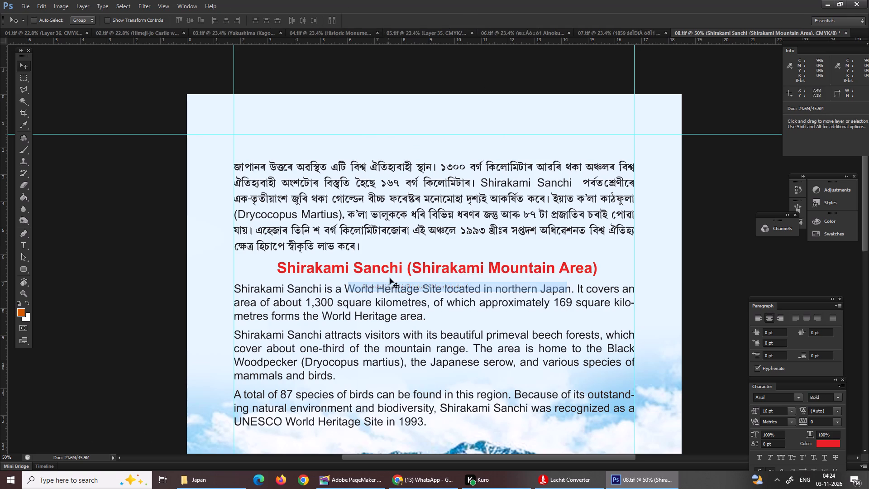
{"action": "left_click_drag", "start_coordinate": [394, 270], "coordinate": [412, 146]}
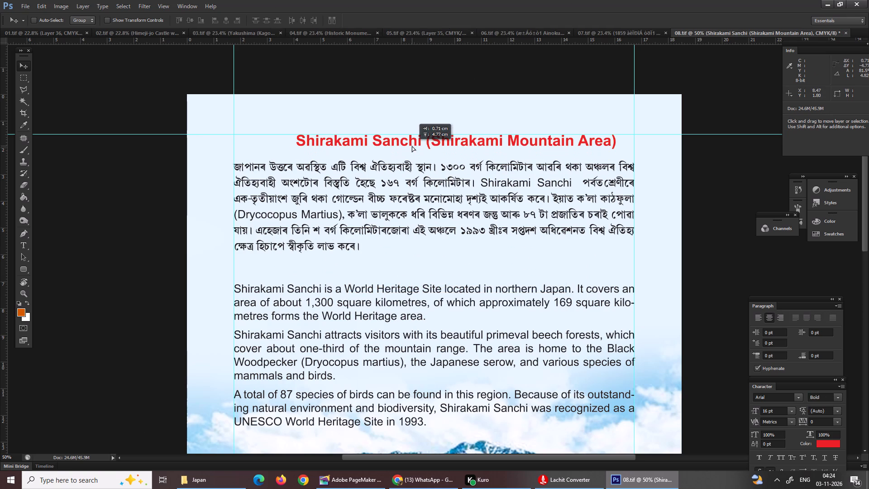
{"action": "left_click_drag", "start_coordinate": [412, 146], "coordinate": [411, 149]}
{"action": "left_click_drag", "start_coordinate": [777, 410], "coordinate": [741, 411]}
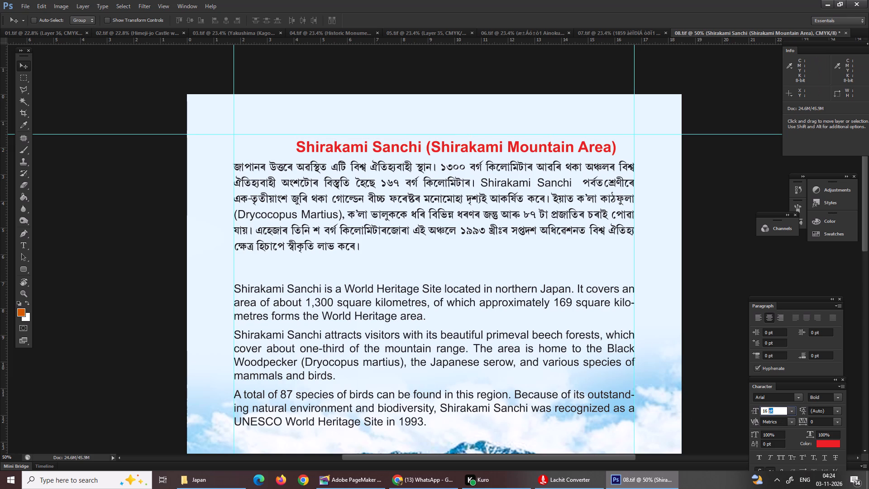
{"action": "left_click_drag", "start_coordinate": [741, 411], "coordinate": [715, 412]}
{"action": "type", "text": "15"}
{"action": "key", "text": "Return"}
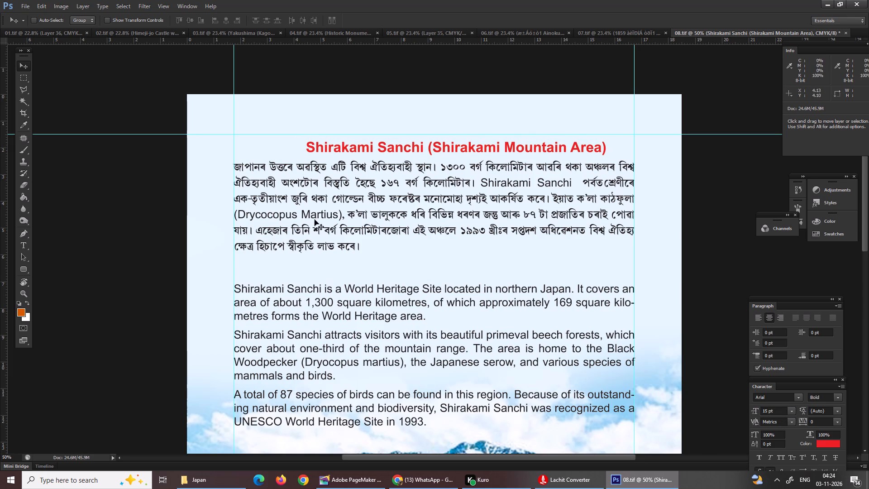
Shift the Assamese paragraph down, away from the heading, and set its font size to 12 pt.
{"action": "right_click", "coordinate": [315, 220]}
{"action": "left_click", "coordinate": [341, 235]}
{"action": "left_click_drag", "start_coordinate": [361, 223], "coordinate": [361, 239]}
{"action": "left_click", "coordinate": [780, 411]}
{"action": "key", "text": "1"}
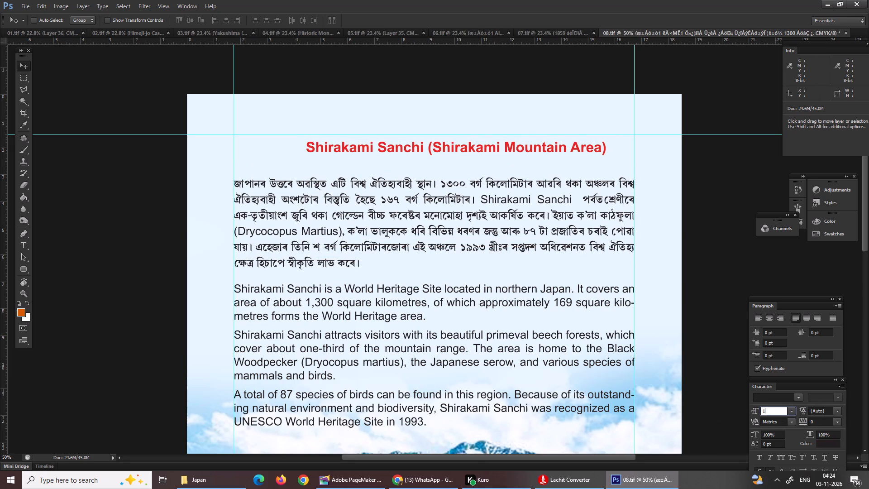
{"action": "key", "text": "2"}
{"action": "key", "text": "Return"}
Set the English body text's font size to 10 pt.
{"action": "right_click_drag", "start_coordinate": [431, 327], "coordinate": [446, 338]}
{"action": "left_click", "coordinate": [479, 355]}
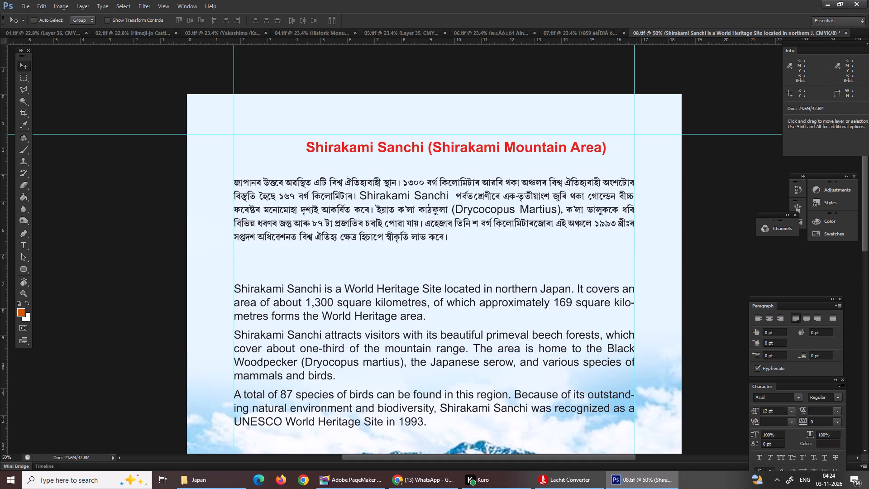
{"action": "left_click_drag", "start_coordinate": [785, 410], "coordinate": [747, 410]}
{"action": "key", "text": "1"}
{"action": "key", "text": "0"}
{"action": "key", "text": "Return"}
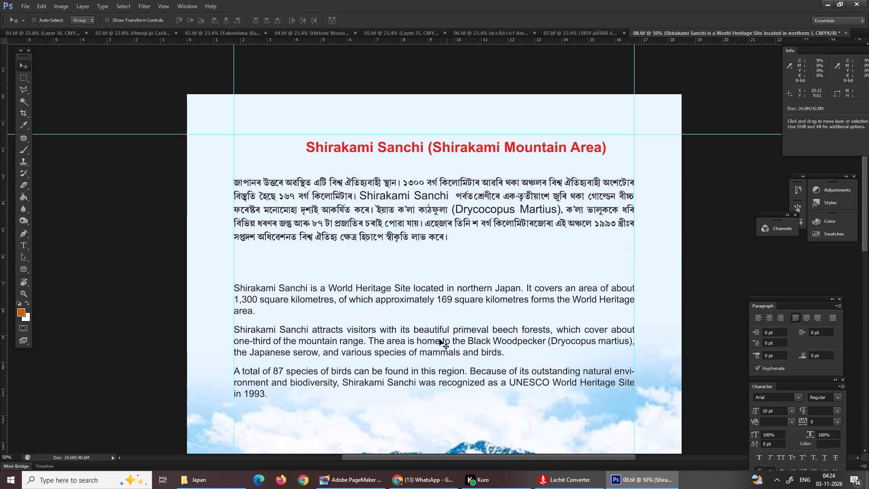
Move the Assamese paragraph down about 0.9 cm, closer to the English body text.
{"action": "right_click", "coordinate": [426, 219]}
{"action": "left_click", "coordinate": [436, 236]}
{"action": "left_click_drag", "start_coordinate": [424, 219], "coordinate": [423, 235]}
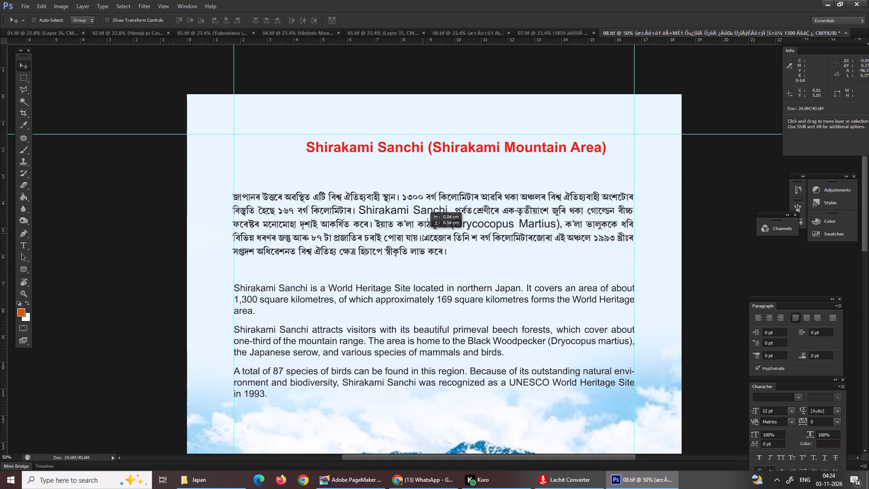
{"action": "left_click_drag", "start_coordinate": [423, 235], "coordinate": [425, 245]}
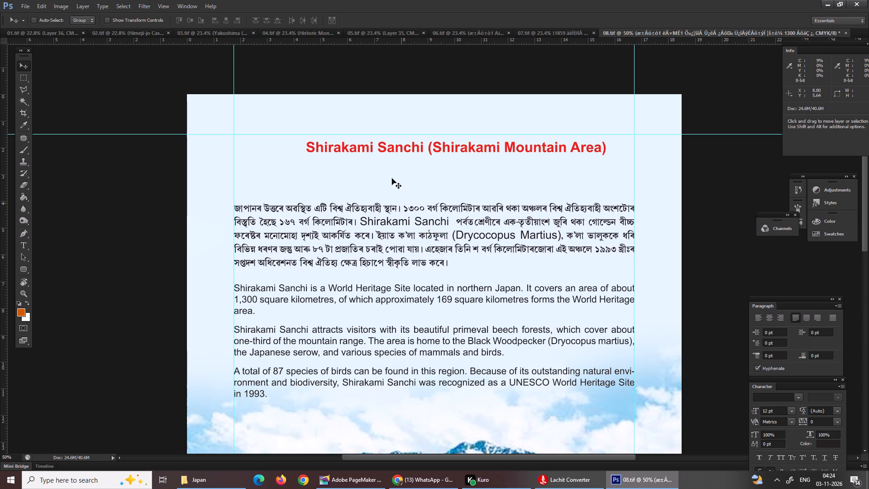
Move the Shirakami Sanchi heading down about 0.4 cm, toward the Assamese paragraph.
{"action": "right_click", "coordinate": [406, 141]}
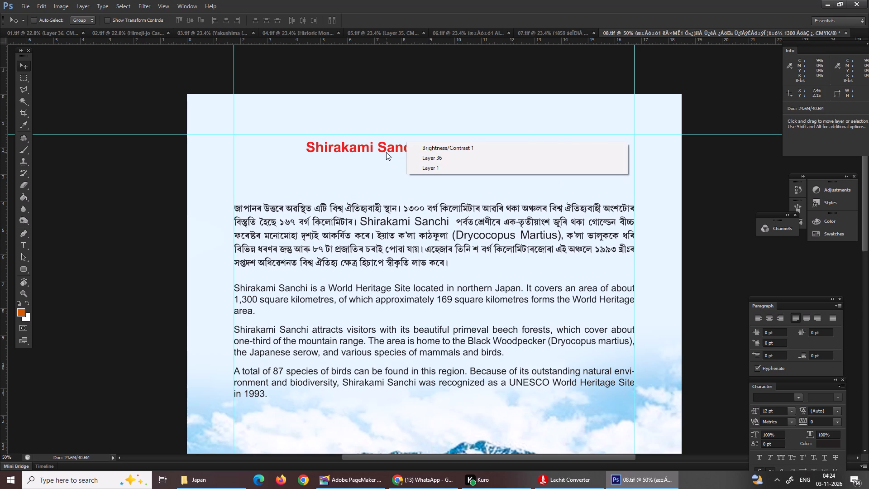
{"action": "right_click", "coordinate": [386, 152]}
{"action": "left_click", "coordinate": [419, 168]}
{"action": "left_click_drag", "start_coordinate": [419, 147], "coordinate": [420, 158]}
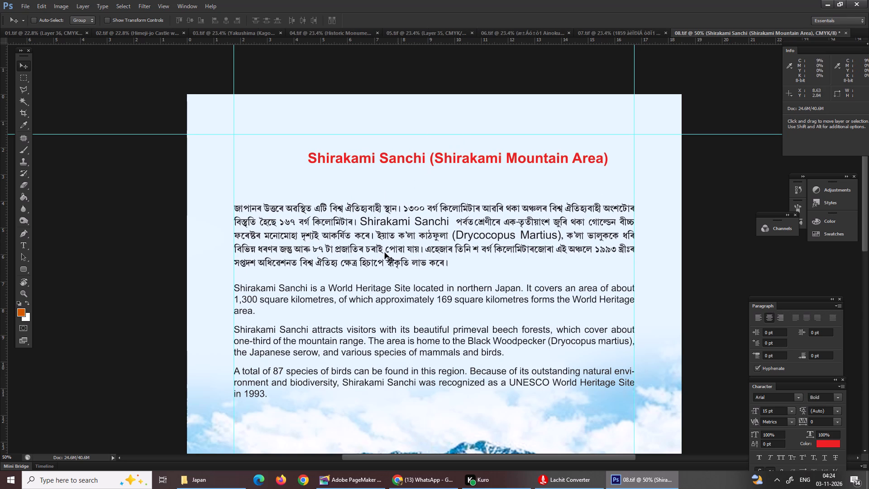
Move the Assamese paragraph up about 0.4 cm and the English body text up about 0.6 cm.
{"action": "right_click", "coordinate": [383, 253]}
{"action": "left_click", "coordinate": [413, 269]}
{"action": "left_click_drag", "start_coordinate": [413, 268], "coordinate": [412, 257]}
{"action": "right_click", "coordinate": [348, 345]}
{"action": "left_click", "coordinate": [366, 361]}
{"action": "left_click_drag", "start_coordinate": [366, 361], "coordinate": [366, 349]}
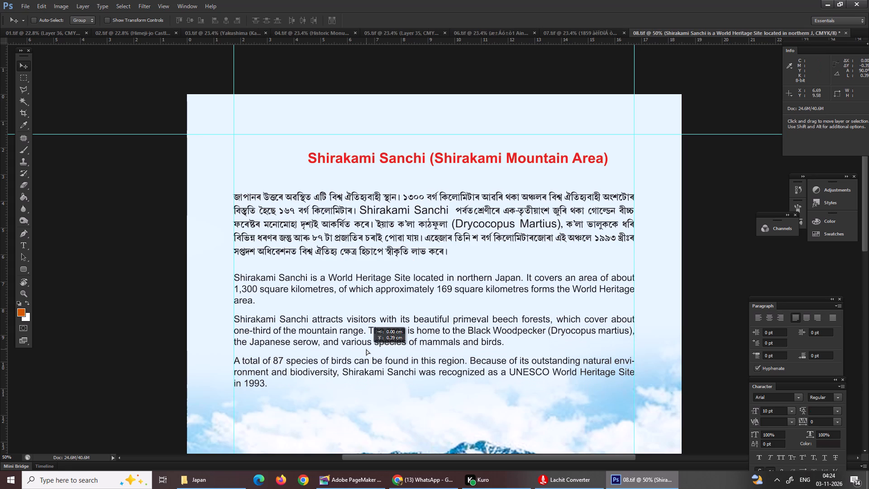
{"action": "left_click_drag", "start_coordinate": [366, 349], "coordinate": [366, 344]}
Nudge the Assamese paragraph and the Shirakami Sanchi heading up, bringing the paragraph closer beneath the heading.
{"action": "right_click", "coordinate": [429, 233]}
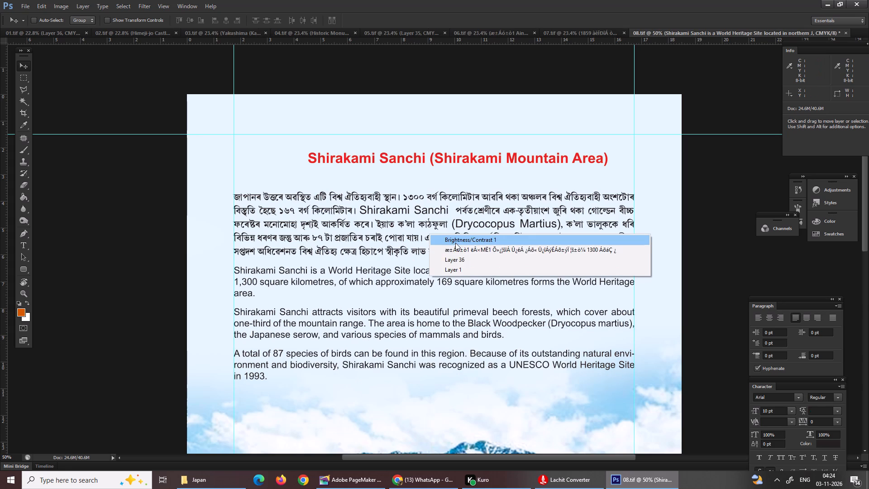
{"action": "left_click", "coordinate": [458, 251]}
{"action": "left_click_drag", "start_coordinate": [455, 247], "coordinate": [455, 241]}
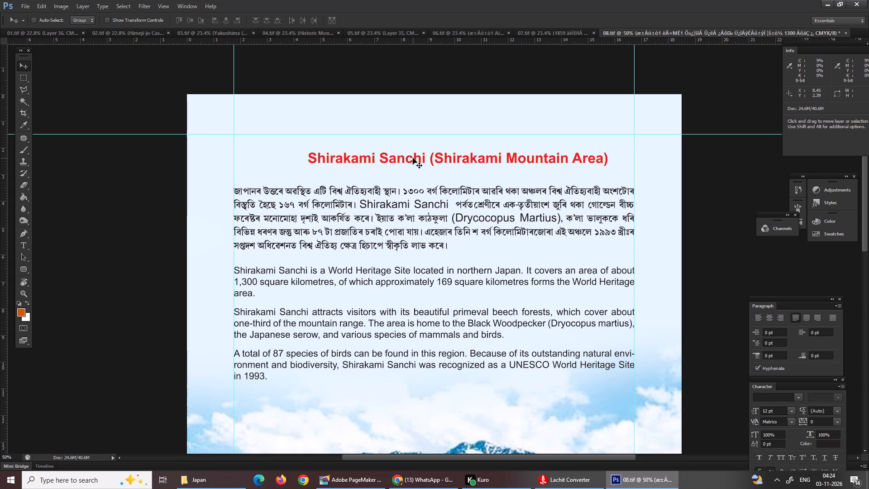
{"action": "right_click", "coordinate": [413, 158]}
{"action": "left_click", "coordinate": [437, 175]}
{"action": "left_click_drag", "start_coordinate": [436, 163], "coordinate": [436, 158]}
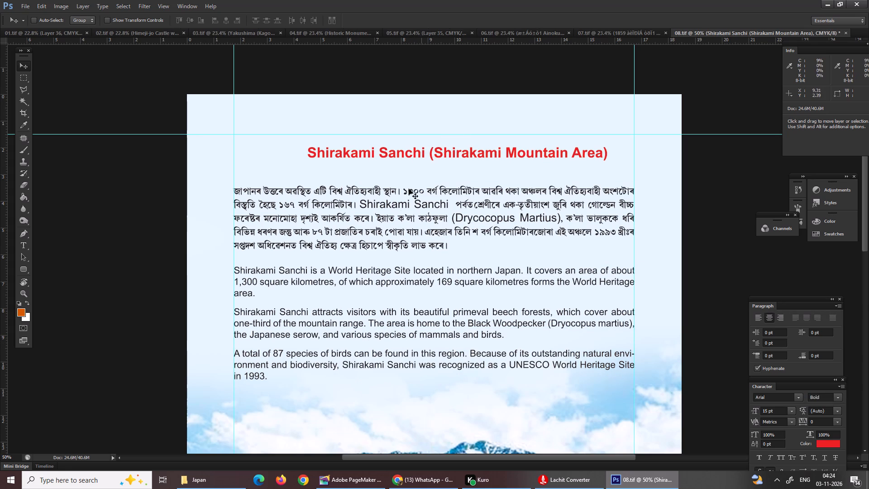
{"action": "right_click", "coordinate": [394, 201]}
{"action": "left_click", "coordinate": [423, 213]}
{"action": "left_click_drag", "start_coordinate": [425, 217], "coordinate": [425, 208]}
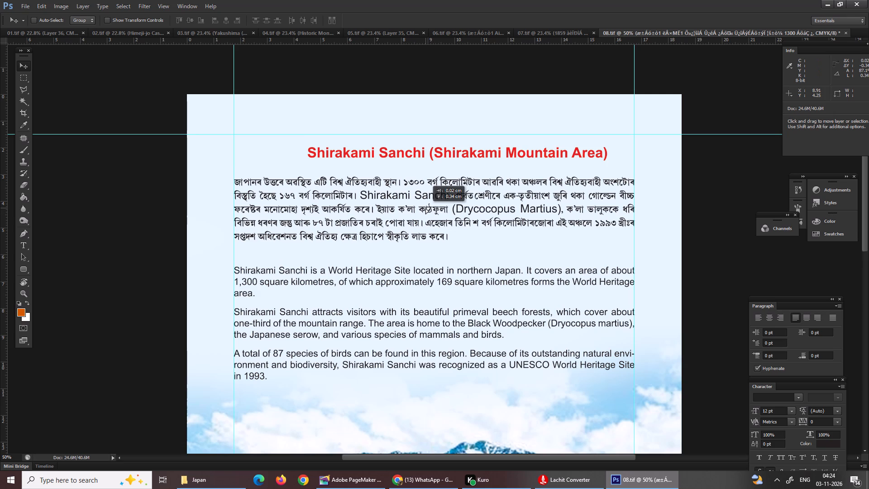
{"action": "left_click_drag", "start_coordinate": [425, 208], "coordinate": [425, 207]}
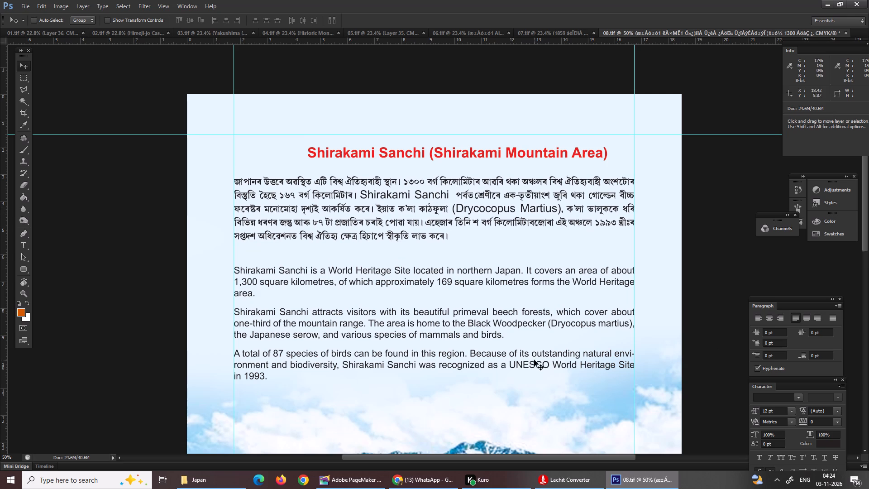
Set the English words "Shirakami Sanchi" and "(Drycocopus Martius)" inside the Assamese paragraph to 10 pt.
{"action": "key", "text": "ctrl+equal"}
{"action": "scroll", "coordinate": [520, 355], "scroll_direction": "up", "scroll_amount": 1}
{"action": "scroll", "coordinate": [520, 355], "scroll_direction": "down", "scroll_amount": 1}
{"action": "scroll", "coordinate": [520, 355], "scroll_direction": "up", "scroll_amount": 8}
{"action": "scroll", "coordinate": [520, 355], "scroll_direction": "down", "scroll_amount": 1}
{"action": "scroll", "coordinate": [520, 355], "scroll_direction": "up", "scroll_amount": 1}
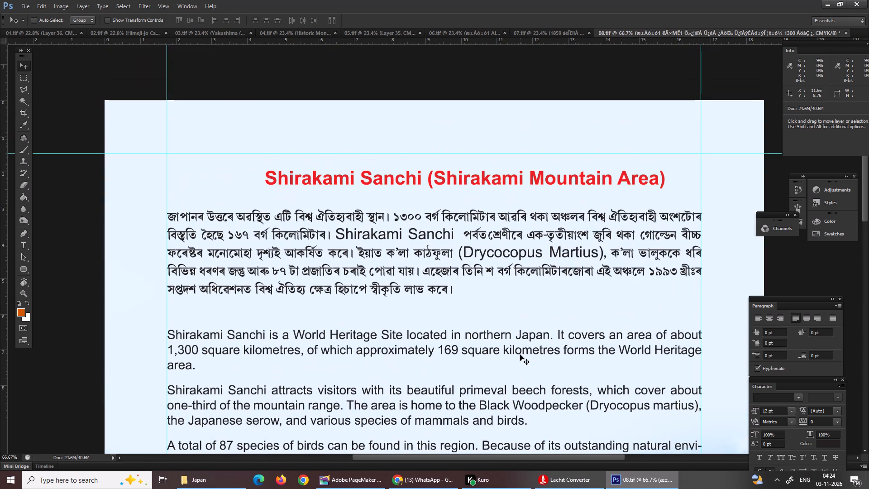
{"action": "key", "text": "t"}
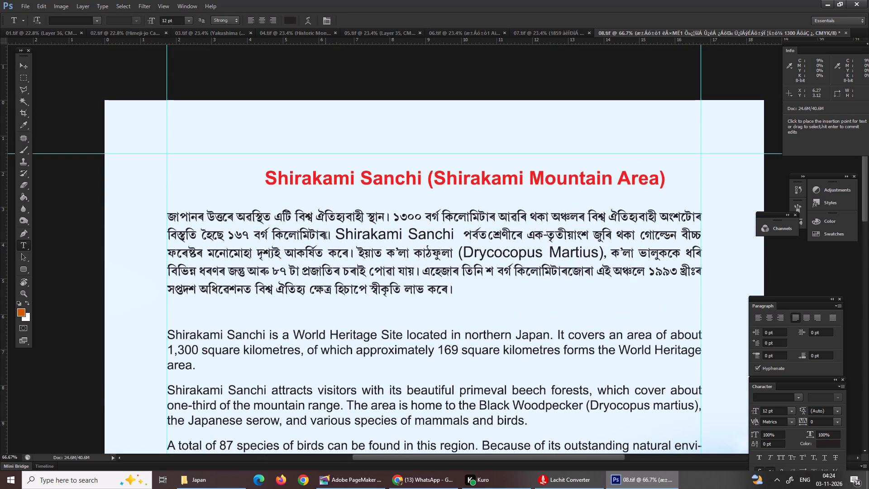
{"action": "left_click", "coordinate": [325, 243]}
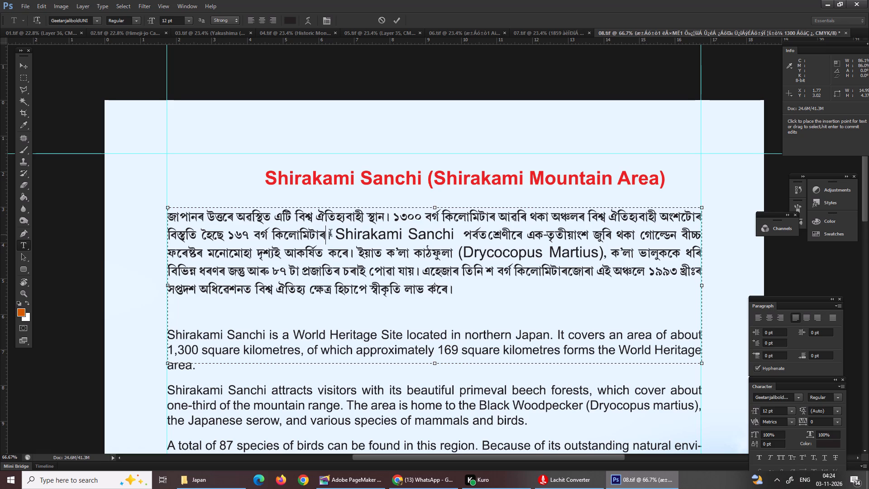
{"action": "left_click_drag", "start_coordinate": [334, 233], "coordinate": [456, 236]}
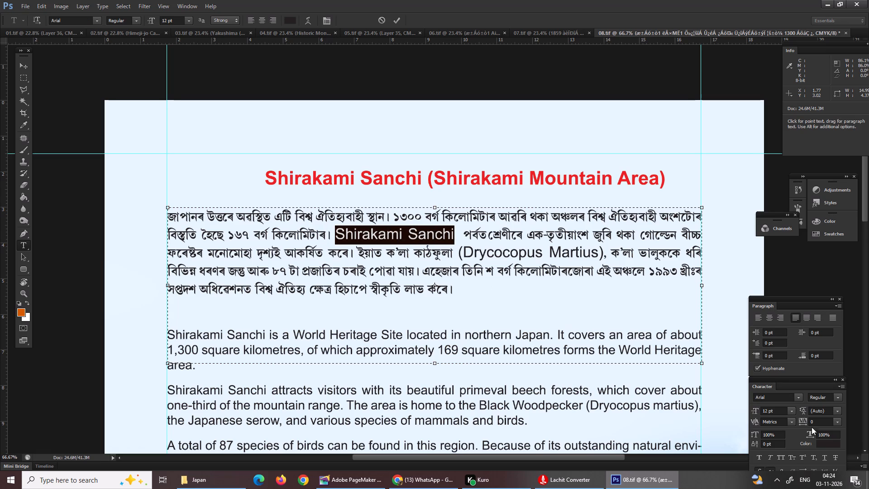
{"action": "left_click_drag", "start_coordinate": [782, 414], "coordinate": [726, 414]}
{"action": "type", "text": "10"}
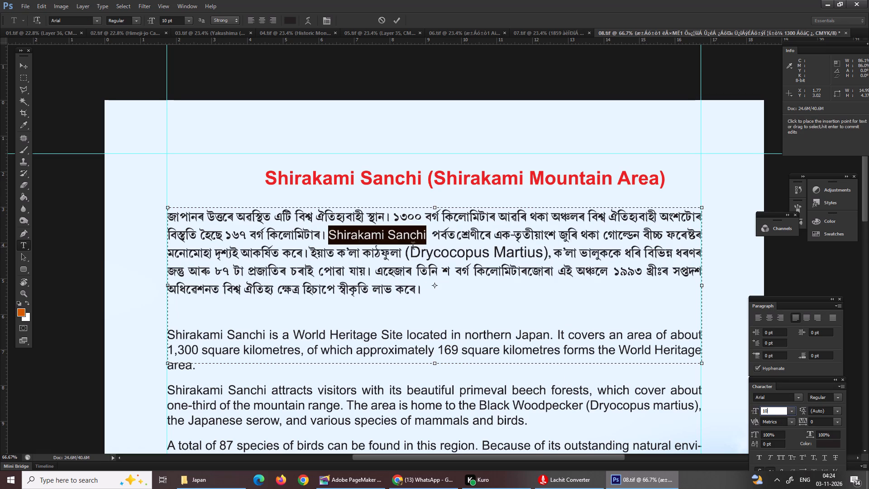
{"action": "left_click_drag", "start_coordinate": [404, 256], "coordinate": [548, 246]}
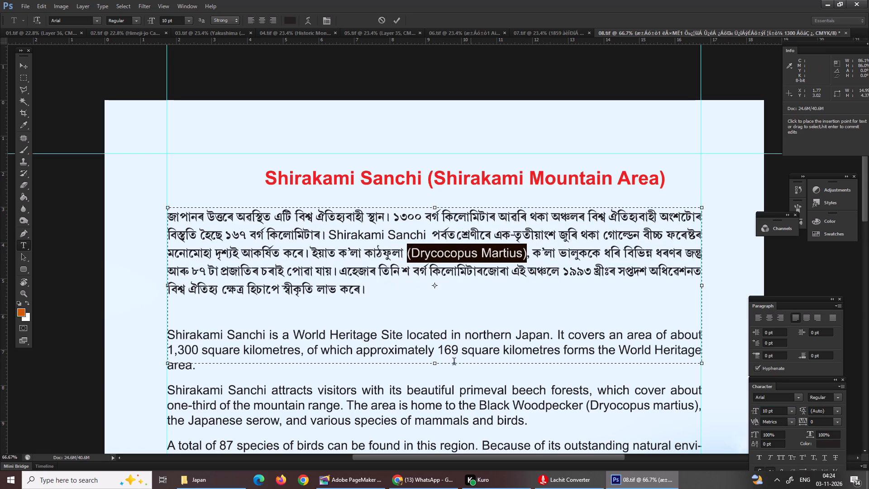
Shorten the Assamese paragraph's text box by raising its bottom edge to just above the English body text.
{"action": "left_click_drag", "start_coordinate": [436, 365], "coordinate": [443, 317]}
{"action": "key", "text": "Return"}
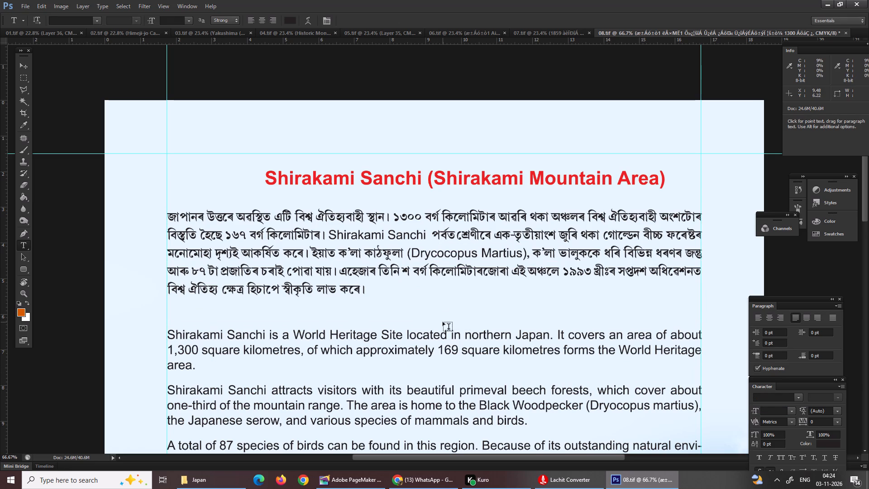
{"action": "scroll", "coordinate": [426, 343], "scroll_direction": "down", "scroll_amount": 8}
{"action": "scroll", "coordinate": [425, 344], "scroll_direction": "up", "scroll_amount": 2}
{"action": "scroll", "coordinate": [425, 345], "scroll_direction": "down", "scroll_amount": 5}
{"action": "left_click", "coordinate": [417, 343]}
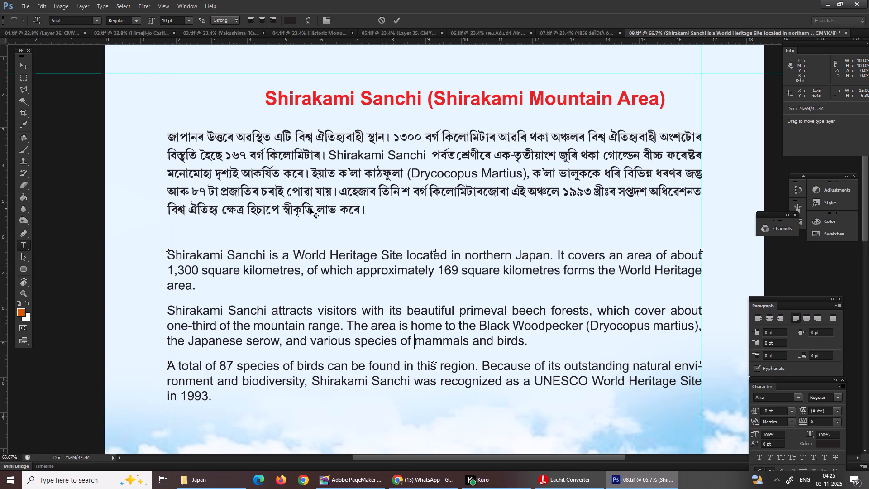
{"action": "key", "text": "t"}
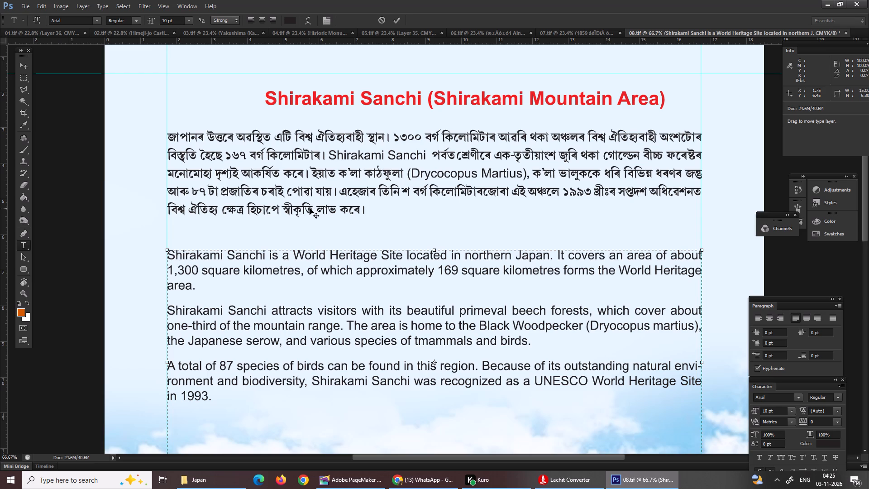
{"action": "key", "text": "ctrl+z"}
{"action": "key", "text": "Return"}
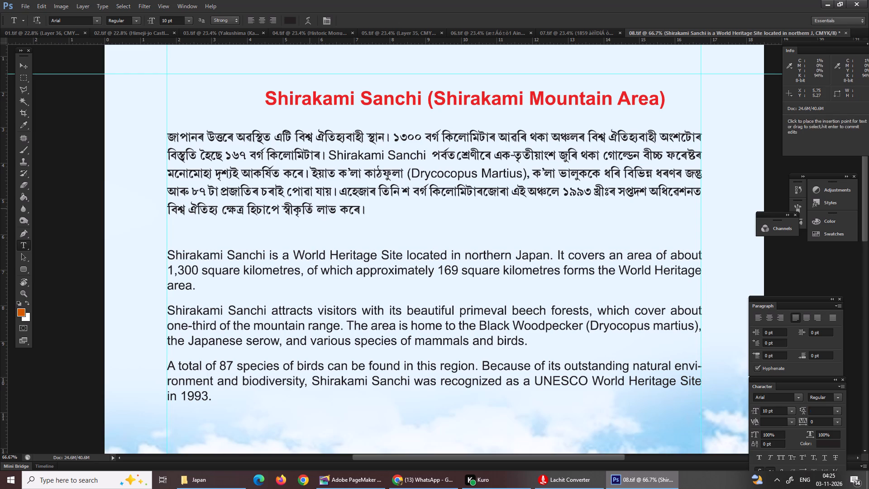
Fit the whole of page 08 in view and save 08.tif.
{"action": "key", "text": "ctrl+9"}
{"action": "key", "text": "ctrl+0"}
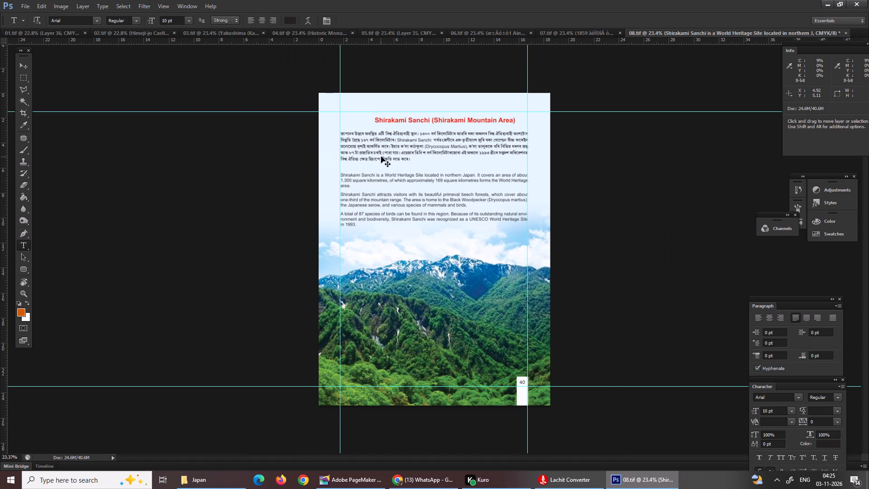
{"action": "key", "text": "ctrl+s"}
{"action": "key", "text": "ctrl+s"}
{"action": "key", "text": "ctrl+s"}
Switch to page 07 (Hiroshima Peace Memorial), keep it open, save 07.tif and clear the selection around the page.
{"action": "left_click", "coordinate": [596, 30]}
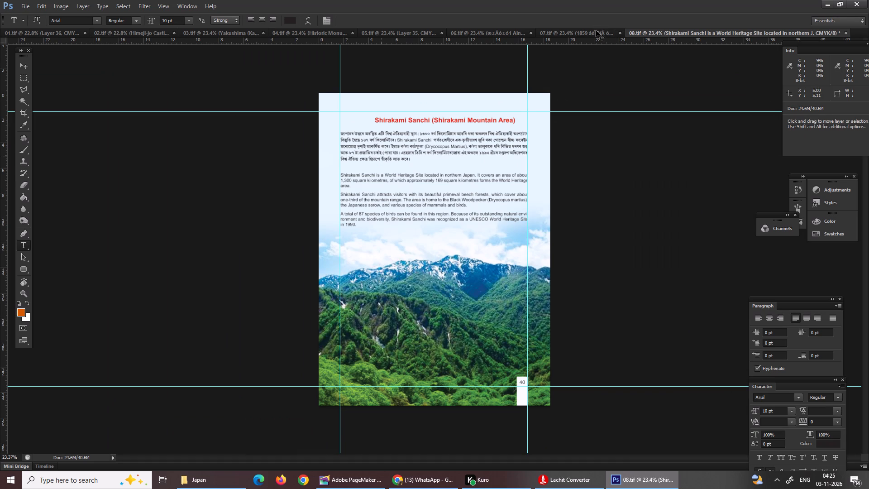
{"action": "left_click", "coordinate": [592, 34]}
{"action": "key", "text": "ctrl+s"}
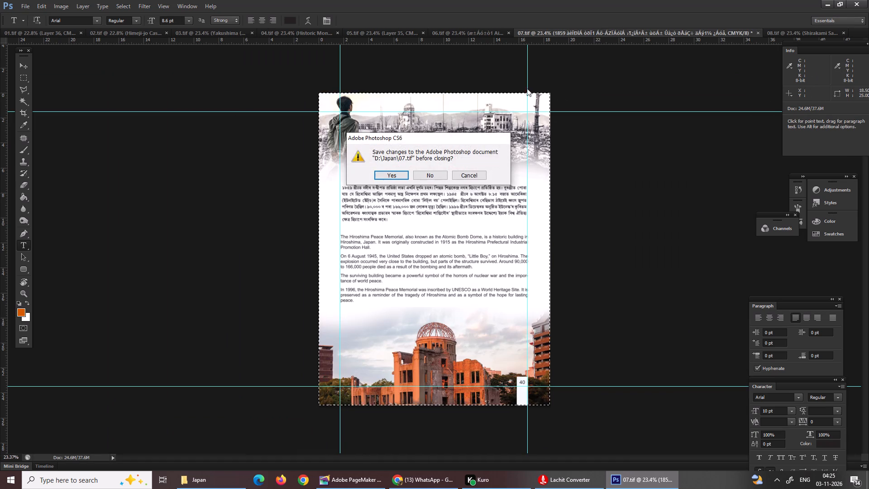
{"action": "left_click", "coordinate": [481, 176]}
{"action": "key", "text": "ctrl+s"}
{"action": "key", "text": "ctrl+s"}
{"action": "key", "text": "ctrl+s"}
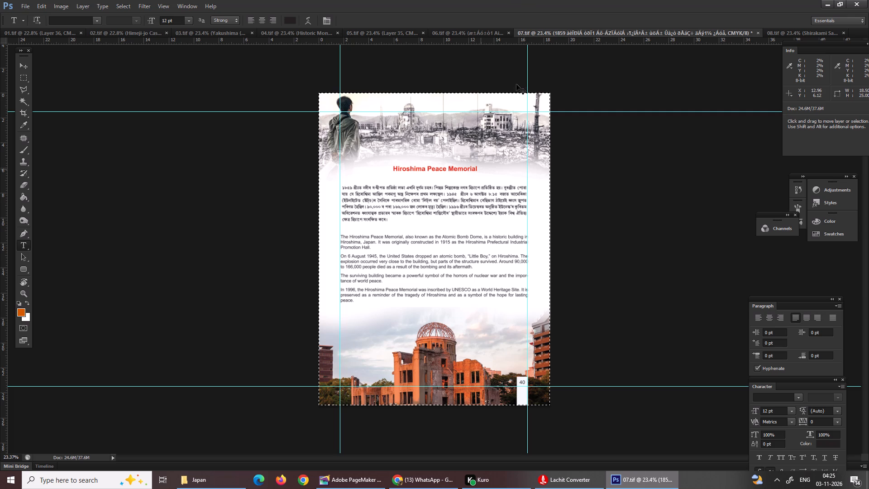
{"action": "key", "text": "ctrl+d"}
Switch to page 06 (Gokayama), clear the selection around the page and save 06.tif.
{"action": "left_click", "coordinate": [469, 33]}
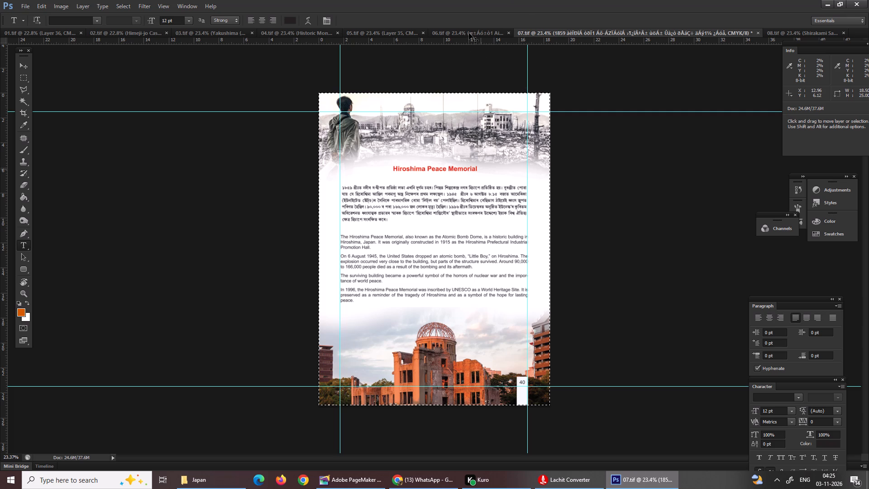
{"action": "left_click", "coordinate": [470, 33]}
{"action": "left_click", "coordinate": [468, 34]}
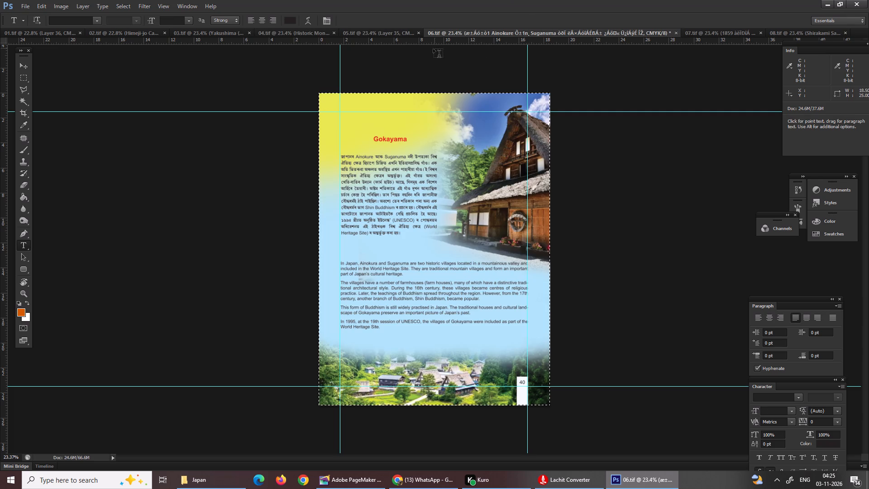
{"action": "key", "text": "ctrl+d"}
{"action": "key", "text": "ctrl+s"}
{"action": "key", "text": "ctrl+s"}
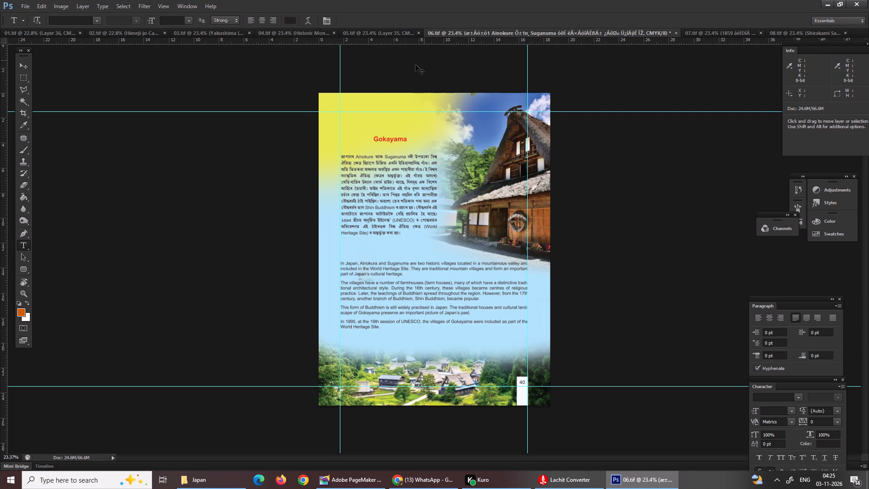
{"action": "key", "text": "ctrl+s"}
Switch to page 04 (Historic Monuments of Ancient Kyoto), clear any selection and save 04.tif.
{"action": "left_click", "coordinate": [391, 32]}
{"action": "left_click", "coordinate": [391, 32]}
{"action": "key", "text": "ctrl+d"}
{"action": "key", "text": "ctrl+s"}
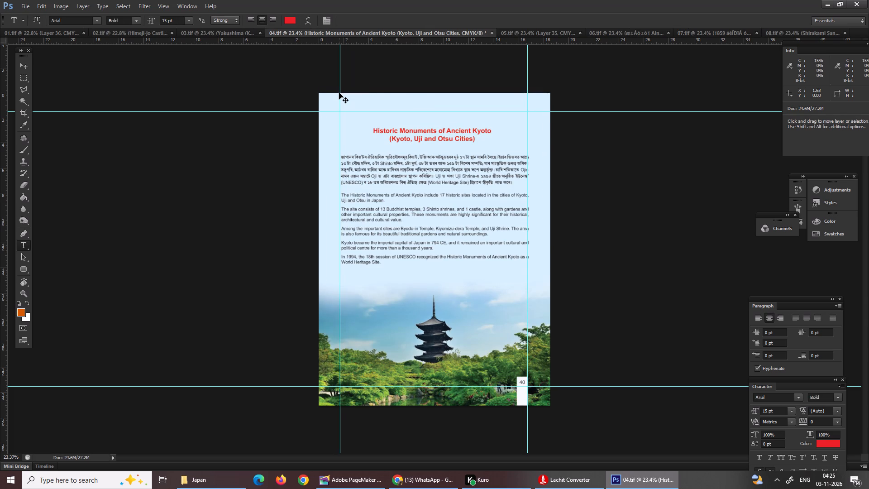
{"action": "key", "text": "ctrl+s"}
{"action": "key", "text": "ctrl+s"}
{"action": "key", "text": "ctrl+s"}
{"action": "key", "text": "ctrl+s"}
{"action": "key", "text": "ctrl+s"}
Go back through pages 06 and 07 to check their save status, and return to page 08.
{"action": "left_click", "coordinate": [239, 30]}
{"action": "left_click", "coordinate": [620, 35]}
{"action": "left_click", "coordinate": [620, 29]}
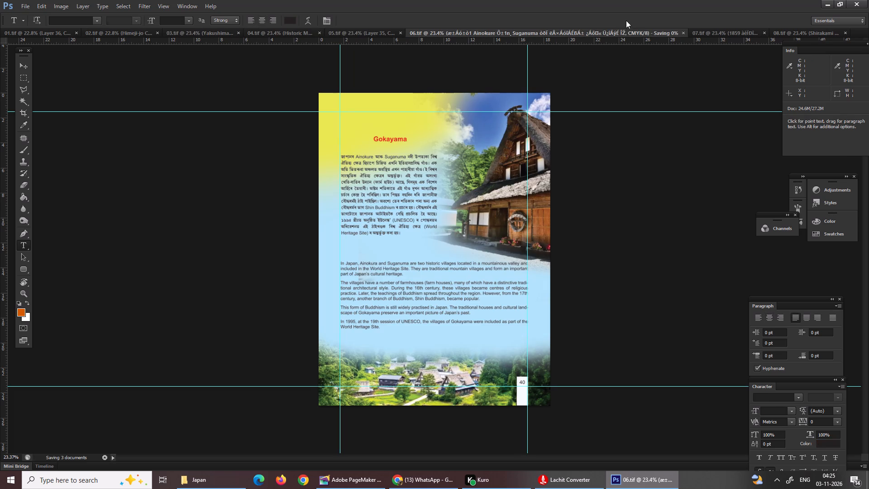
{"action": "left_click", "coordinate": [697, 29]}
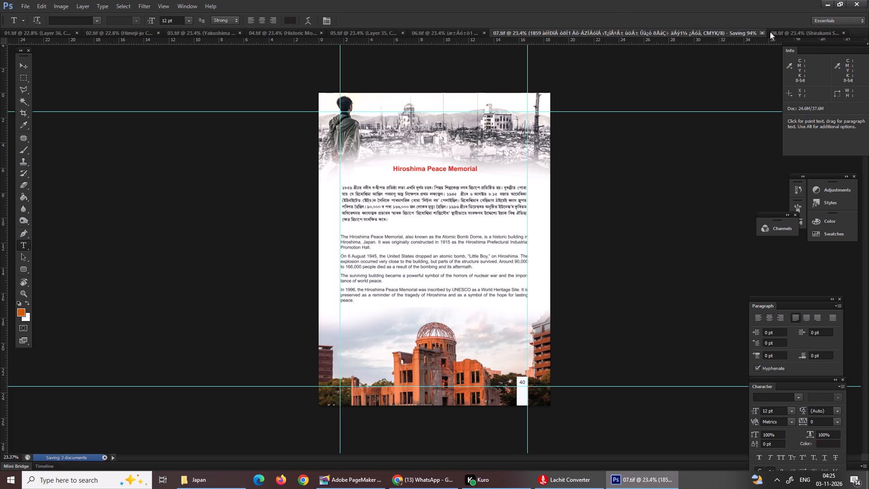
{"action": "left_click", "coordinate": [782, 26]}
{"action": "left_click", "coordinate": [783, 32]}
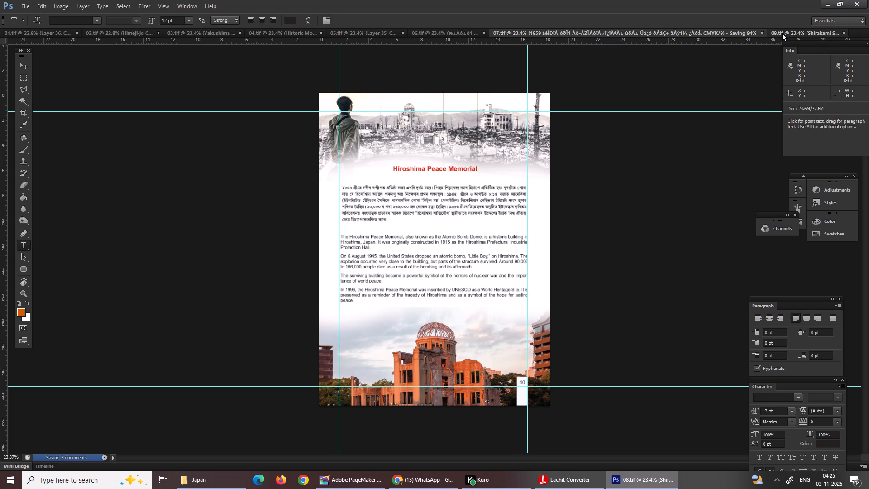
Switch to page 08 (Shirakami Sanchi) and save 08.tif.
{"action": "left_click", "coordinate": [782, 30]}
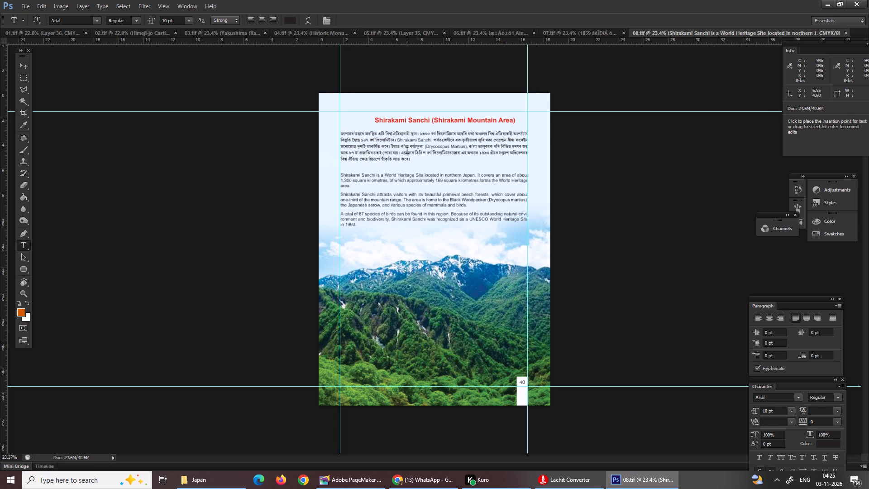
{"action": "key", "text": "ctrl+s"}
{"action": "key", "text": "ctrl+s"}
{"action": "key", "text": "ctrl+s"}
{"action": "key", "text": "ctrl+s"}
{"action": "key", "text": "ctrl+s"}
{"action": "key", "text": "ctrl+s"}
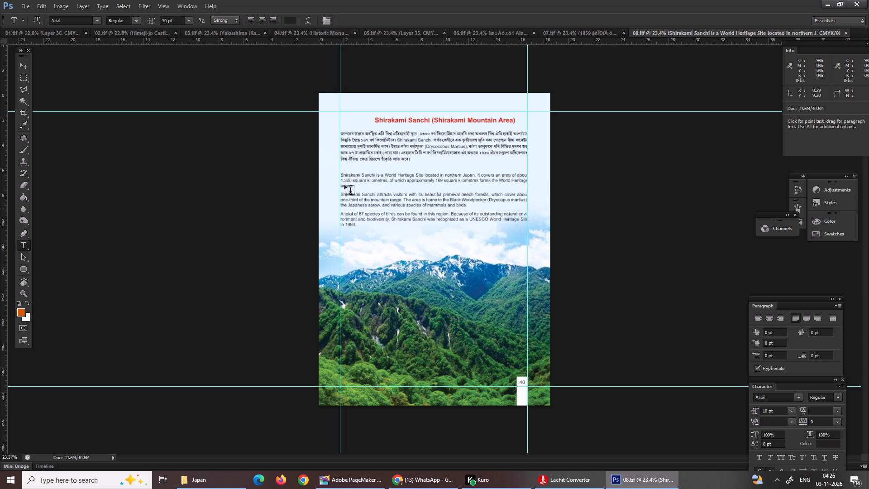
{"action": "key", "text": "ctrl+s"}
Select the entire canvas of page 08.
{"action": "key", "text": "ctrl+a"}
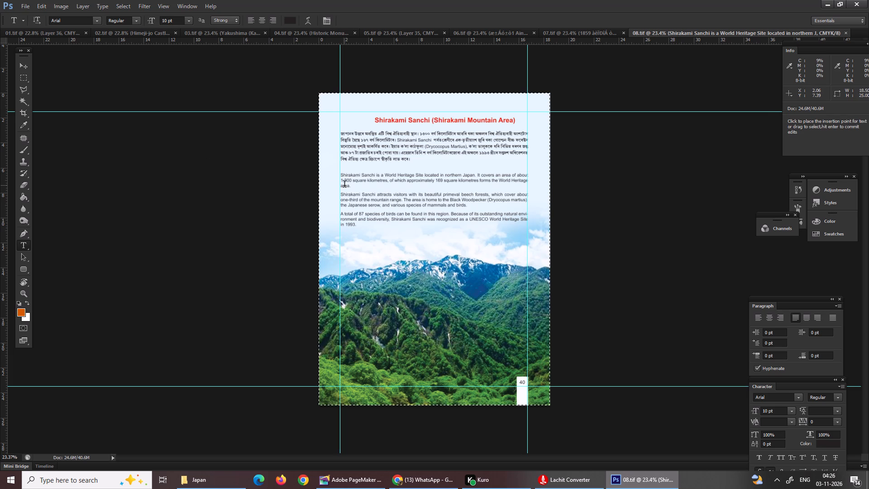
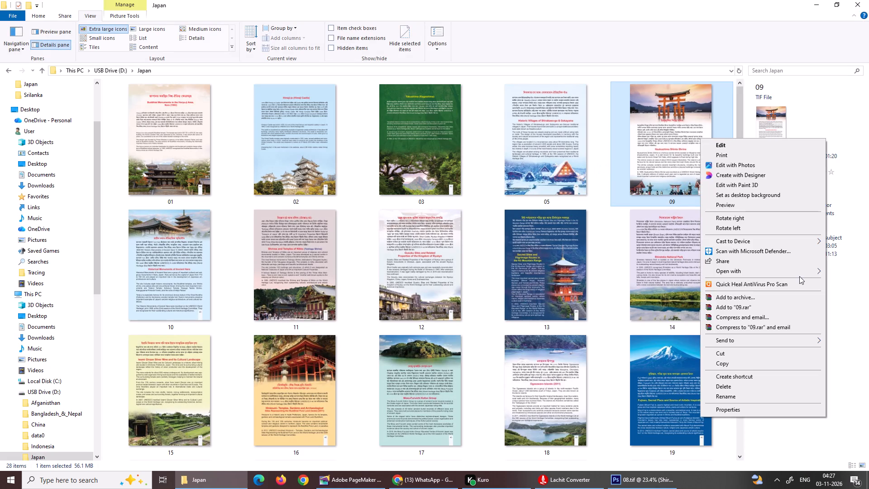
Switch to page 05 (Historic Villages of Shirakawa-go & Gokayama) in Photoshop, clear the selection around the page and save 05.tif.
{"action": "left_click", "coordinate": [816, 88]}
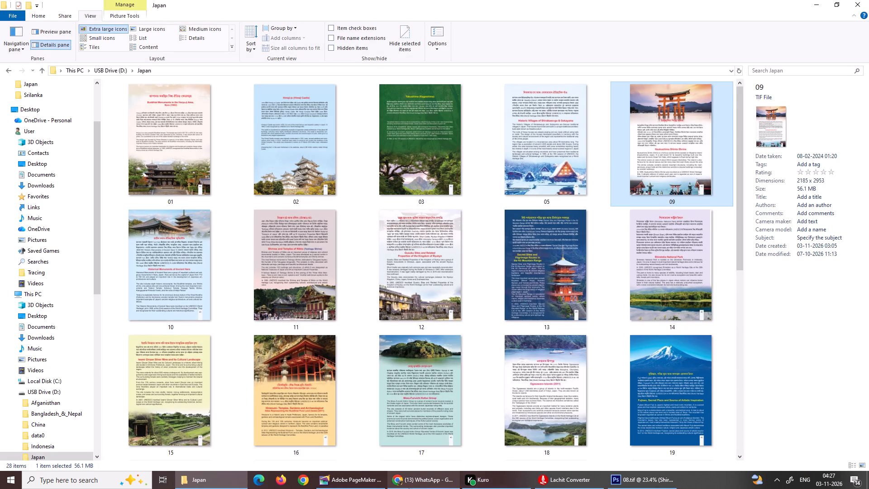
{"action": "left_click", "coordinate": [613, 472]}
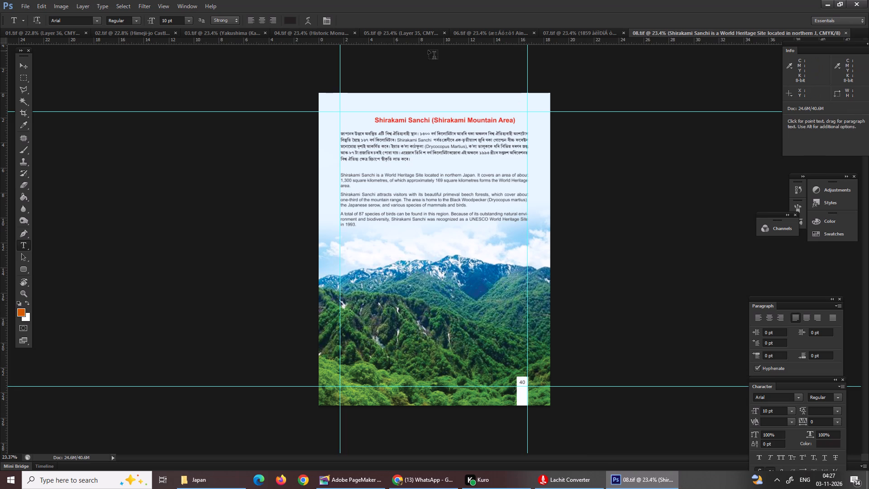
{"action": "left_click", "coordinate": [423, 24]}
{"action": "left_click", "coordinate": [420, 29]}
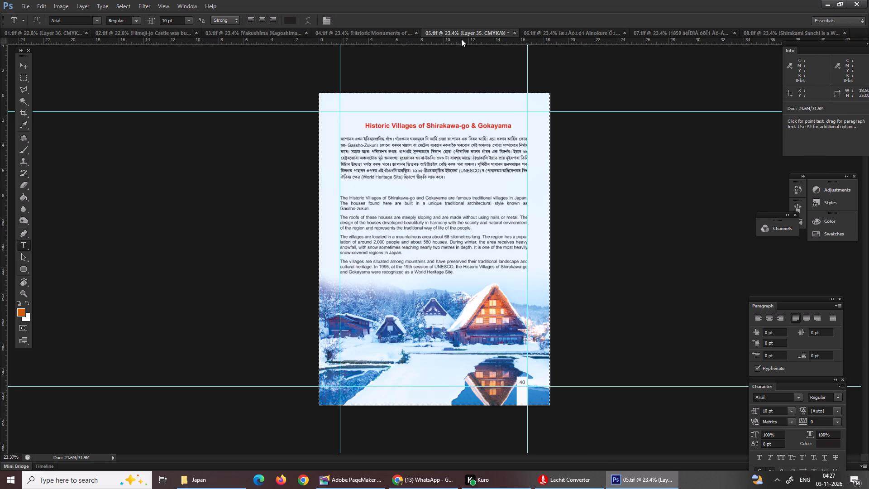
{"action": "key", "text": "ctrl+d"}
{"action": "key", "text": "ctrl+s"}
{"action": "key", "text": "ctrl+s"}
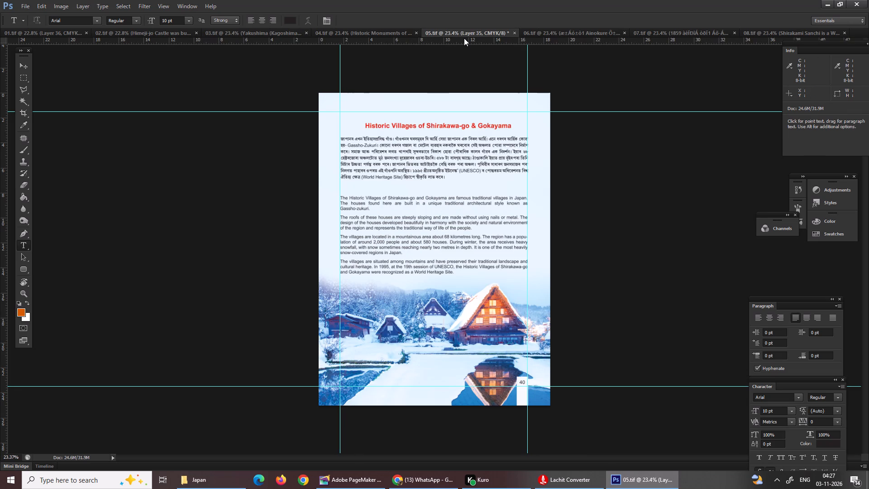
{"action": "key", "text": "ctrl+s"}
{"action": "key", "text": "ctrl+s"}
{"action": "key", "text": "ctrl+s"}
{"action": "key", "text": "ctrl+s"}
{"action": "key", "text": "ctrl+s"}
{"action": "key", "text": "ctrl+s"}
Open page 09 (Itsukushima Shinto Shrine) from the Japan folder in Photoshop and dismiss the text engine notice.
{"action": "left_click", "coordinate": [205, 481]}
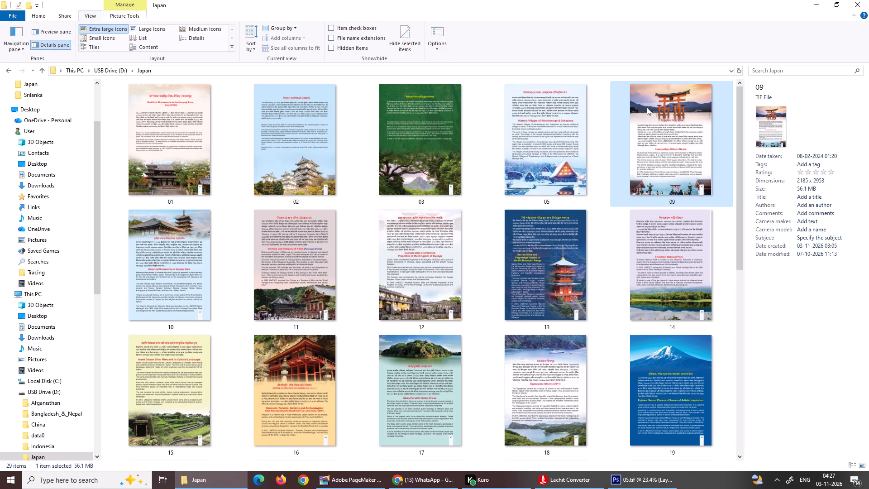
{"action": "right_click", "coordinate": [647, 107]}
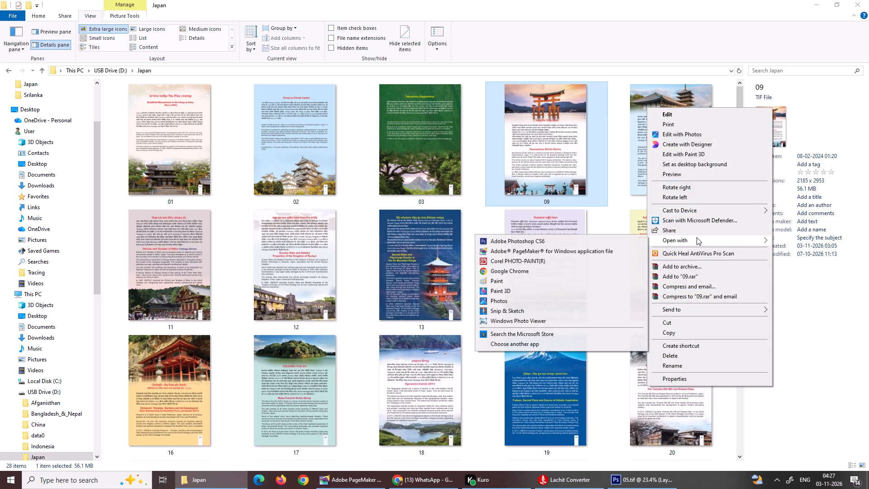
{"action": "left_click", "coordinate": [541, 237]}
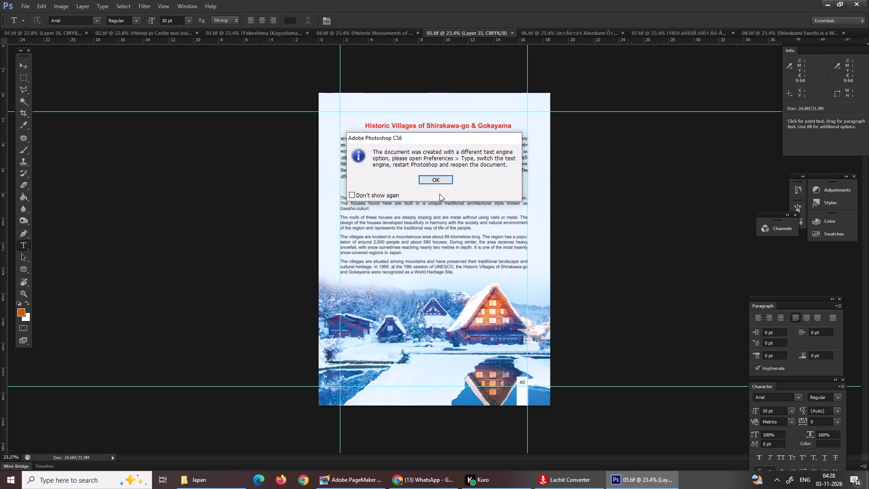
{"action": "left_click", "coordinate": [443, 176]}
{"action": "left_click", "coordinate": [439, 180]}
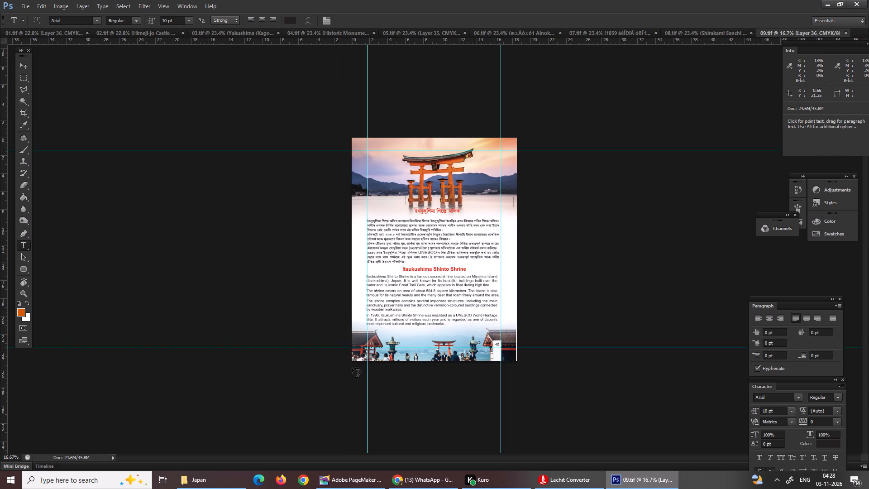
Delete the red Assamese title below the torii gate on page 09.
{"action": "key", "text": "ctrl+equal"}
{"action": "key", "text": "ctrl+equal"}
{"action": "key", "text": "ctrl+equal"}
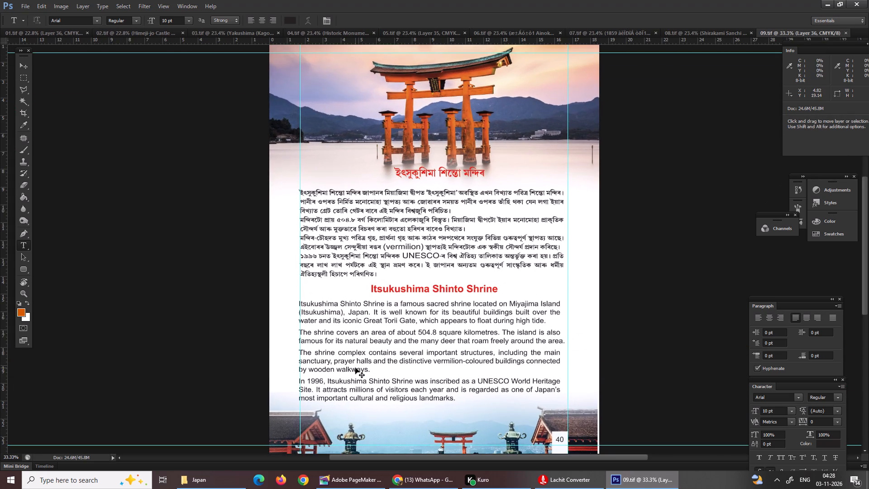
{"action": "key", "text": "ctrl+equal"}
{"action": "scroll", "coordinate": [218, 280], "scroll_direction": "down", "scroll_amount": 1}
{"action": "scroll", "coordinate": [218, 280], "scroll_direction": "up", "scroll_amount": 2}
{"action": "scroll", "coordinate": [218, 280], "scroll_direction": "down", "scroll_amount": 1}
{"action": "scroll", "coordinate": [218, 280], "scroll_direction": "up", "scroll_amount": 4}
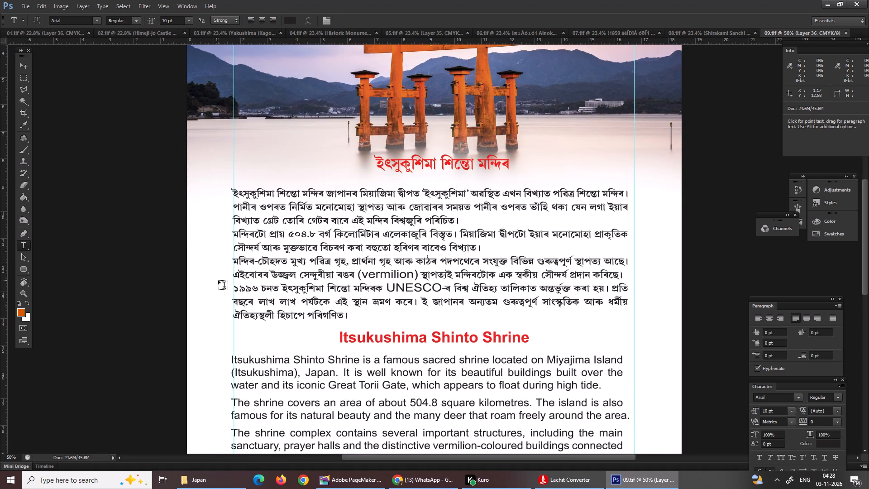
{"action": "left_click", "coordinate": [21, 63]}
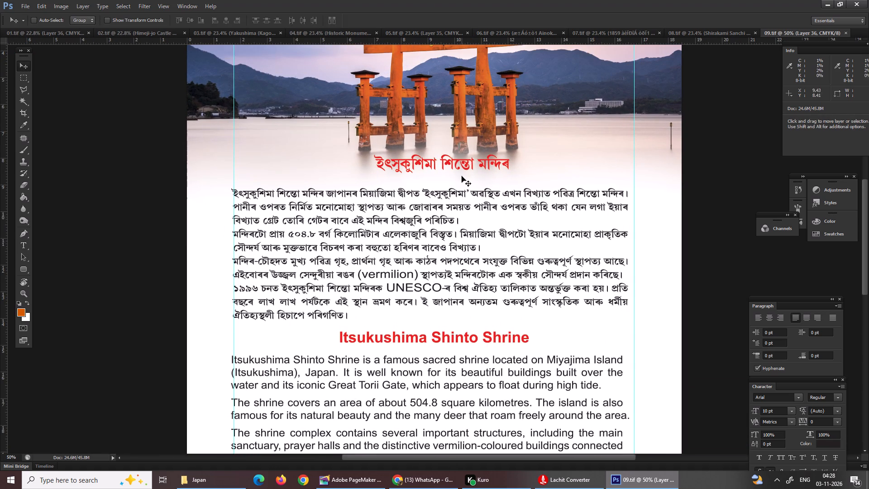
{"action": "right_click", "coordinate": [439, 164]}
{"action": "left_click", "coordinate": [467, 173]}
{"action": "key", "text": "Delete"}
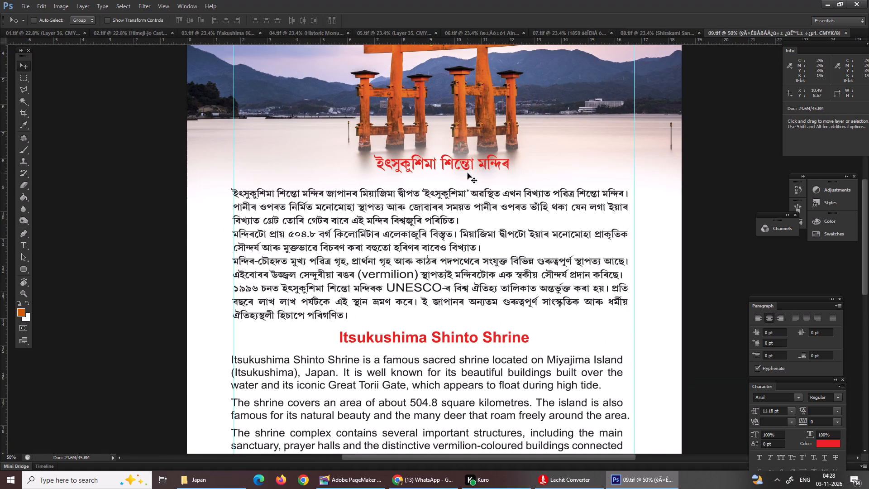
Move the red heading Itsukushima Shinto Shrine up above the Assamese body text, into the deleted title's place.
{"action": "right_click", "coordinate": [396, 336]}
{"action": "left_click", "coordinate": [425, 340]}
{"action": "left_click_drag", "start_coordinate": [426, 340], "coordinate": [441, 208]}
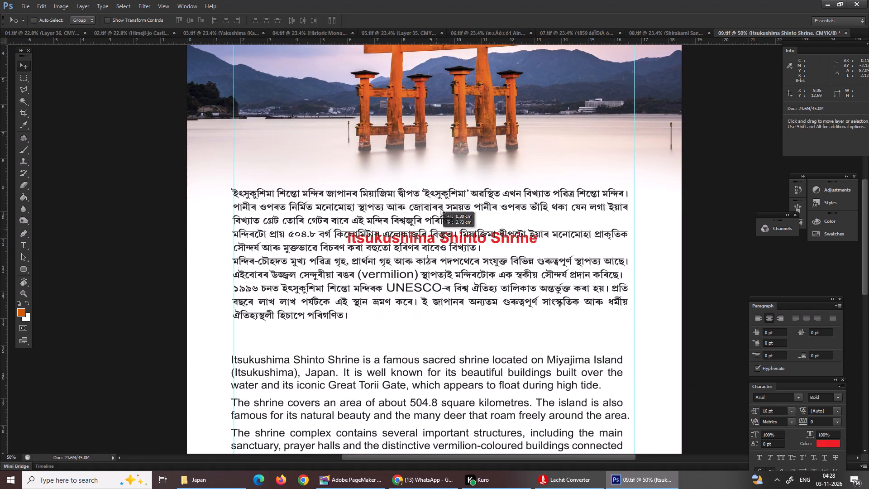
{"action": "left_click_drag", "start_coordinate": [441, 208], "coordinate": [440, 172]}
Lower the Assamese body text by about 0.4 cm and shift the red heading down by a similar amount.
{"action": "right_click", "coordinate": [434, 223]}
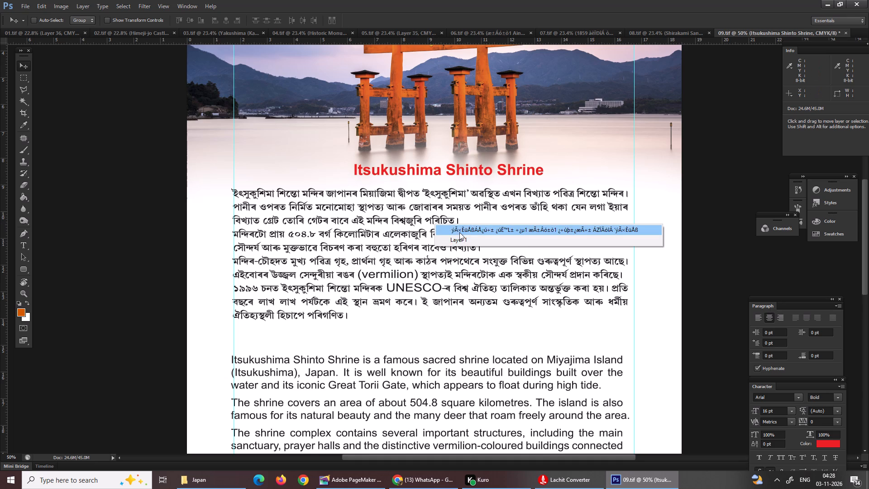
{"action": "left_click", "coordinate": [461, 228]}
{"action": "left_click_drag", "start_coordinate": [458, 230], "coordinate": [458, 241]}
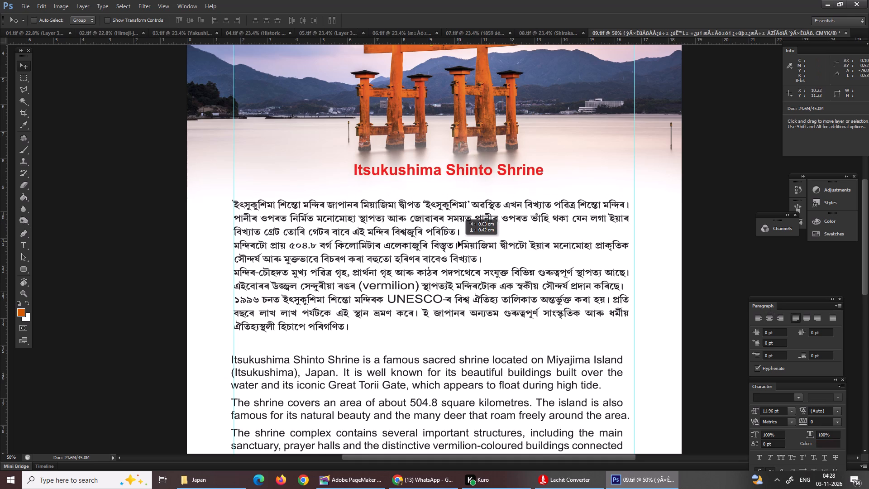
{"action": "left_click_drag", "start_coordinate": [458, 241], "coordinate": [458, 241]}
{"action": "right_click", "coordinate": [413, 170]}
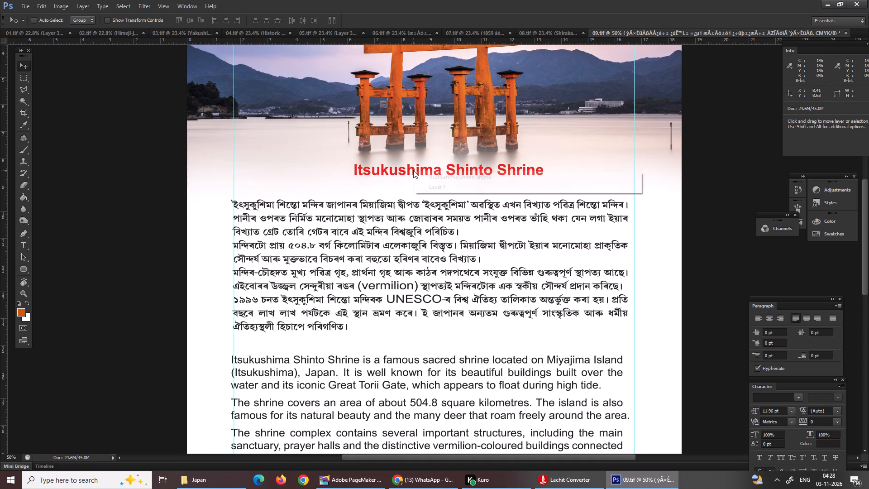
{"action": "left_click", "coordinate": [434, 174]}
{"action": "left_click_drag", "start_coordinate": [436, 172], "coordinate": [436, 182]}
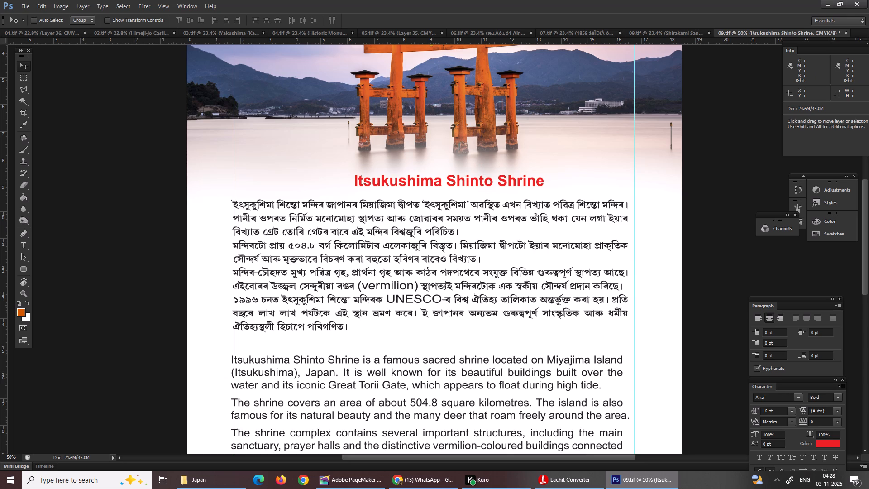
Set the font size of the Itsukushima Shinto Shrine heading to 15 pt.
{"action": "left_click_drag", "start_coordinate": [783, 412], "coordinate": [750, 412]}
{"action": "key", "text": "1"}
{"action": "key", "text": "5"}
{"action": "key", "text": "Return"}
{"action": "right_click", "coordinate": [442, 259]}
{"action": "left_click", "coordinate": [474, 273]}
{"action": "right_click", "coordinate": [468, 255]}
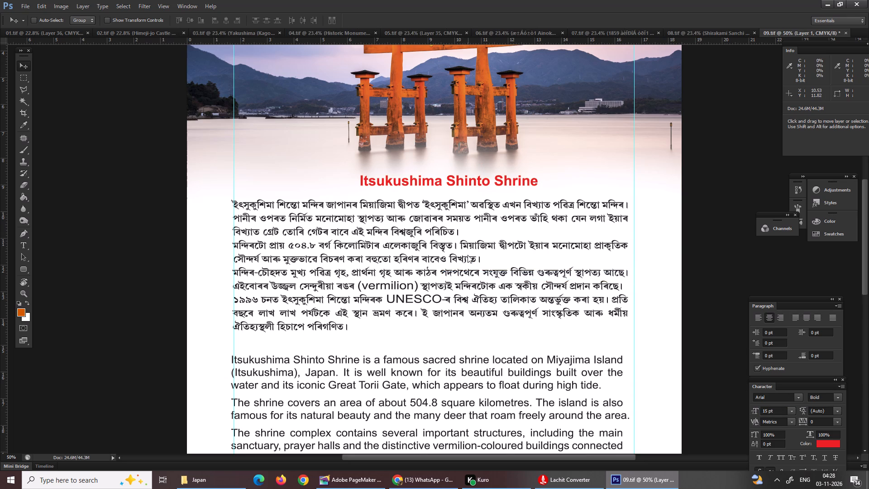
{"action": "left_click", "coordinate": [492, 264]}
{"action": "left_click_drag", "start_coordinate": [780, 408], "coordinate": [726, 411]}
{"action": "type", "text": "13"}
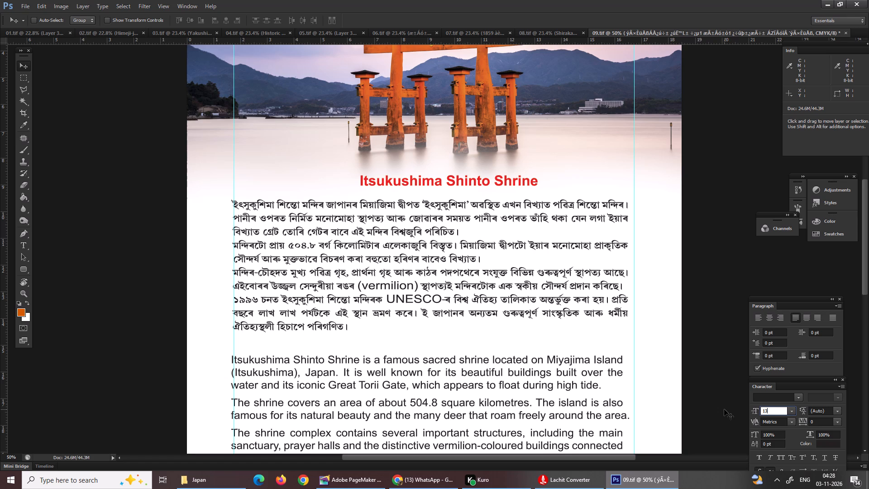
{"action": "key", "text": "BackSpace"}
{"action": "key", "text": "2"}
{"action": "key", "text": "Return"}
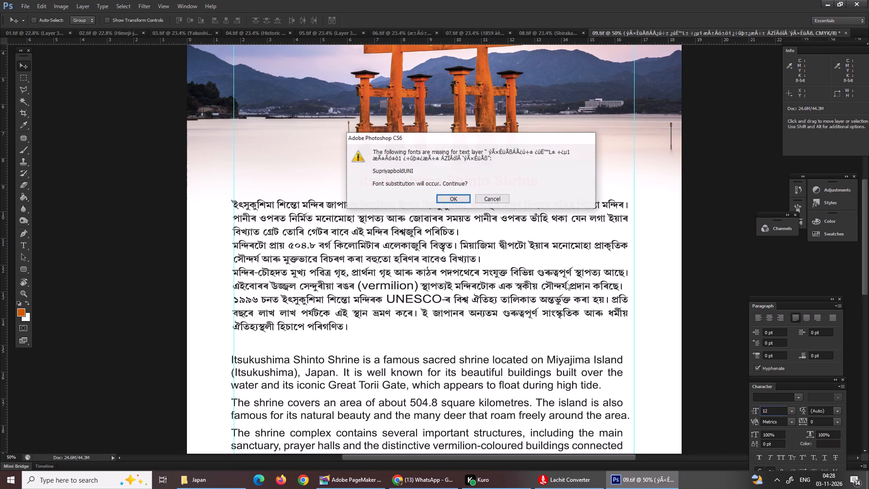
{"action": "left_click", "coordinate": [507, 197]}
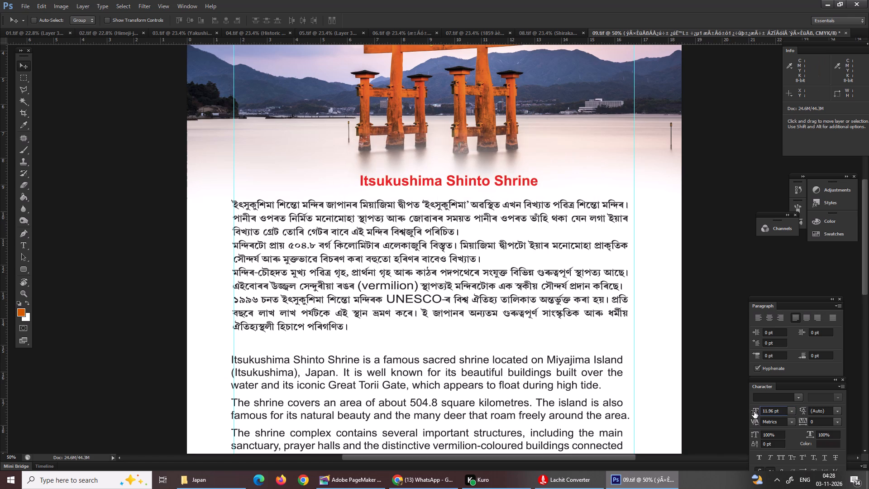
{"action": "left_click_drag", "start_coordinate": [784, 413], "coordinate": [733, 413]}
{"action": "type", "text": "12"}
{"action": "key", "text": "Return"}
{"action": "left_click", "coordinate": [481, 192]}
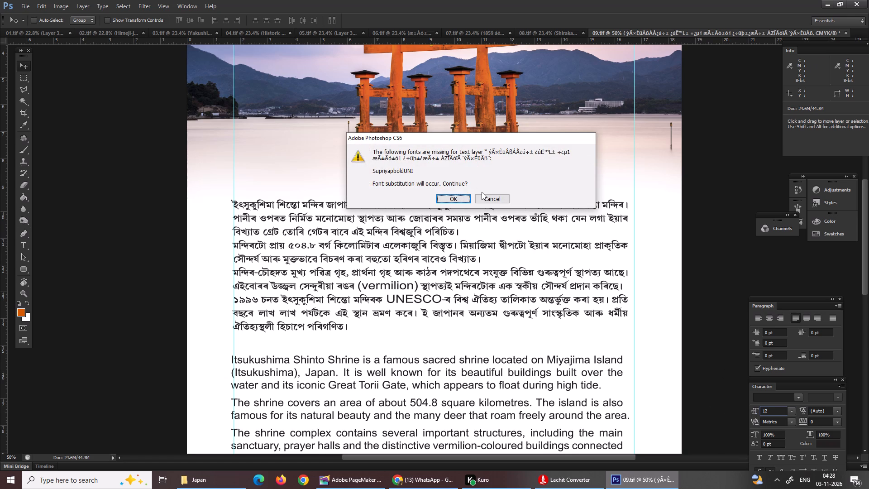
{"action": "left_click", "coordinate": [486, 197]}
Set the font size of the Assamese body text to 12 pt, accepting substitution of the missing font.
{"action": "right_click", "coordinate": [470, 203]}
{"action": "left_click", "coordinate": [487, 211]}
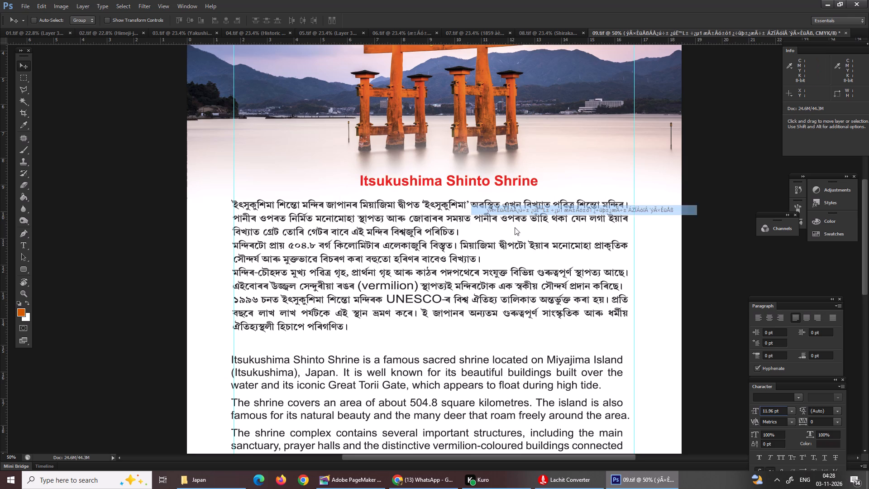
{"action": "right_click", "coordinate": [465, 227]}
{"action": "left_click", "coordinate": [485, 234]}
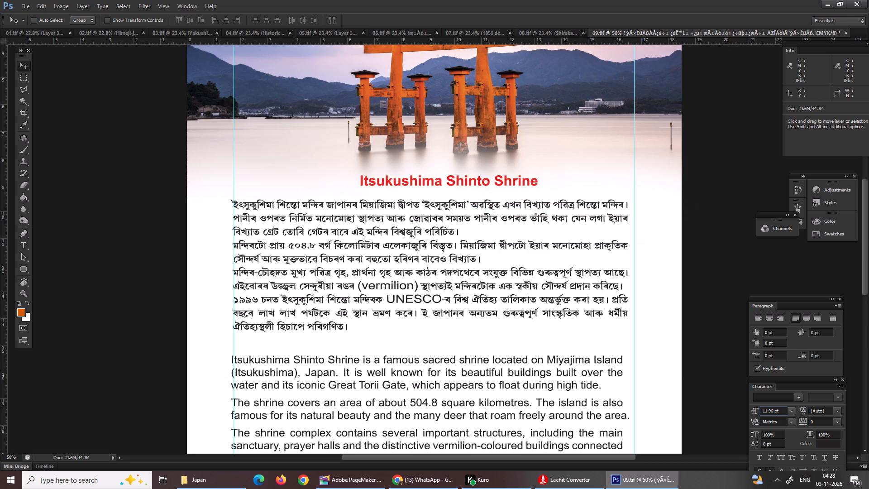
{"action": "left_click_drag", "start_coordinate": [786, 408], "coordinate": [730, 408]}
{"action": "key", "text": "1"}
{"action": "key", "text": "2"}
{"action": "key", "text": "Return"}
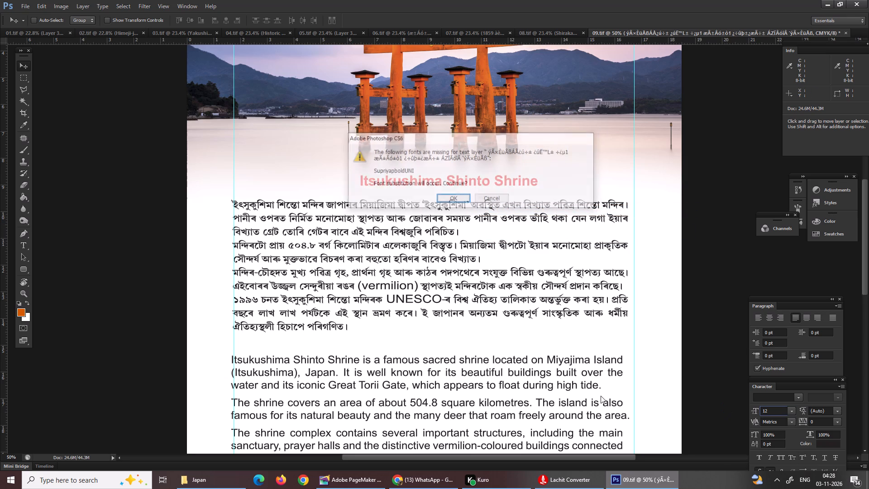
{"action": "left_click", "coordinate": [458, 201]}
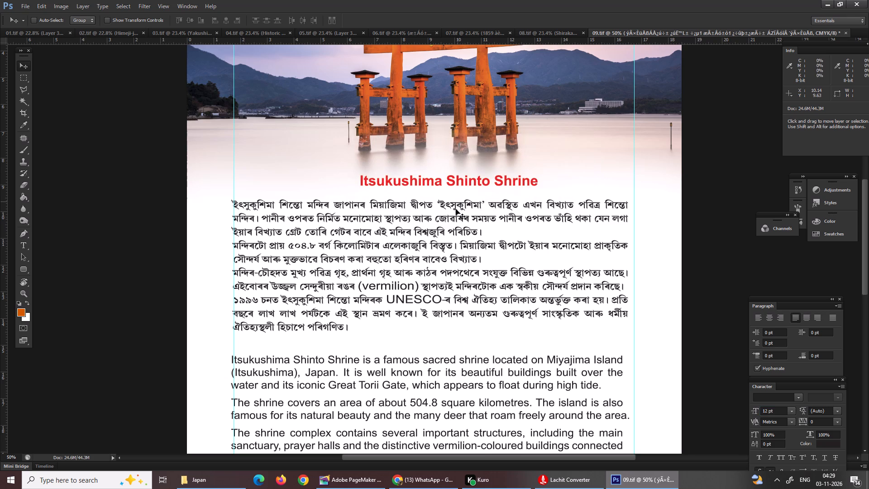
{"action": "right_click", "coordinate": [322, 232]}
{"action": "left_click", "coordinate": [349, 240]}
{"action": "left_click_drag", "start_coordinate": [776, 414], "coordinate": [751, 411]}
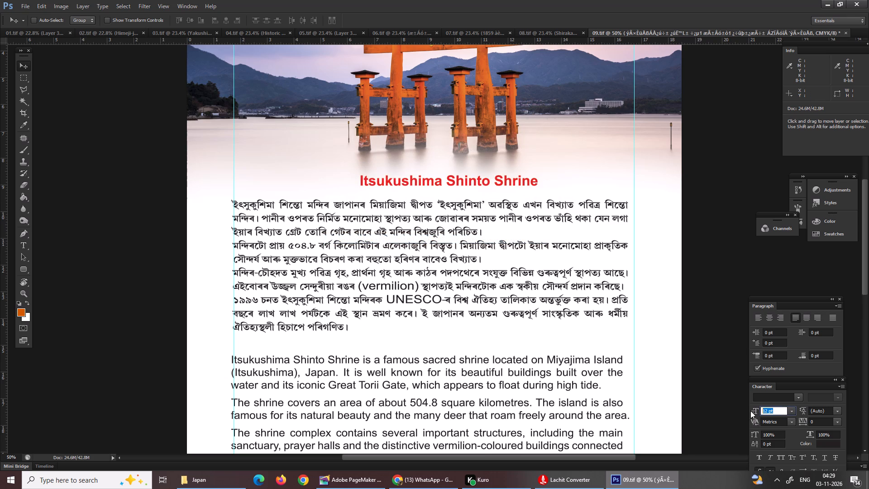
{"action": "type", "text": "12"}
{"action": "key", "text": "Return"}
Set the font size of the English body text below the Assamese text to 10 pt.
{"action": "scroll", "coordinate": [378, 235], "scroll_direction": "down", "scroll_amount": 3}
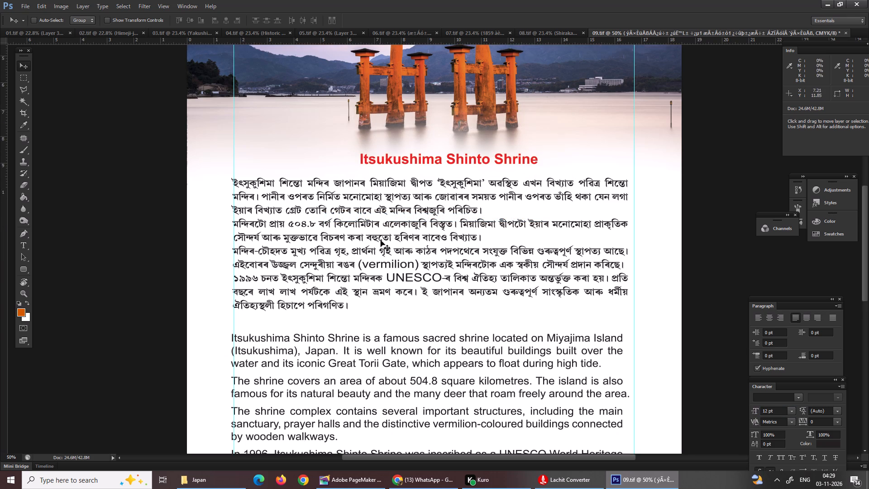
{"action": "scroll", "coordinate": [381, 260], "scroll_direction": "up", "scroll_amount": 1}
{"action": "scroll", "coordinate": [381, 260], "scroll_direction": "down", "scroll_amount": 5}
{"action": "right_click", "coordinate": [347, 338]}
{"action": "left_click", "coordinate": [374, 346]}
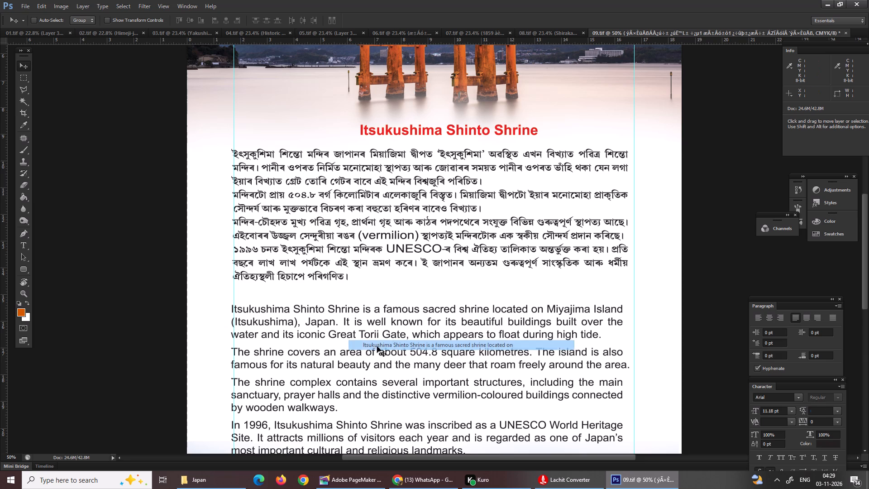
{"action": "left_click_drag", "start_coordinate": [782, 409], "coordinate": [731, 413]}
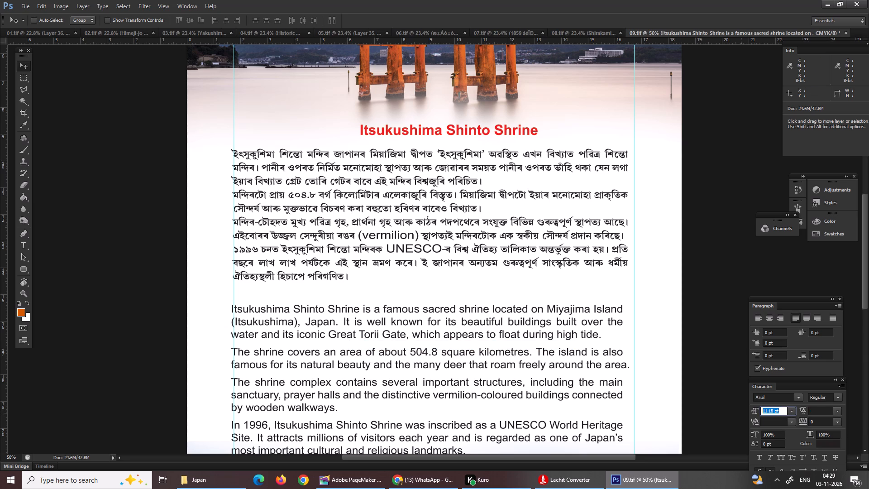
{"action": "left_click_drag", "start_coordinate": [731, 413], "coordinate": [731, 416]}
{"action": "type", "text": "10"}
{"action": "key", "text": "Return"}
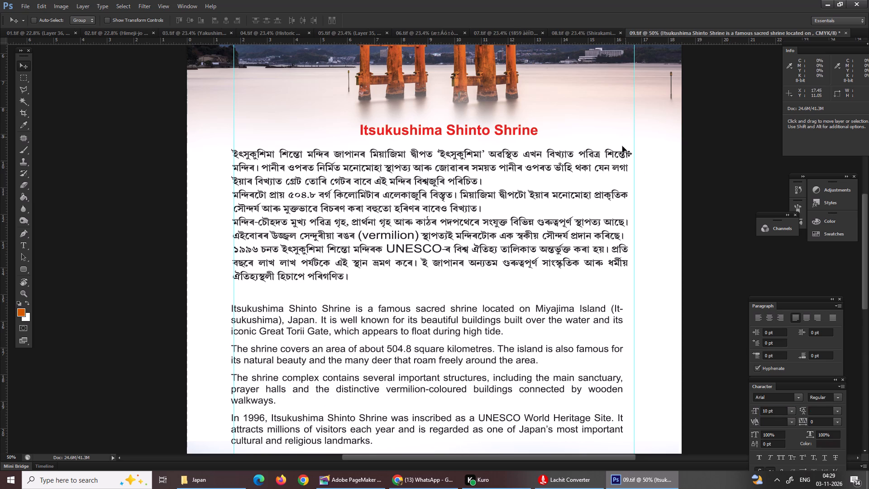
Set the font size of the word (vermilion) in the Assamese body text to 10 pt.
{"action": "scroll", "coordinate": [559, 147], "scroll_direction": "up", "scroll_amount": 2}
{"action": "scroll", "coordinate": [506, 182], "scroll_direction": "up", "scroll_amount": 3}
{"action": "key", "text": "ctrl+equal"}
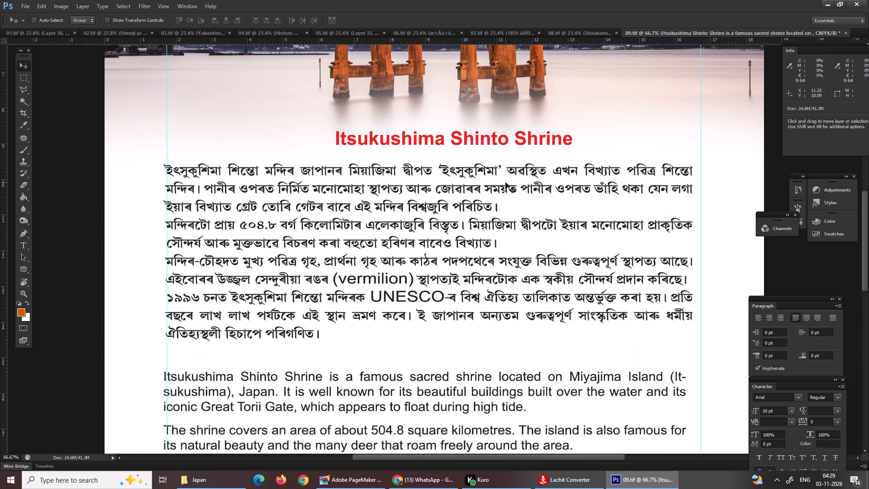
{"action": "scroll", "coordinate": [506, 182], "scroll_direction": "up", "scroll_amount": 3}
{"action": "scroll", "coordinate": [506, 182], "scroll_direction": "down", "scroll_amount": 1}
{"action": "scroll", "coordinate": [506, 182], "scroll_direction": "up", "scroll_amount": 2}
{"action": "key", "text": "t"}
{"action": "left_click", "coordinate": [379, 258]}
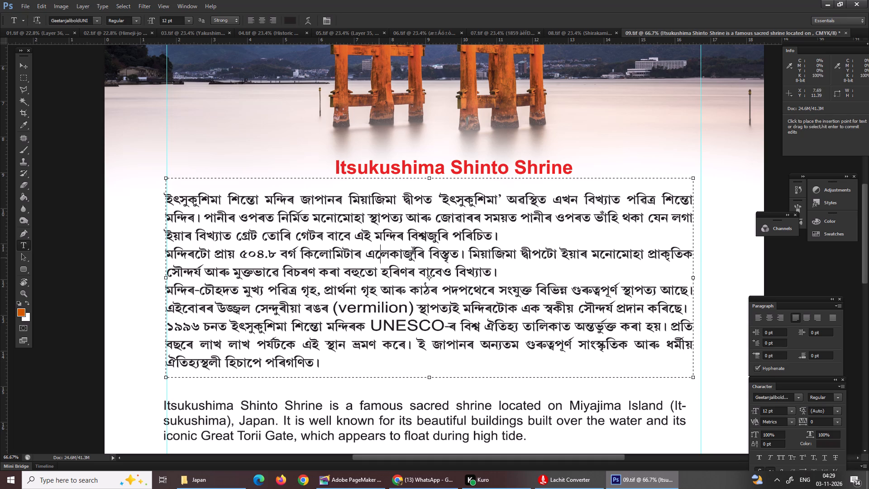
{"action": "left_click_drag", "start_coordinate": [333, 309], "coordinate": [399, 310]}
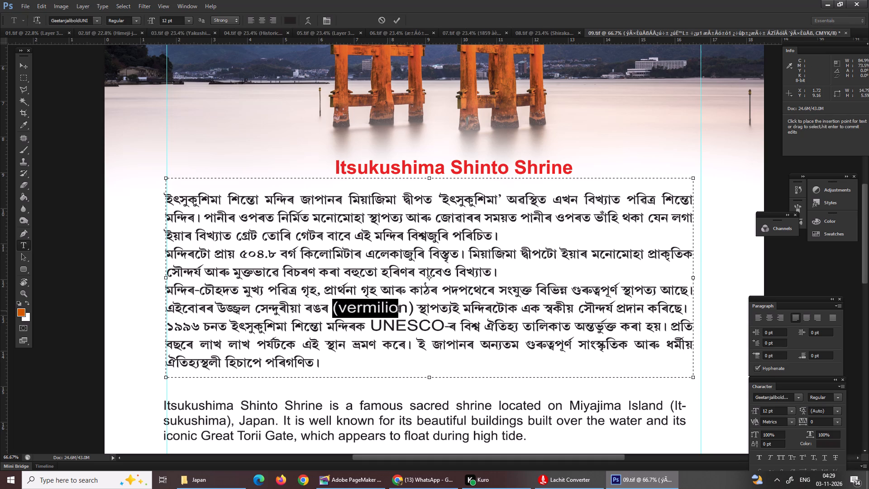
{"action": "left_click_drag", "start_coordinate": [399, 310], "coordinate": [415, 312]}
{"action": "left_click_drag", "start_coordinate": [777, 411], "coordinate": [705, 419]}
{"action": "type", "text": "10"}
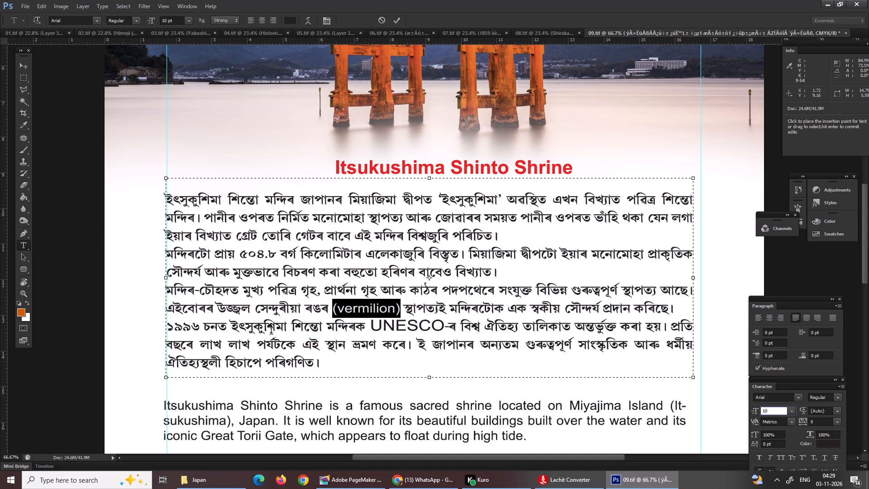
Set the font size of the word UNESCO in the Assamese body text to 10 pt.
{"action": "left_click_drag", "start_coordinate": [374, 331], "coordinate": [374, 330]}
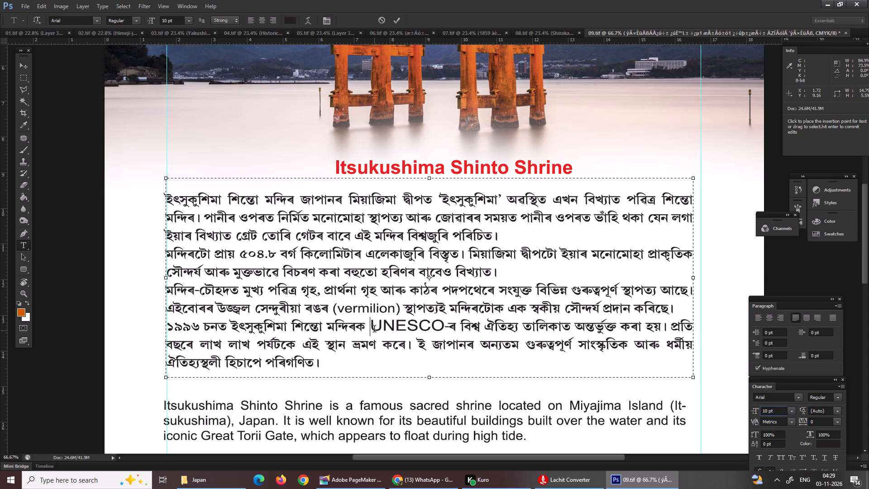
{"action": "left_click_drag", "start_coordinate": [374, 330], "coordinate": [441, 323]}
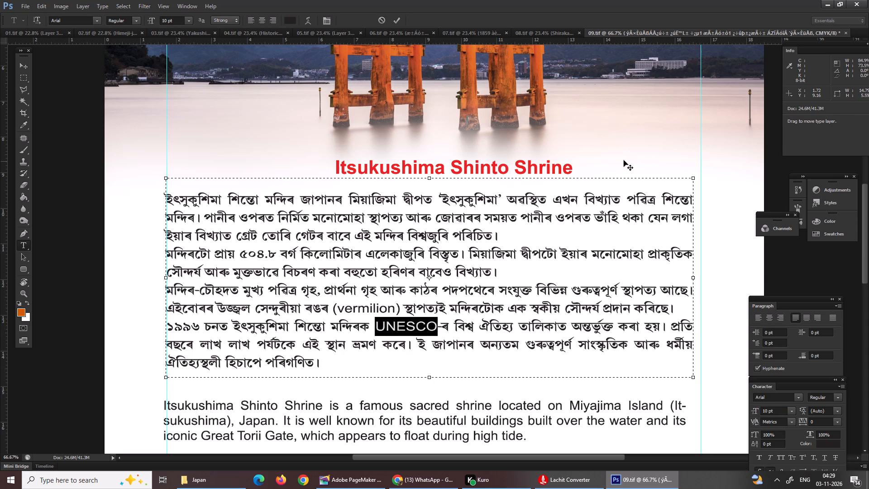
{"action": "key", "text": "Return"}
Review the Assamese and English body texts below the Itsukushima Shinto Shrine heading for spelling and layout.
{"action": "scroll", "coordinate": [494, 275], "scroll_direction": "down", "scroll_amount": 12}
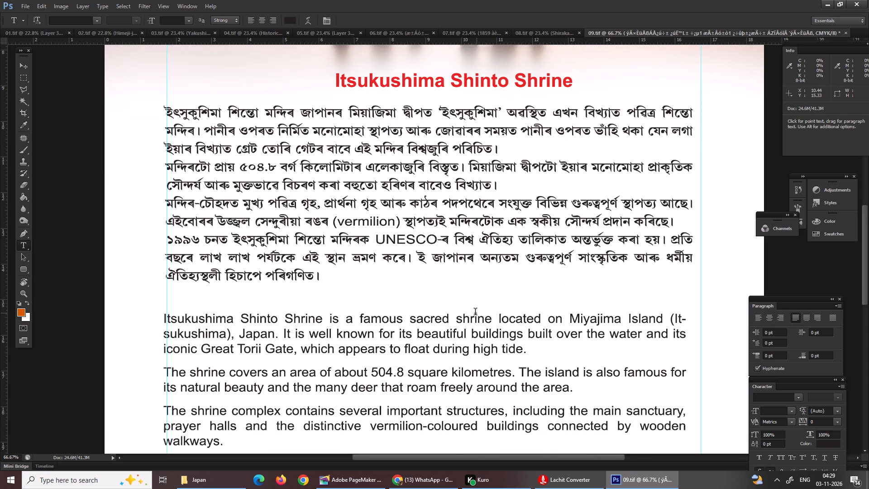
{"action": "scroll", "coordinate": [474, 313], "scroll_direction": "down", "scroll_amount": 8}
{"action": "scroll", "coordinate": [463, 323], "scroll_direction": "up", "scroll_amount": 1}
{"action": "scroll", "coordinate": [463, 323], "scroll_direction": "down", "scroll_amount": 2}
{"action": "scroll", "coordinate": [463, 323], "scroll_direction": "up", "scroll_amount": 2}
{"action": "scroll", "coordinate": [463, 323], "scroll_direction": "down", "scroll_amount": 3}
{"action": "scroll", "coordinate": [336, 277], "scroll_direction": "up", "scroll_amount": 2}
{"action": "scroll", "coordinate": [336, 277], "scroll_direction": "down", "scroll_amount": 2}
{"action": "scroll", "coordinate": [336, 277], "scroll_direction": "up", "scroll_amount": 5}
{"action": "scroll", "coordinate": [341, 284], "scroll_direction": "down", "scroll_amount": 2}
{"action": "scroll", "coordinate": [341, 284], "scroll_direction": "up", "scroll_amount": 2}
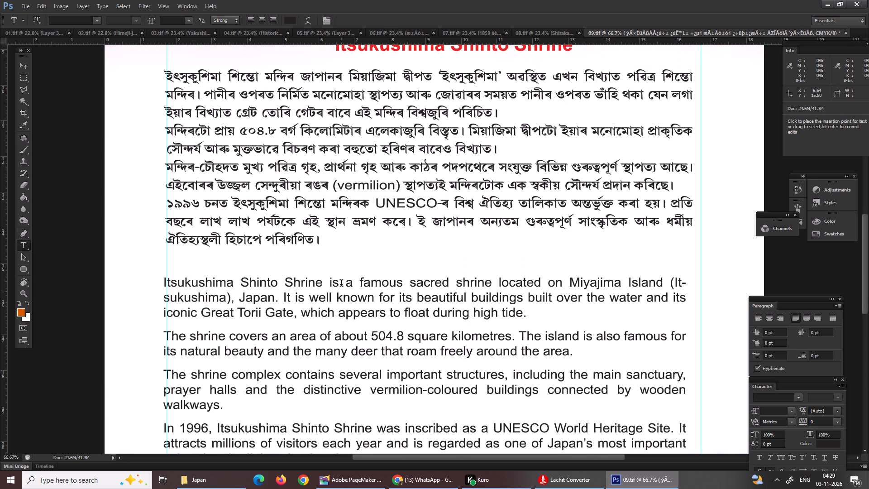
{"action": "scroll", "coordinate": [341, 284], "scroll_direction": "up", "scroll_amount": 8}
{"action": "scroll", "coordinate": [341, 284], "scroll_direction": "down", "scroll_amount": 1}
{"action": "scroll", "coordinate": [341, 284], "scroll_direction": "up", "scroll_amount": 1}
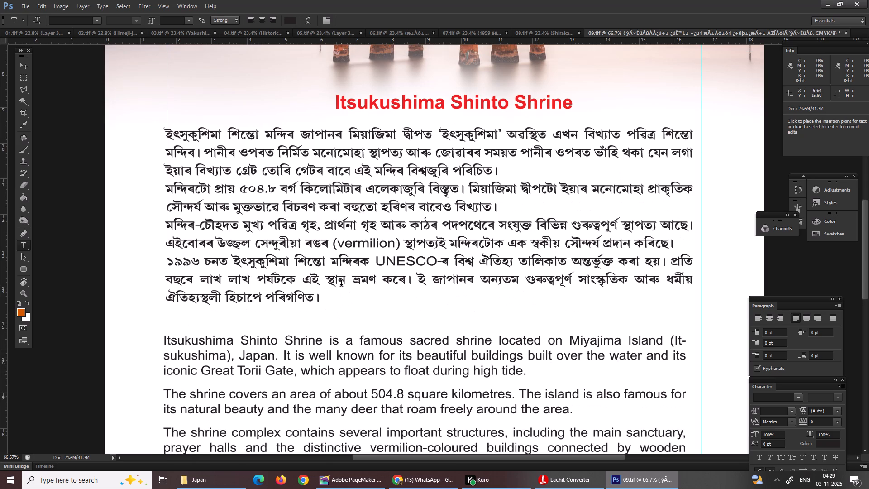
{"action": "scroll", "coordinate": [148, 267], "scroll_direction": "up", "scroll_amount": 1}
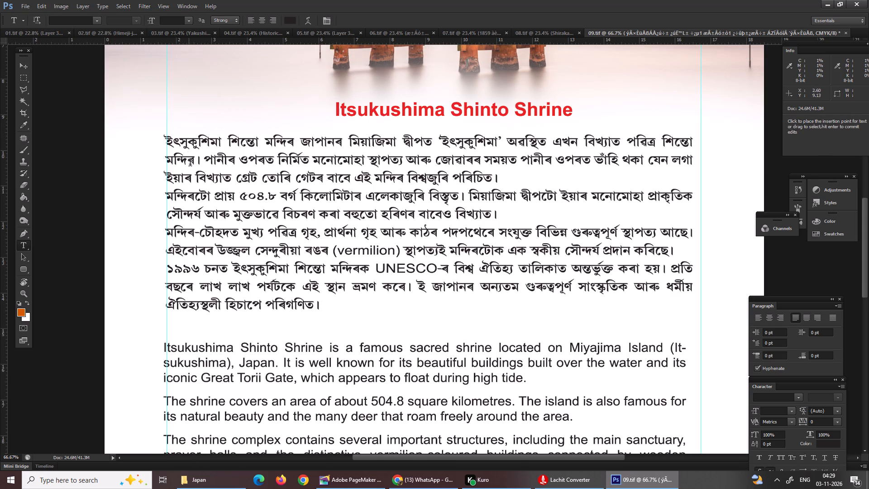
In PageMaker, replace the selected scratch text on the pasteboard with the word ইৎসুকুশিমা and copy it.
{"action": "left_click", "coordinate": [193, 148]}
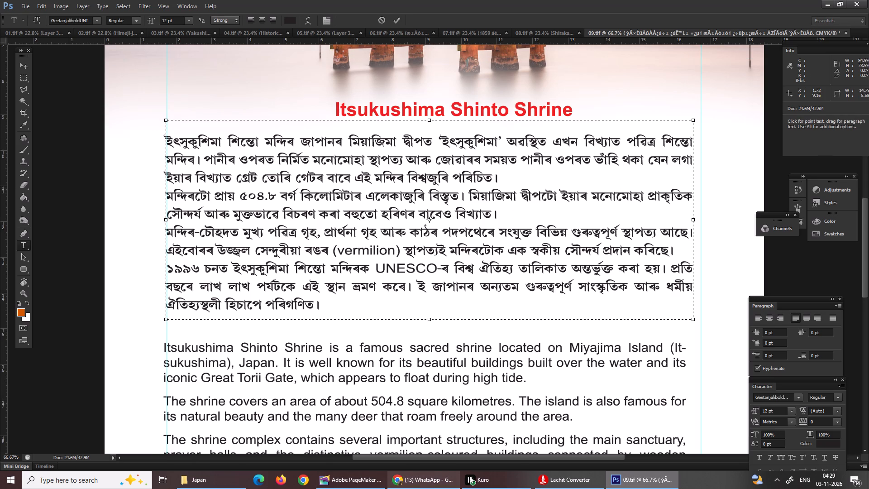
{"action": "left_click", "coordinate": [338, 484]}
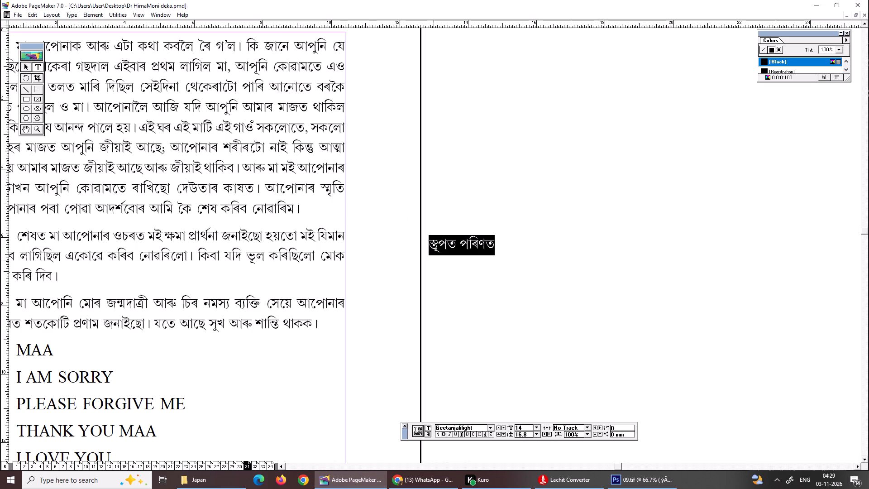
{"action": "key", "text": "shift+f"}
{"action": "key", "text": "shift+x"}
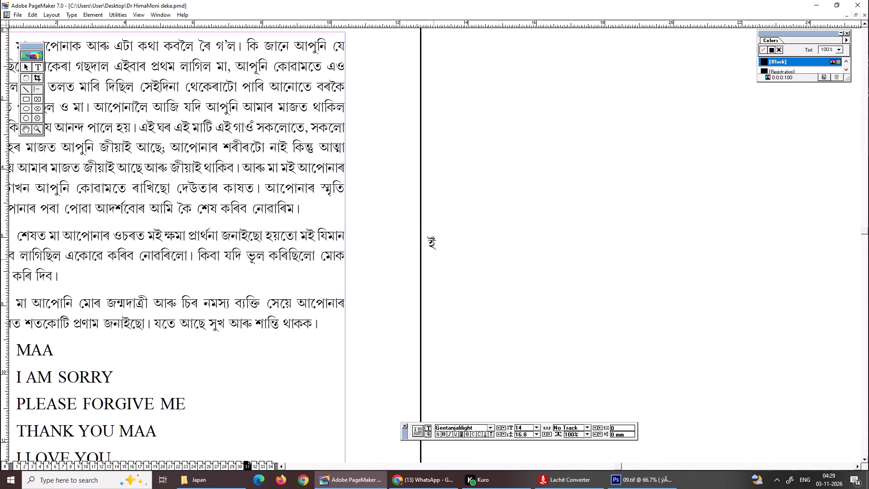
{"action": "key", "text": "BackSpace"}
{"action": "key", "text": "shift+bar"}
{"action": "type", "text": "mgkg"}
{"action": "type", "text": "fMce"}
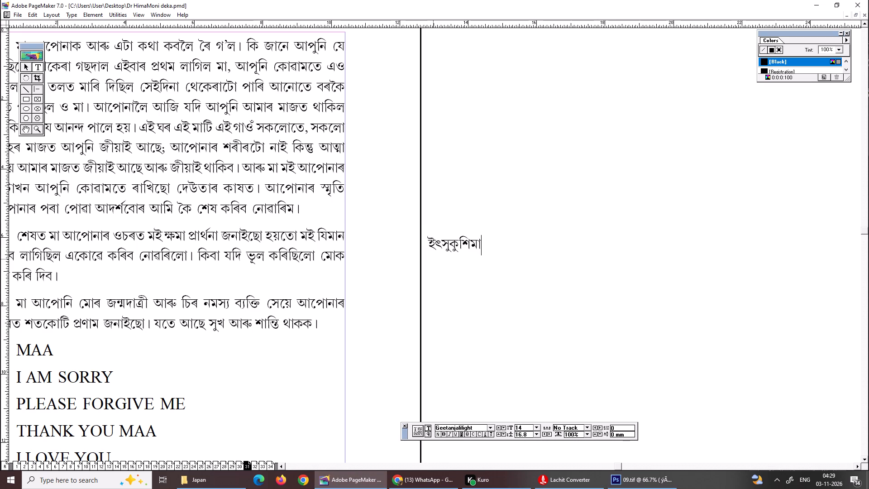
{"action": "left_click_drag", "start_coordinate": [487, 240], "coordinate": [421, 237]}
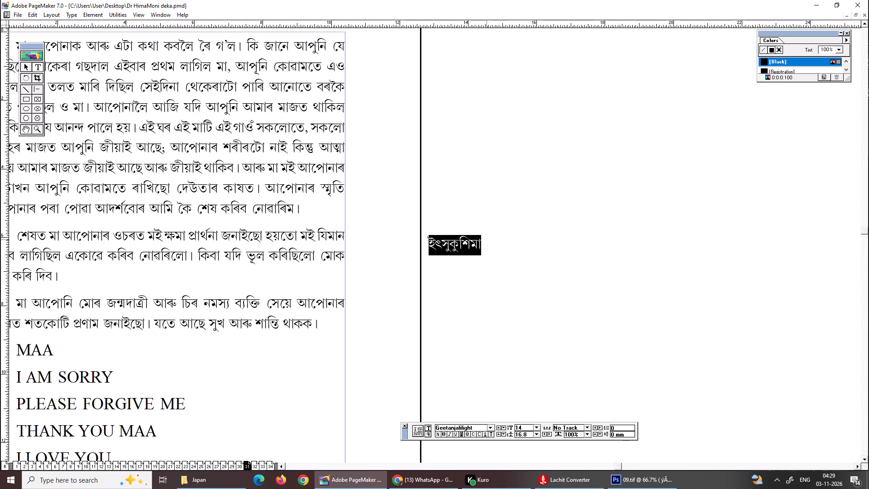
{"action": "key", "text": "ctrl+c"}
{"action": "key", "text": "ctrl+c"}
{"action": "key", "text": "ctrl+c"}
{"action": "key", "text": "ctrl+c"}
Back in Photoshop, replace the opening word and the quoted word in the first Assamese line with the copied ইৎসুকুশিমা.
{"action": "left_click", "coordinate": [638, 476]}
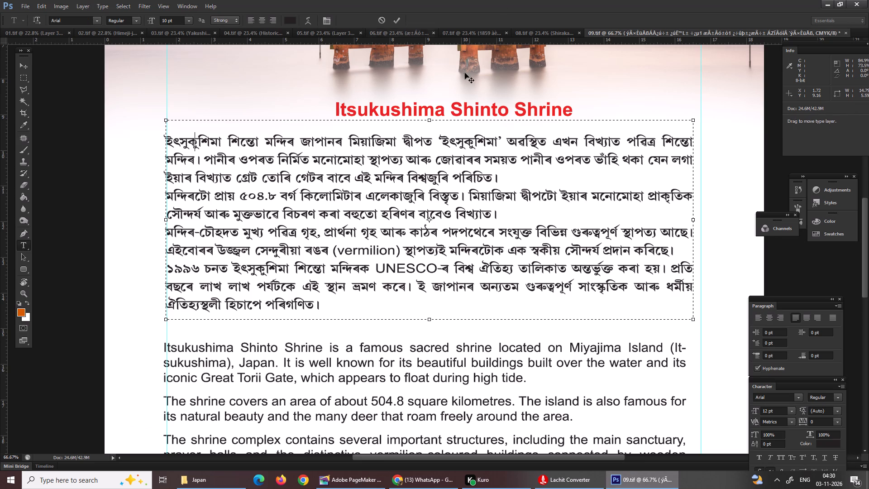
{"action": "left_click_drag", "start_coordinate": [222, 142], "coordinate": [136, 143]}
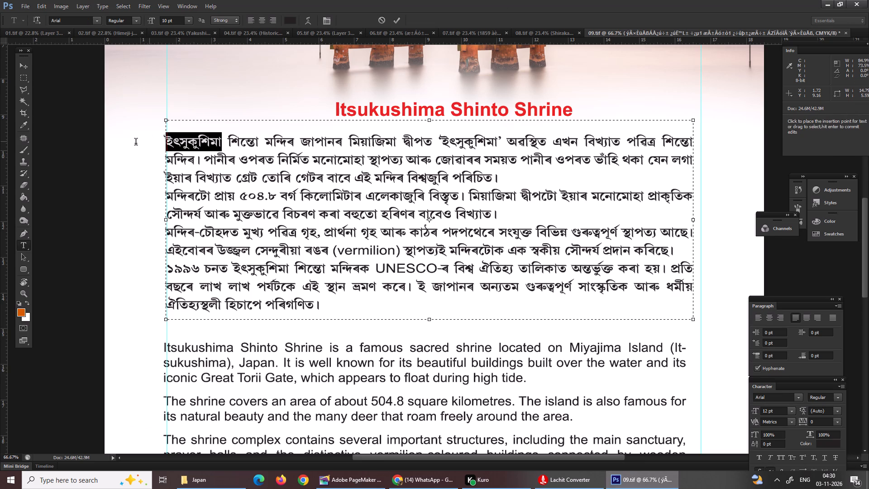
{"action": "left_click_drag", "start_coordinate": [136, 143], "coordinate": [129, 151]}
{"action": "left_click", "coordinate": [196, 142]}
{"action": "left_click_drag", "start_coordinate": [224, 149], "coordinate": [129, 138]}
{"action": "key", "text": "ctrl+v"}
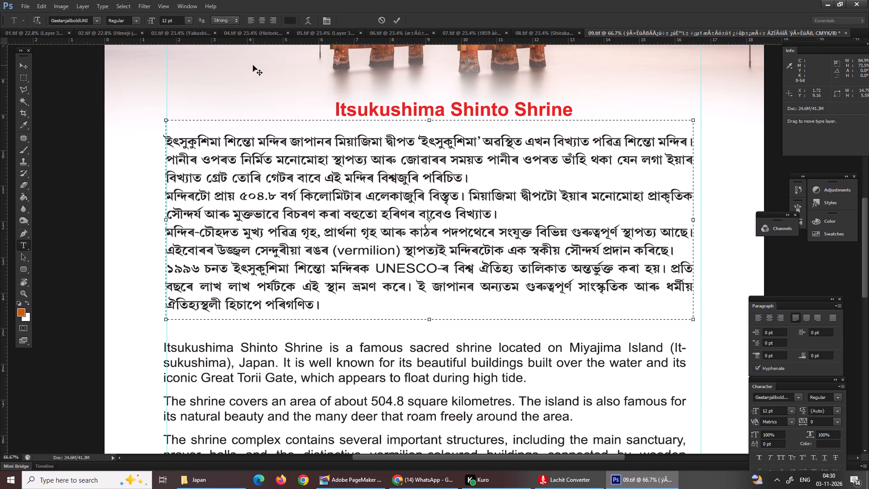
{"action": "left_click_drag", "start_coordinate": [421, 142], "coordinate": [471, 140]}
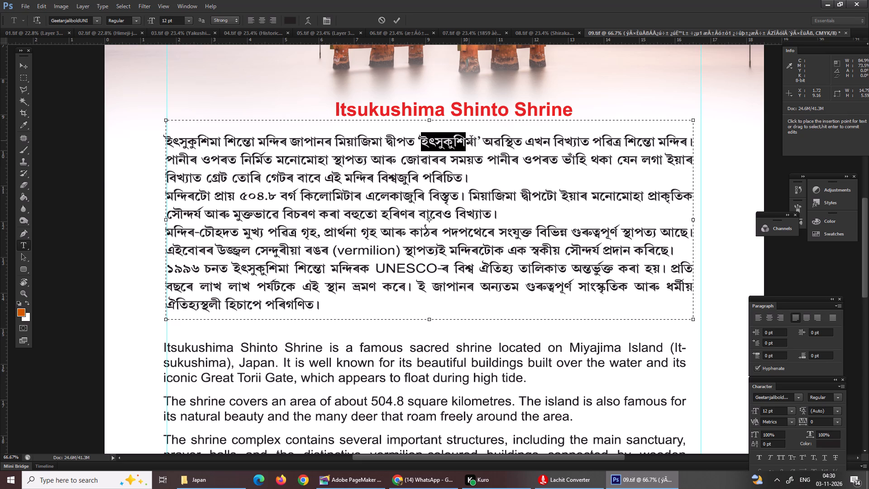
{"action": "left_click_drag", "start_coordinate": [471, 140], "coordinate": [476, 141]}
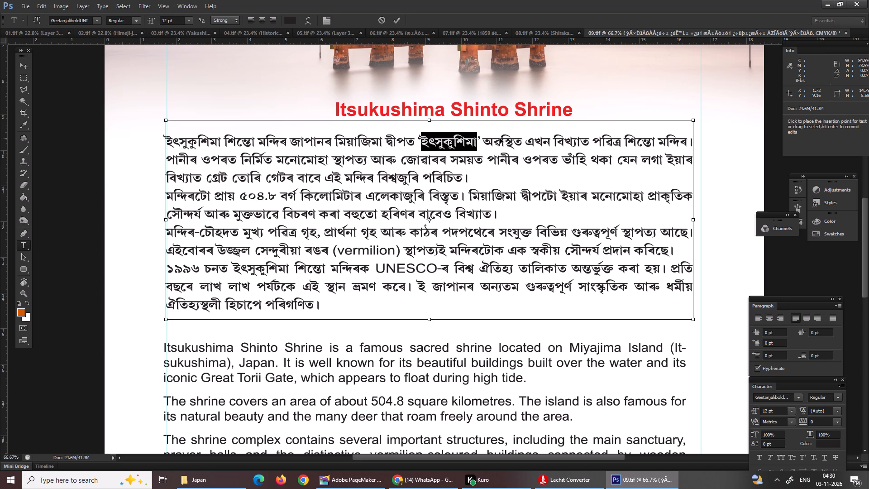
{"action": "key", "text": "ctrl+v"}
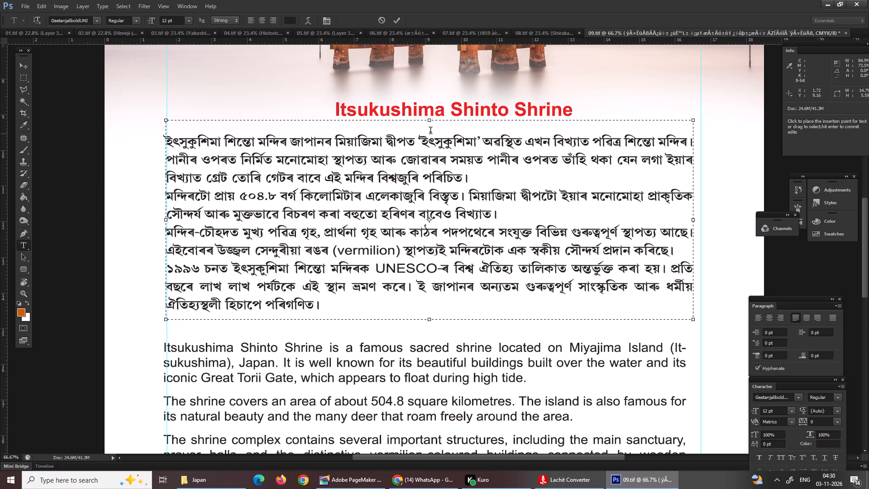
Copy the opening single quotation mark from the quoted ইৎসুকুশিমা and insert it before গ্ৰেট in the third Assamese line.
{"action": "left_click_drag", "start_coordinate": [423, 139], "coordinate": [414, 140]}
{"action": "left_click_drag", "start_coordinate": [414, 140], "coordinate": [418, 143]}
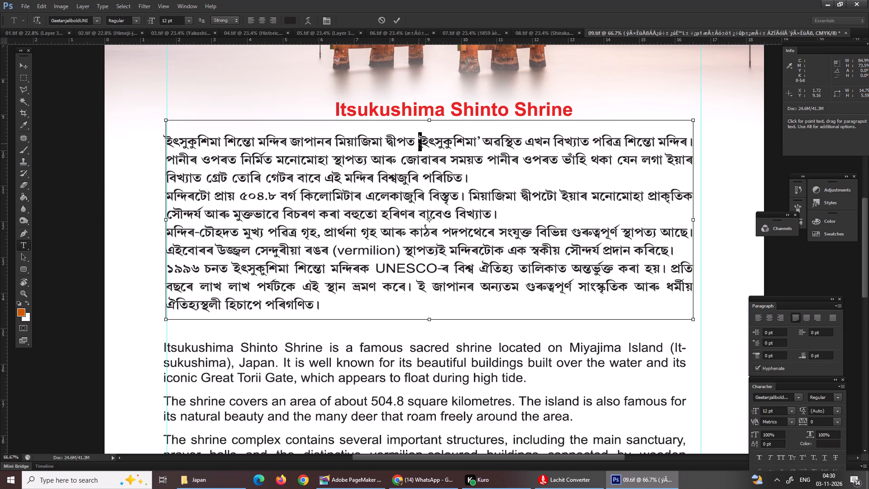
{"action": "key", "text": "ctrl+c"}
{"action": "key", "text": "ctrl+c"}
{"action": "key", "text": "ctrl+c"}
{"action": "key", "text": "ctrl+c"}
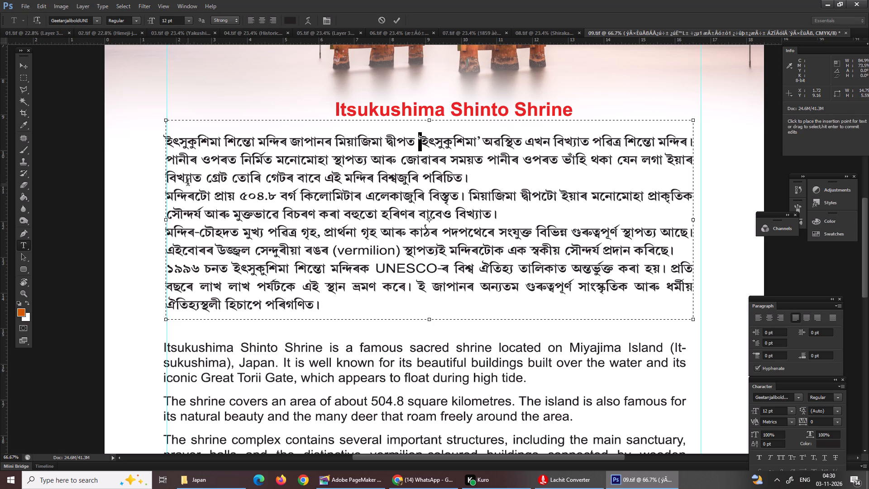
{"action": "left_click", "coordinate": [206, 180]}
{"action": "key", "text": "ctrl+v"}
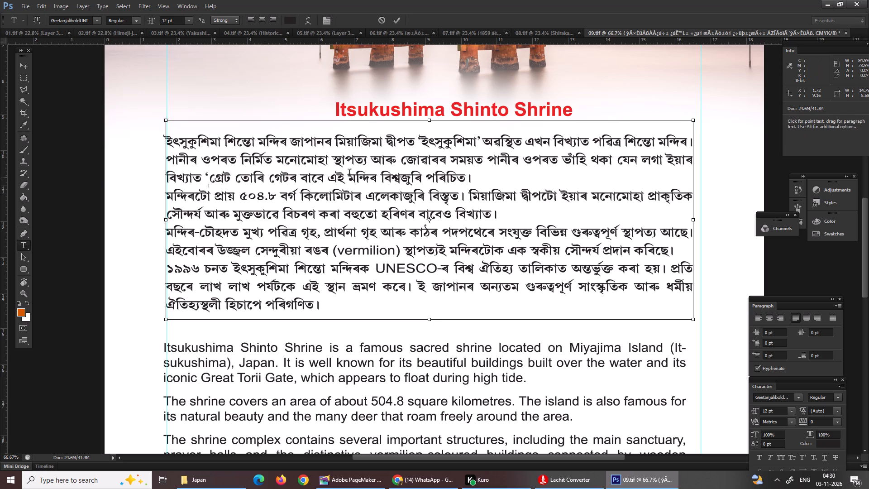
Copy the closing single quotation mark after the quoted ইৎসুকুশিমা and insert it after গেট in the third Assamese line.
{"action": "left_click_drag", "start_coordinate": [477, 139], "coordinate": [482, 139]}
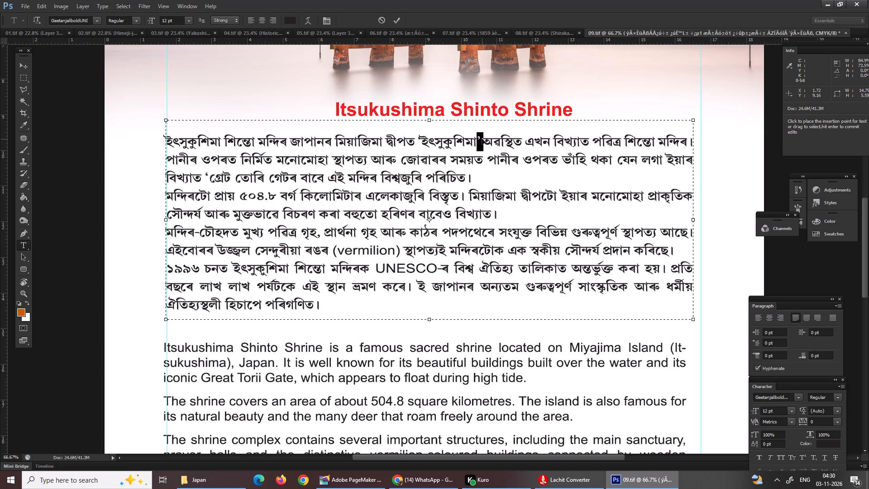
{"action": "key", "text": "ctrl+c"}
{"action": "key", "text": "ctrl+c"}
{"action": "left_click", "coordinate": [480, 138], "text": "shift"}
{"action": "key", "text": "ctrl+c"}
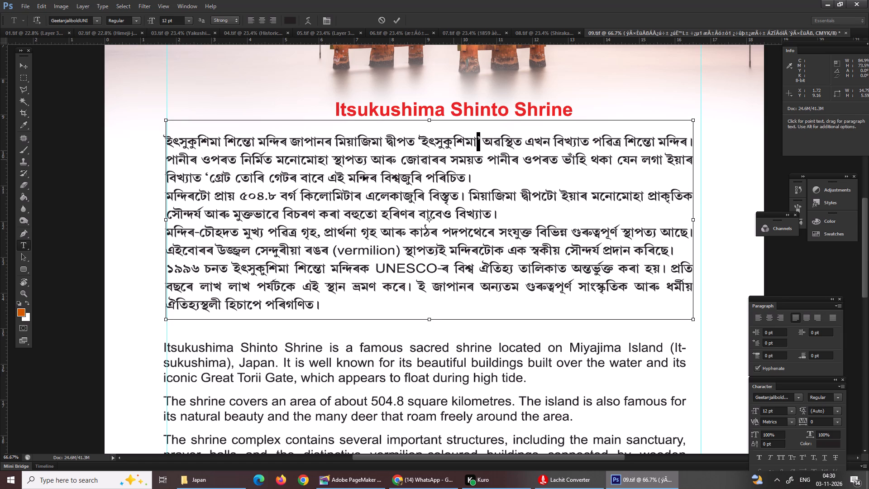
{"action": "key", "text": "ctrl+c"}
{"action": "left_click", "coordinate": [295, 177]}
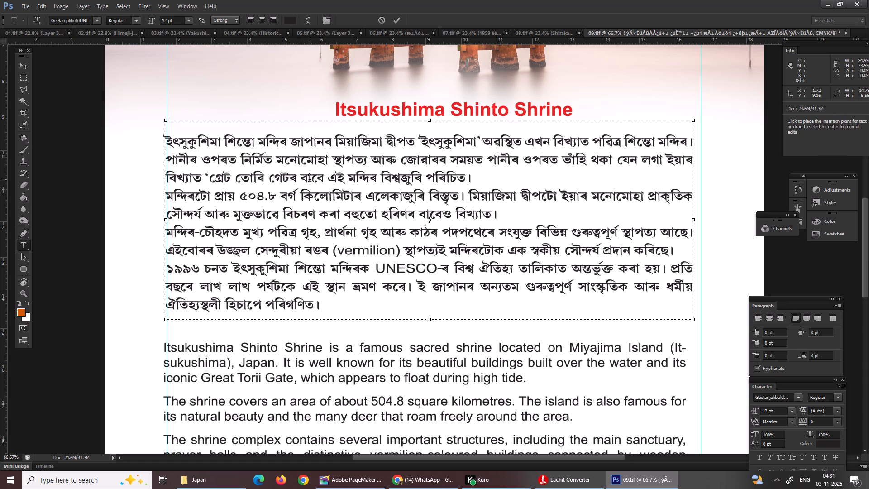
{"action": "left_click", "coordinate": [291, 176]}
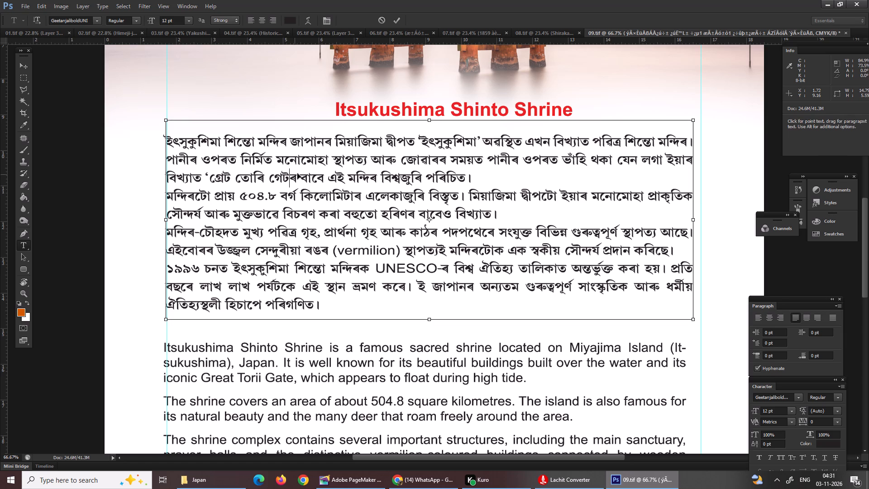
{"action": "key", "text": "ctrl+v"}
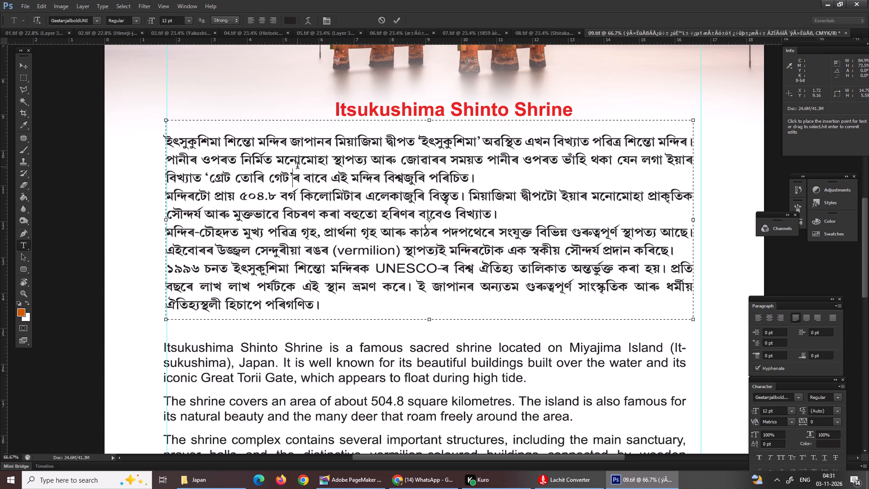
Remove the spaces before গৃহ so the sixth Assamese line reads পবিত্ৰগৃহ and প্ৰাৰ্থনাগৃহ.
{"action": "left_click", "coordinate": [302, 236]}
{"action": "key", "text": "BackSpace"}
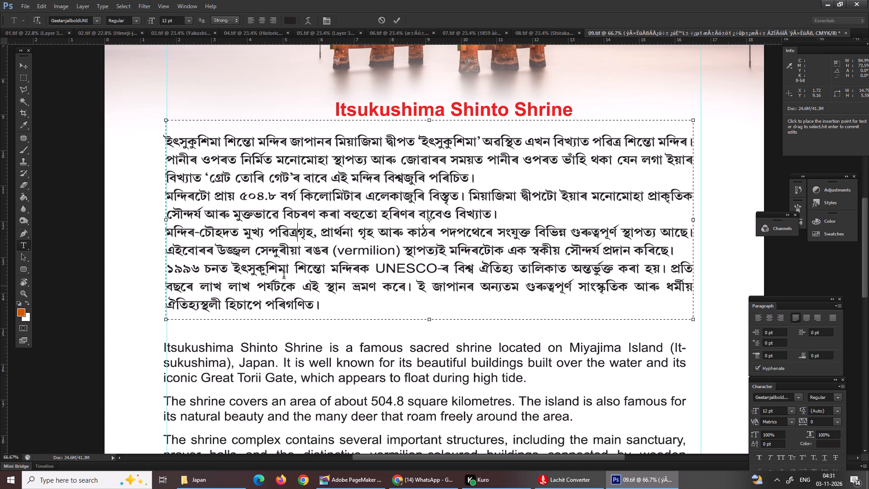
{"action": "left_click", "coordinate": [360, 235]}
{"action": "key", "text": "BackSpace"}
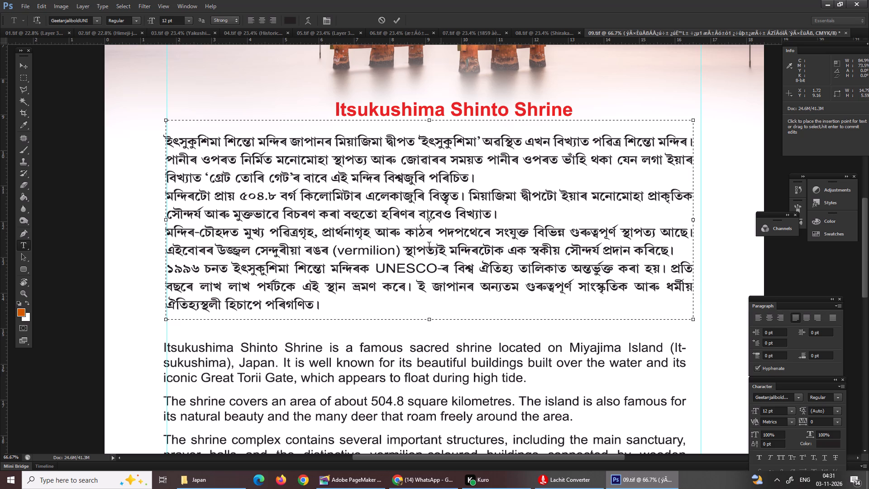
Correct the seventh Assamese line's word to সেন্দূৰীয়া, replacing its middle letters with ন্দূ composed in and copied from PageMaker.
{"action": "left_click", "coordinate": [281, 251]}
{"action": "key", "text": "BackSpace"}
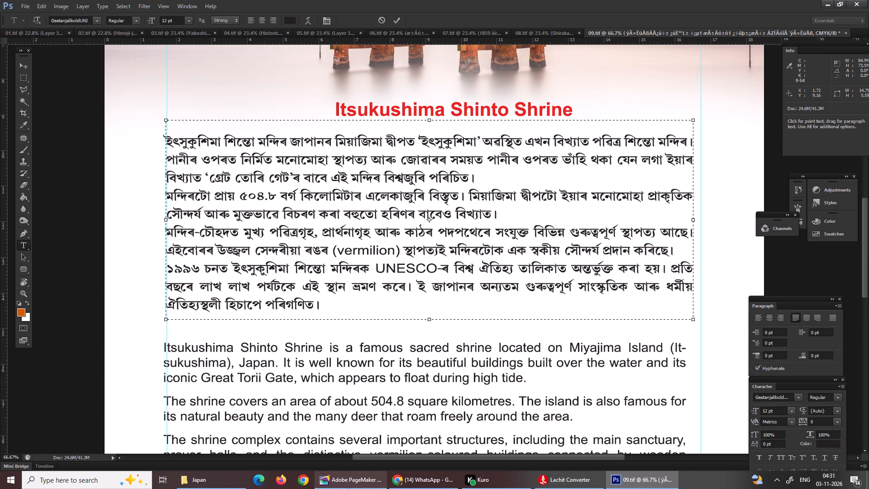
{"action": "left_click", "coordinate": [336, 487]}
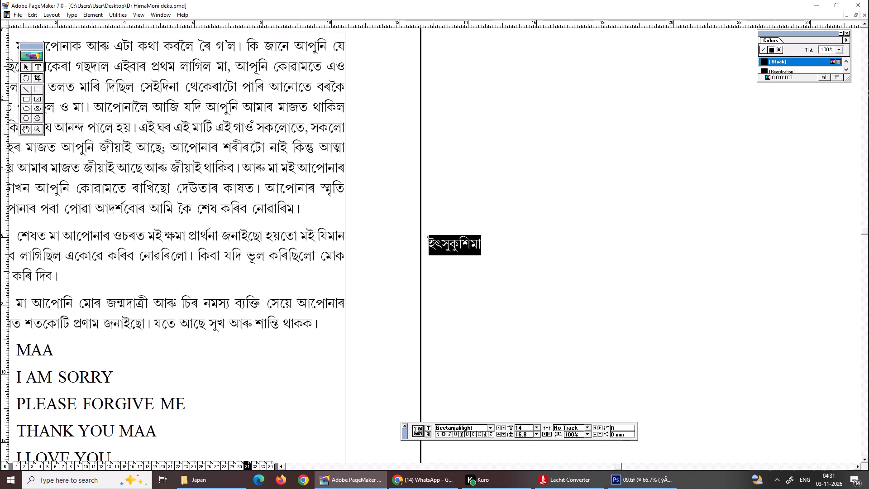
{"action": "type", "text": "vdot"}
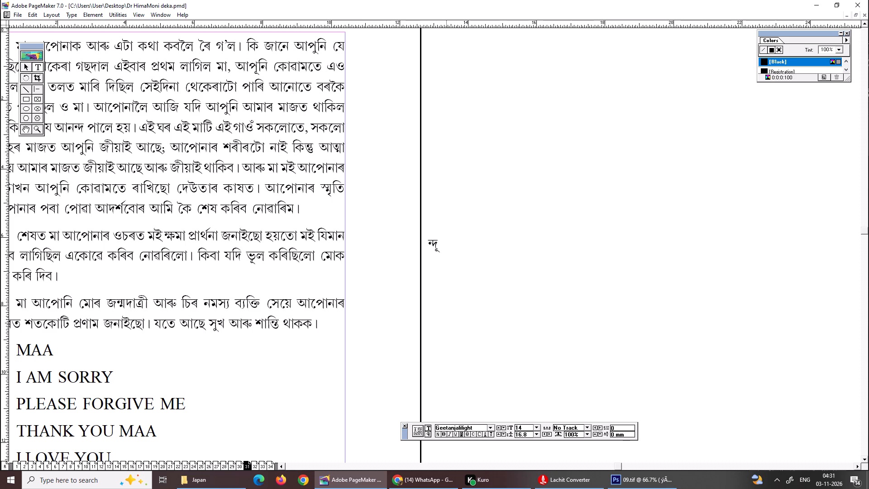
{"action": "left_click_drag", "start_coordinate": [447, 250], "coordinate": [429, 244]}
{"action": "key", "text": "ctrl+c"}
{"action": "key", "text": "ctrl+c"}
{"action": "key", "text": "ctrl+c"}
{"action": "key", "text": "ctrl+c"}
{"action": "key", "text": "ctrl+c"}
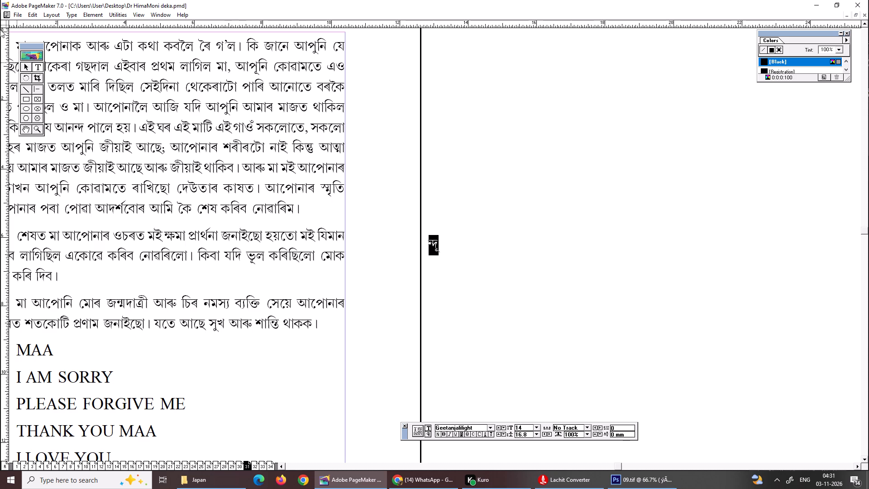
{"action": "left_click", "coordinate": [660, 481]}
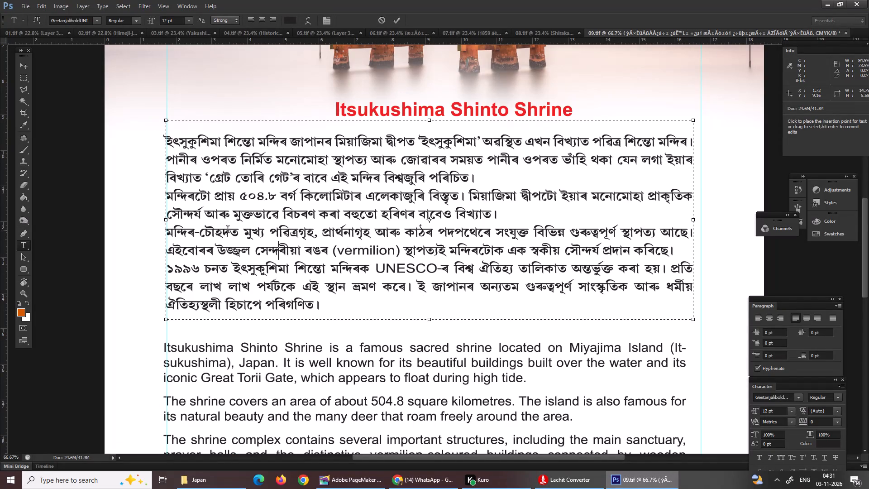
{"action": "left_click_drag", "start_coordinate": [278, 250], "coordinate": [270, 250]}
{"action": "left_click_drag", "start_coordinate": [270, 250], "coordinate": [268, 249]}
{"action": "key", "text": "ctrl+v"}
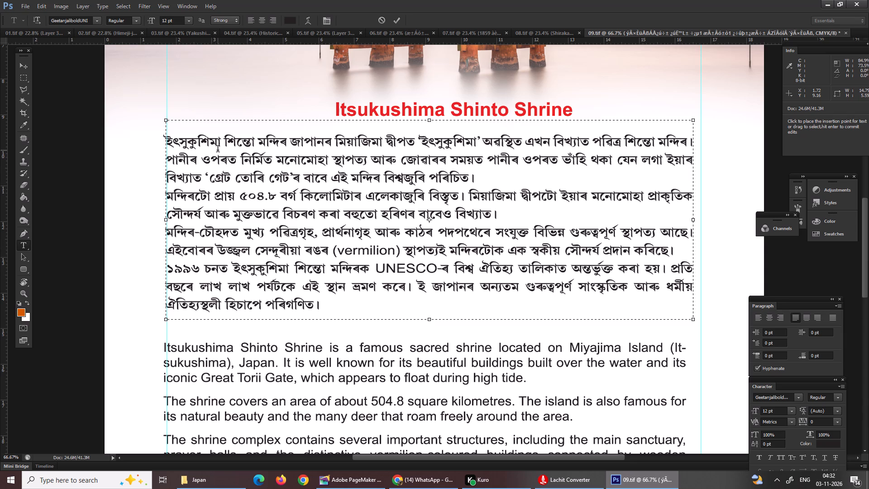
Copy the opening ইৎসুকুশিমা of the first Assamese line and replace the same name after ১৯৯৬ চনত in the eighth line.
{"action": "left_click_drag", "start_coordinate": [220, 143], "coordinate": [162, 139]}
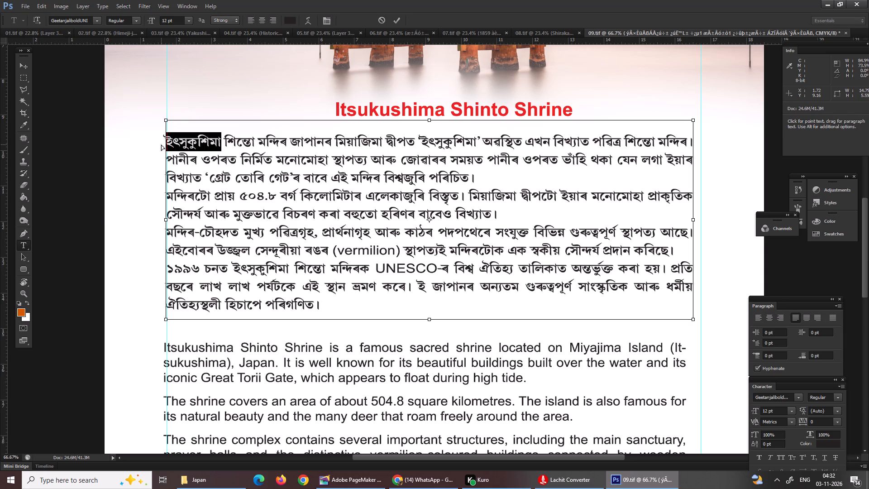
{"action": "key", "text": "ctrl+c"}
{"action": "key", "text": "ctrl+c"}
{"action": "key", "text": "ctrl+c"}
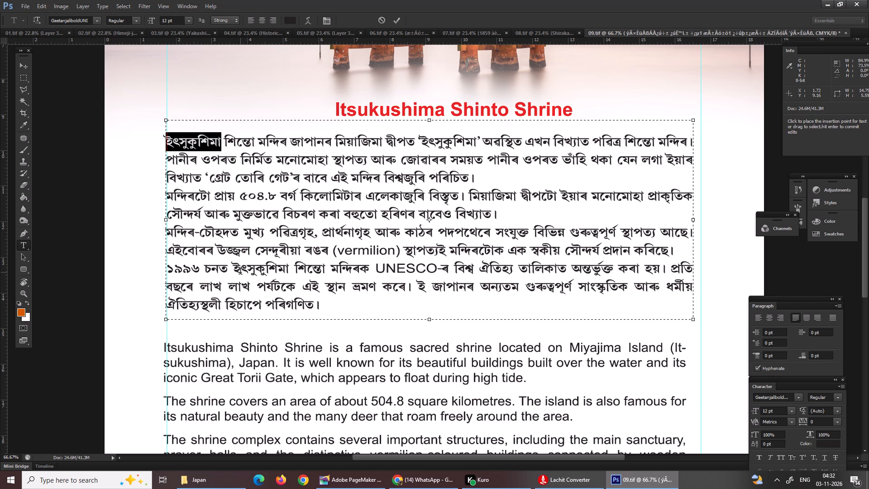
{"action": "left_click_drag", "start_coordinate": [232, 272], "coordinate": [273, 276]}
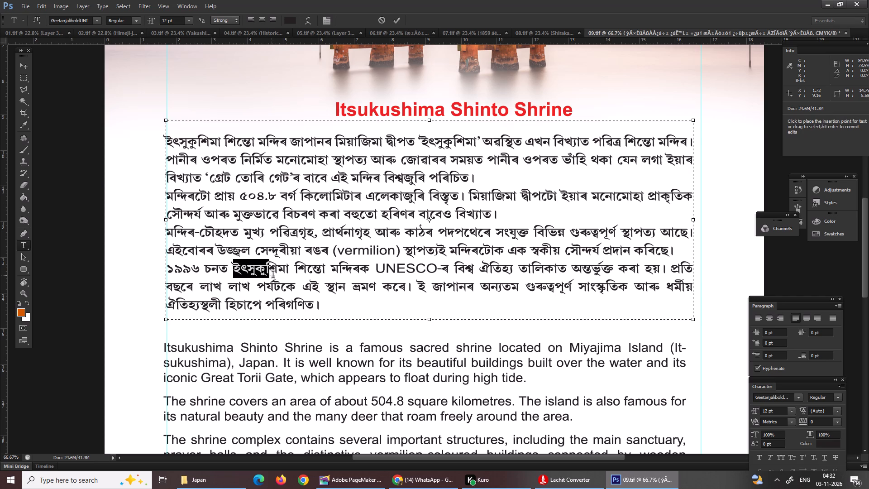
{"action": "left_click_drag", "start_coordinate": [273, 276], "coordinate": [291, 273]}
{"action": "key", "text": "ctrl+v"}
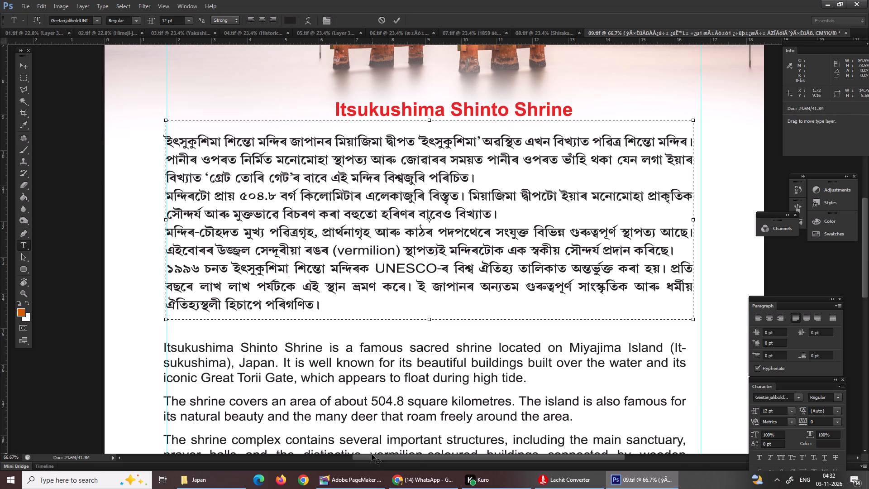
Compose and copy কৃ in PageMaker, replace that letter in প্ৰাকৃতিক in Photoshop's fourth Assamese line, and commit the text.
{"action": "left_click", "coordinate": [364, 475]}
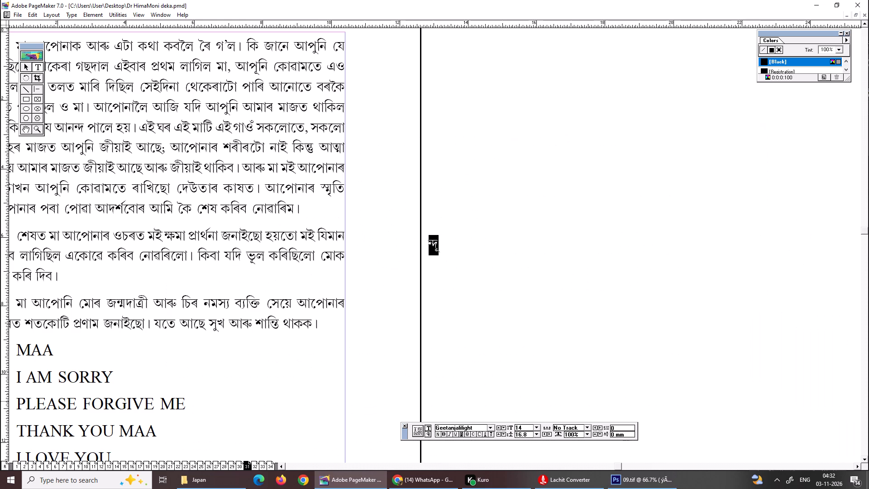
{"action": "key", "text": "k"}
{"action": "key", "text": "equal"}
{"action": "left_click_drag", "start_coordinate": [427, 244], "coordinate": [461, 249]}
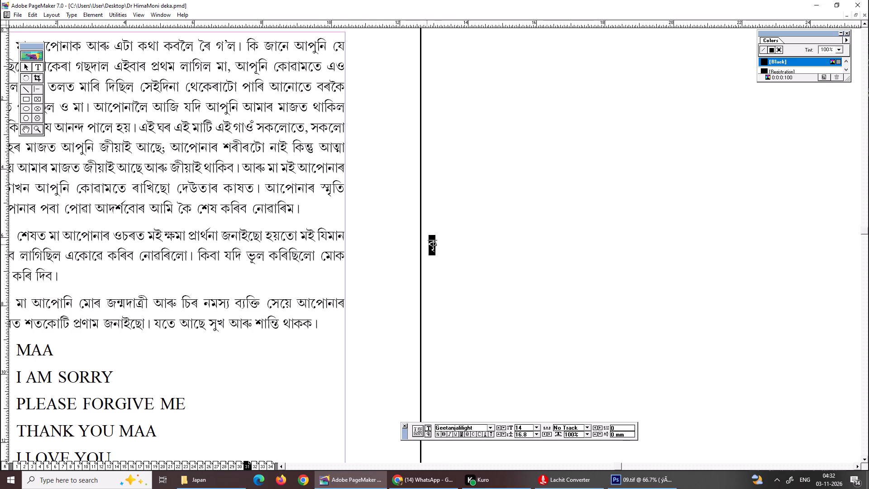
{"action": "left_click_drag", "start_coordinate": [461, 249], "coordinate": [459, 247]}
{"action": "key", "text": "ctrl+c"}
{"action": "key", "text": "ctrl+c"}
{"action": "key", "text": "ctrl+c"}
{"action": "left_click_drag", "start_coordinate": [630, 484], "coordinate": [601, 28]}
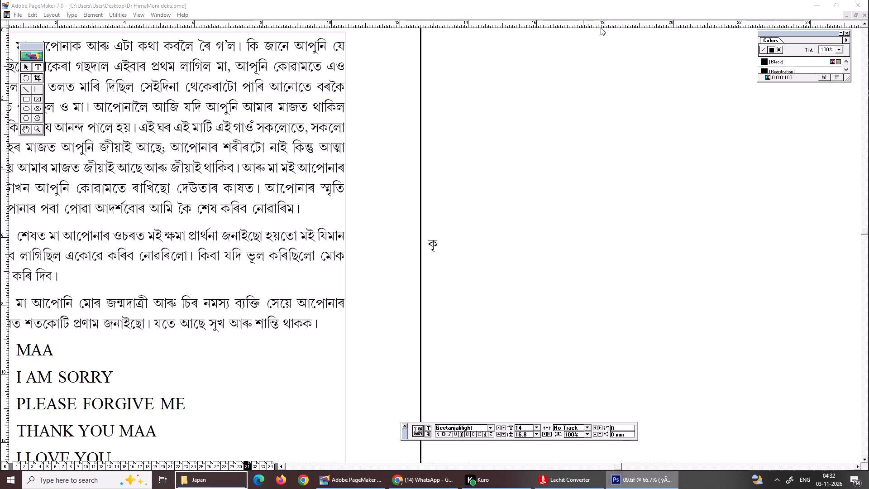
{"action": "left_click_drag", "start_coordinate": [601, 28], "coordinate": [587, 380]}
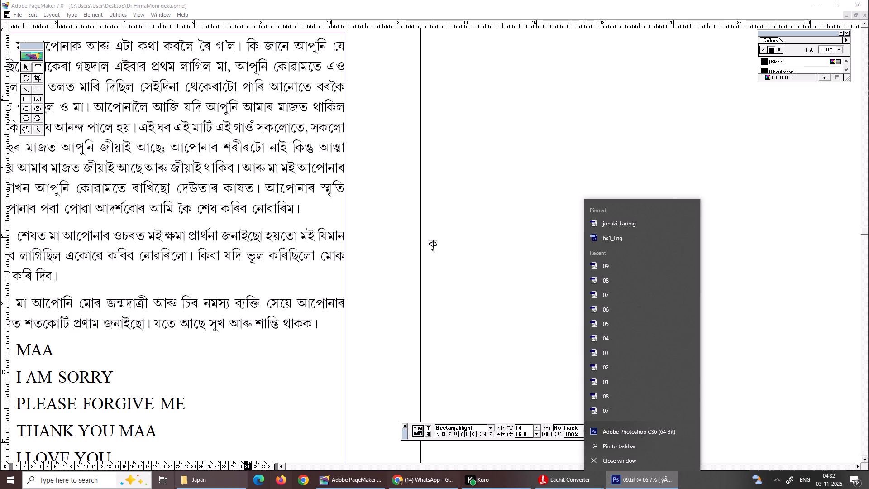
{"action": "left_click", "coordinate": [629, 487]}
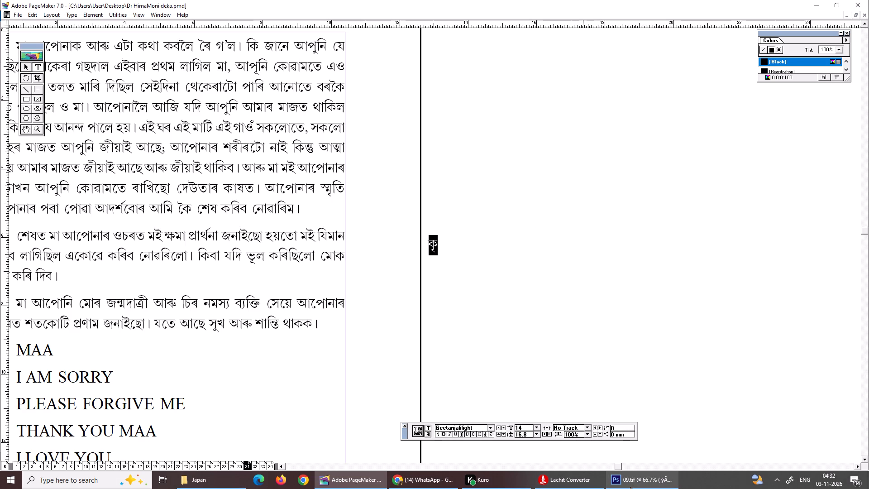
{"action": "left_click", "coordinate": [633, 484]}
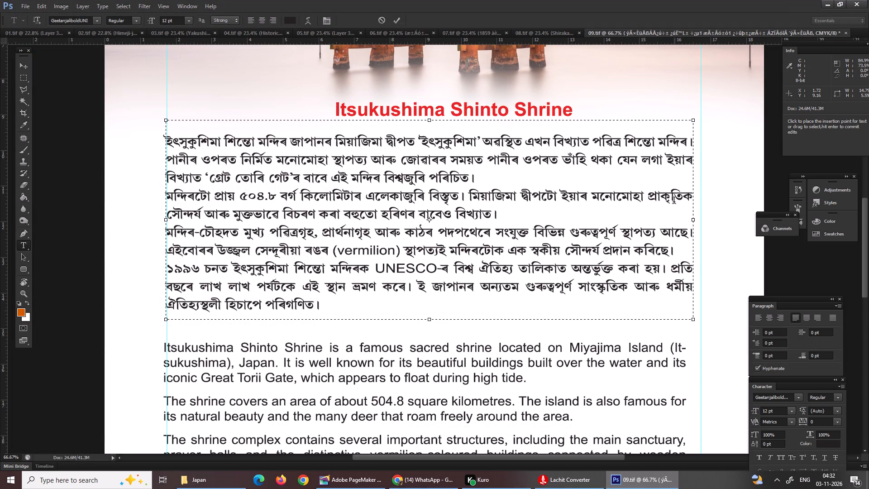
{"action": "left_click_drag", "start_coordinate": [664, 194], "coordinate": [671, 201]}
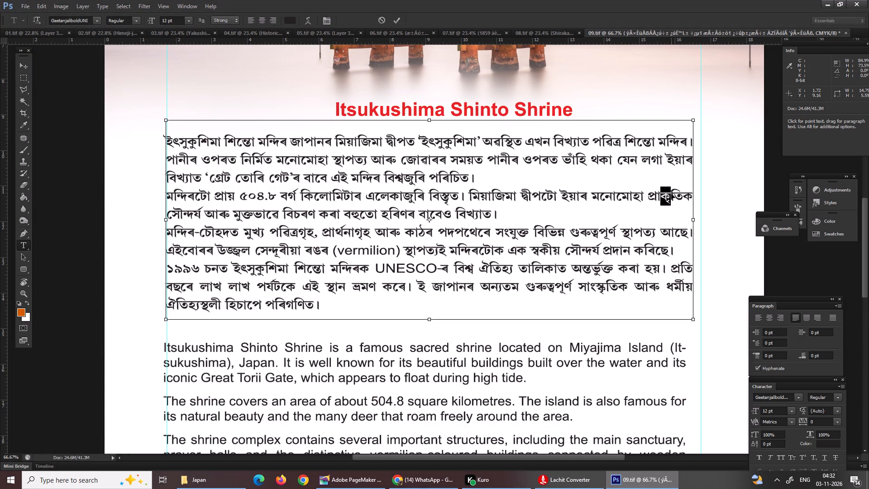
{"action": "key", "text": "ctrl+v"}
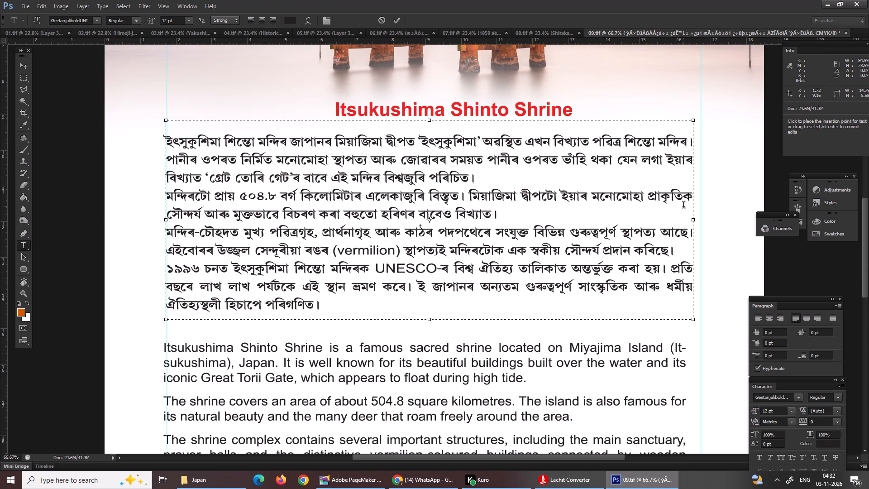
{"action": "key", "text": "Return"}
Save the corrected page 09.tif.
{"action": "key", "text": "ctrl+0"}
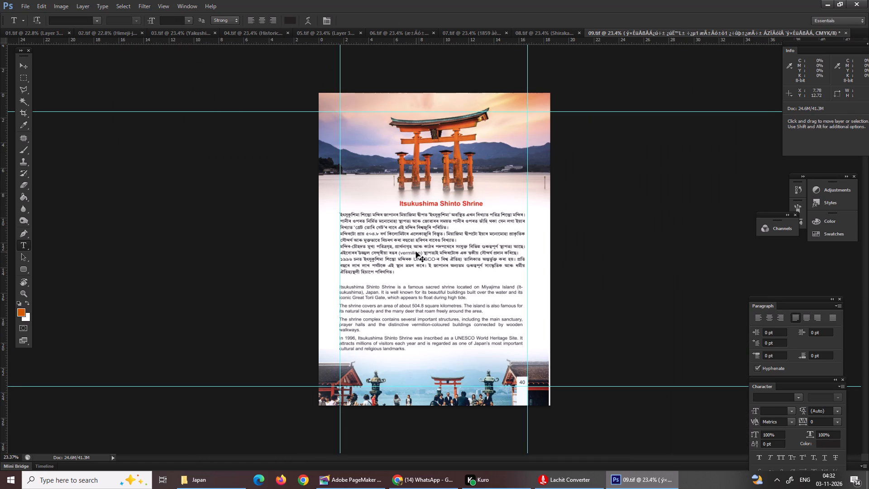
{"action": "key", "text": "ctrl+s"}
{"action": "key", "text": "ctrl+s"}
{"action": "key", "text": "ctrl+a"}
{"action": "key", "text": "ctrl+a"}
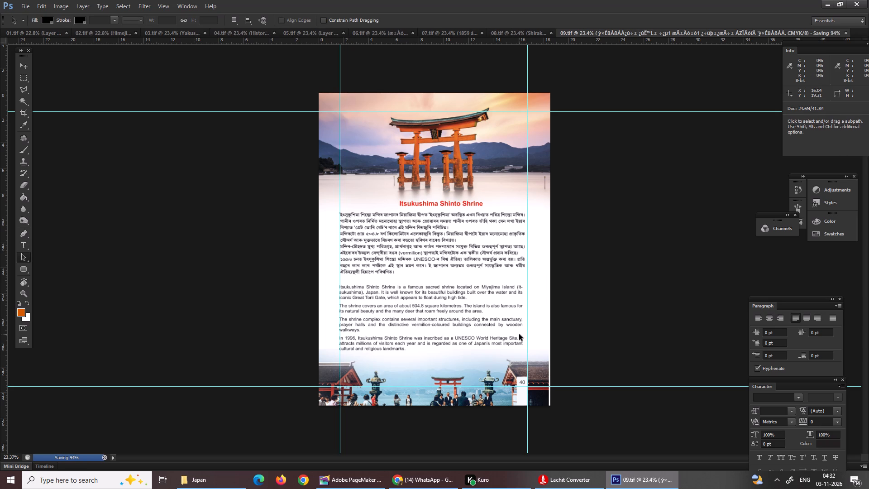
{"action": "key", "text": "Return"}
Select the entire canvas of page 09.
{"action": "key", "text": "ctrl+a"}
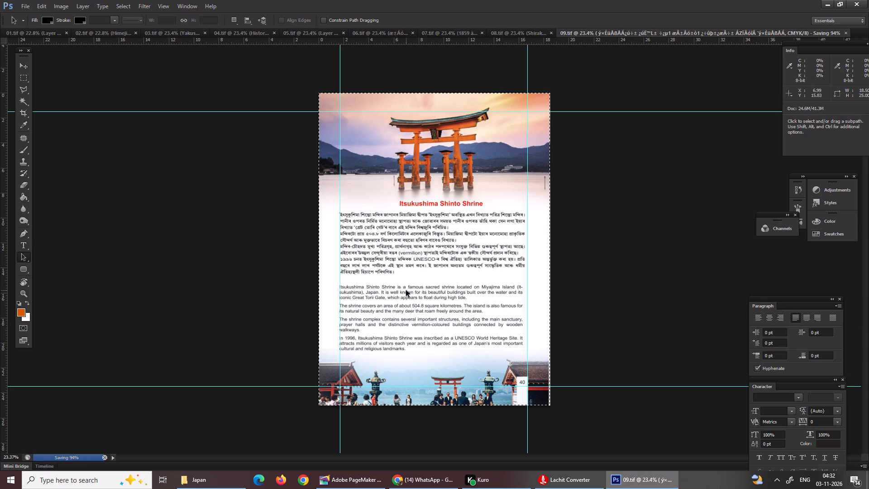
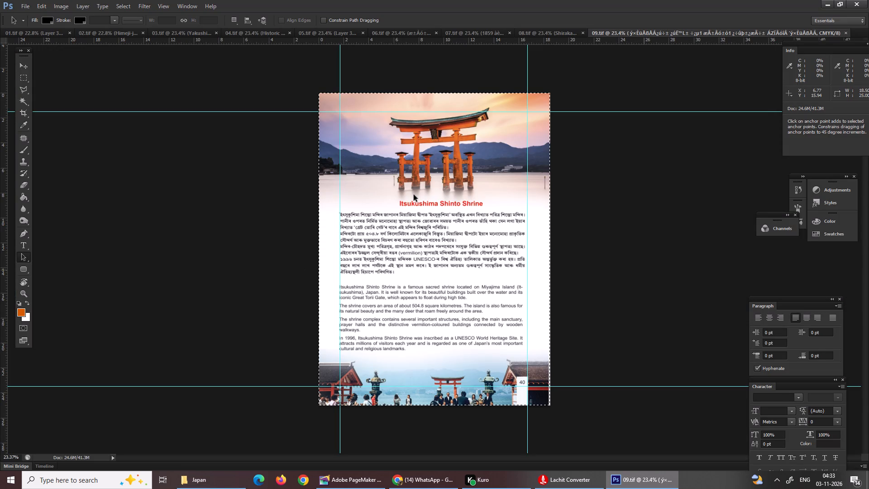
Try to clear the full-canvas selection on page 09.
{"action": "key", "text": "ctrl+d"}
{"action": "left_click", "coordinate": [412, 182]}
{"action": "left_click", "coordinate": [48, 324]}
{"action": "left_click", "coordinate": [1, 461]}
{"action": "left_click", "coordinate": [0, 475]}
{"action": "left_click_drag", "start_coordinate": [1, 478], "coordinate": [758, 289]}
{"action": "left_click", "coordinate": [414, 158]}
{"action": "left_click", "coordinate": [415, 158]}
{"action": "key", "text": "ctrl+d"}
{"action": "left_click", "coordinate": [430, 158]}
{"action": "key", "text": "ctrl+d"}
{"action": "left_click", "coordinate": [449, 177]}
Open 10.tif from the Japan folder in Photoshop.
{"action": "left_click", "coordinate": [210, 488]}
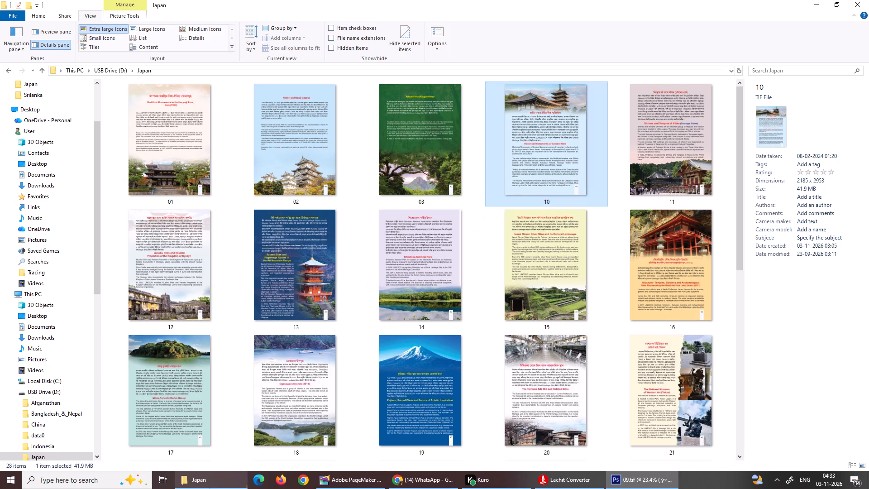
{"action": "right_click", "coordinate": [552, 121]}
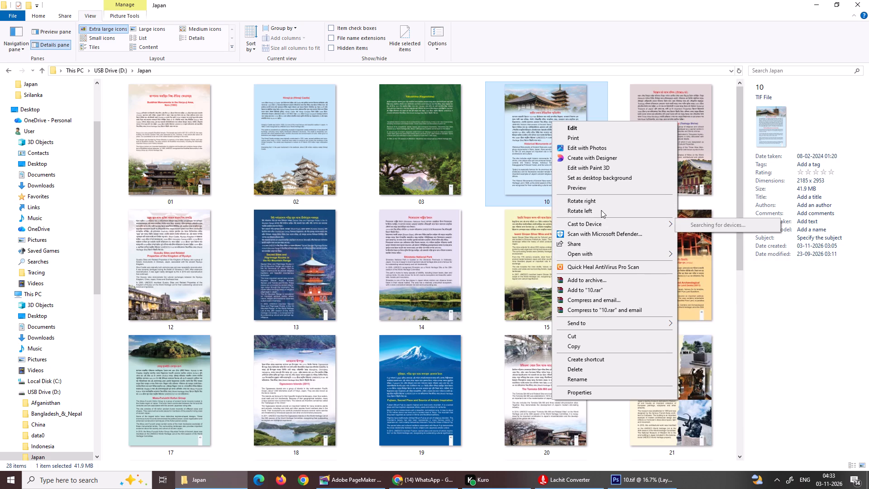
{"action": "left_click", "coordinate": [705, 253]}
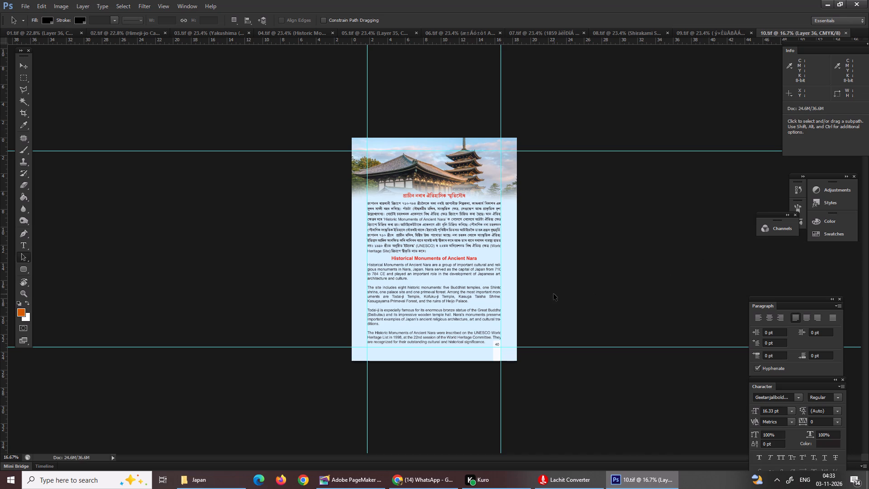
Delete the red Assamese title প্ৰাচীন নৰাৰ ঐতিহাসিক স্মৃতিসৌধ at the top of page 10's text.
{"action": "key", "text": "ctrl+equal"}
{"action": "key", "text": "ctrl+equal"}
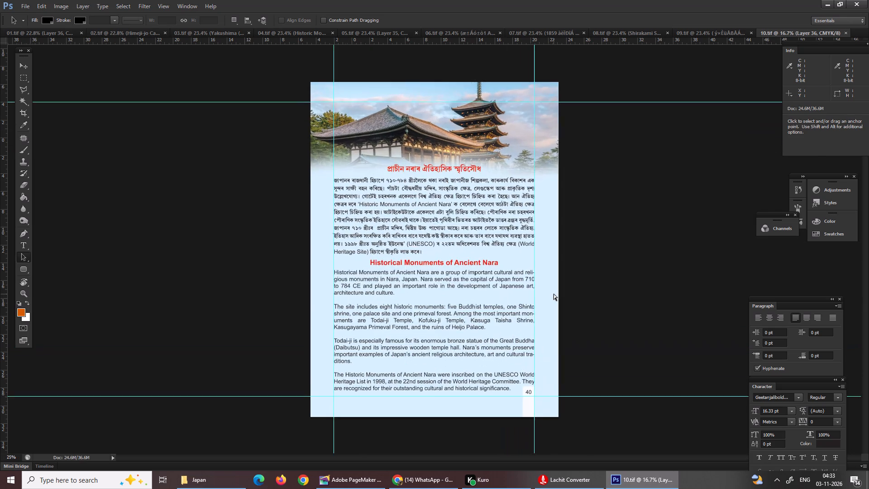
{"action": "key", "text": "ctrl+equal"}
{"action": "key", "text": "ctrl+equal"}
{"action": "scroll", "coordinate": [554, 294], "scroll_direction": "up", "scroll_amount": 5}
{"action": "scroll", "coordinate": [554, 294], "scroll_direction": "down", "scroll_amount": 1}
{"action": "scroll", "coordinate": [554, 294], "scroll_direction": "up", "scroll_amount": 2}
{"action": "scroll", "coordinate": [554, 294], "scroll_direction": "down", "scroll_amount": 2}
{"action": "scroll", "coordinate": [554, 294], "scroll_direction": "up", "scroll_amount": 2}
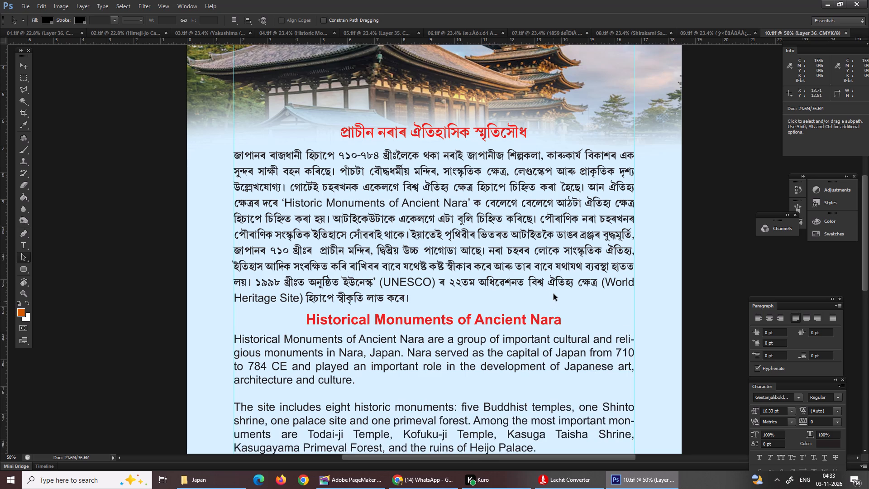
{"action": "right_click", "coordinate": [437, 129]}
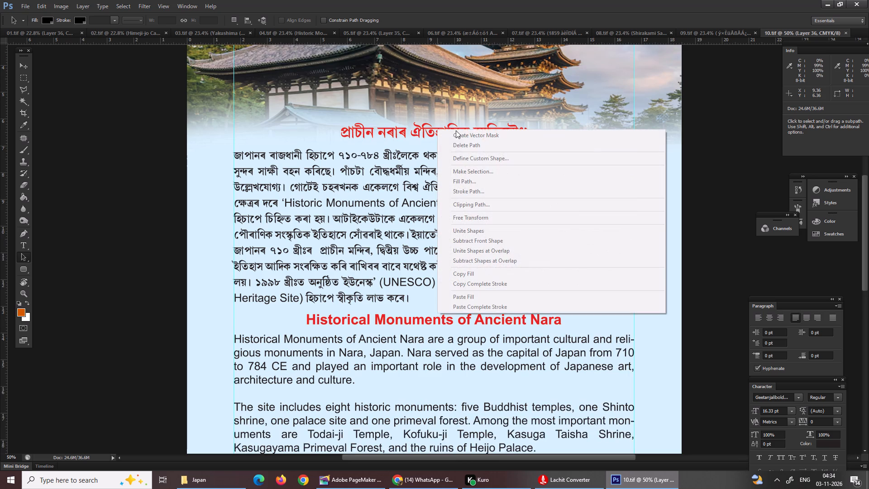
{"action": "left_click", "coordinate": [23, 63]}
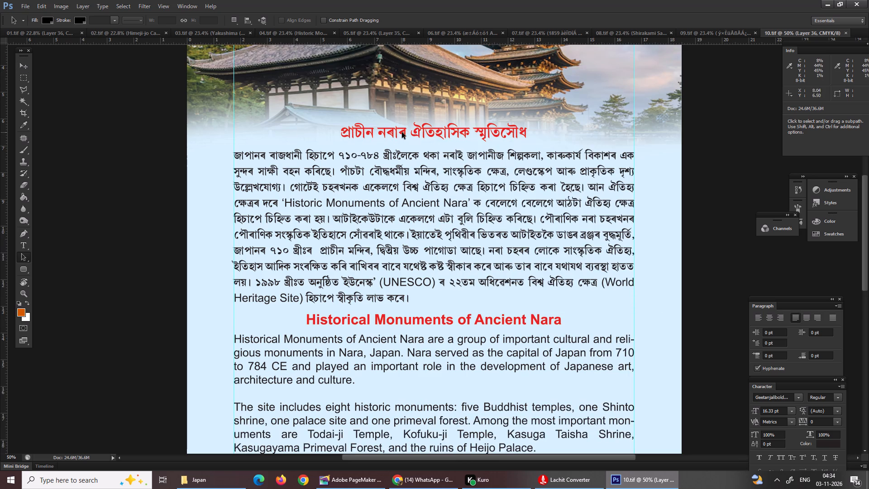
{"action": "right_click", "coordinate": [402, 132]}
{"action": "left_click", "coordinate": [360, 130]}
{"action": "left_click_drag", "start_coordinate": [360, 130], "coordinate": [362, 147]}
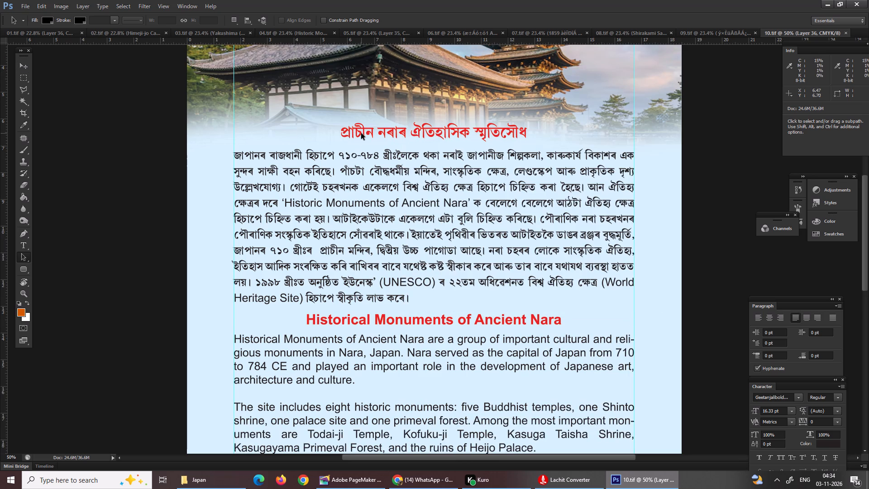
{"action": "double_click", "coordinate": [361, 133]}
{"action": "right_click", "coordinate": [361, 133]}
{"action": "triple_click", "coordinate": [24, 67]}
{"action": "right_click", "coordinate": [365, 132]}
{"action": "left_click", "coordinate": [400, 139]}
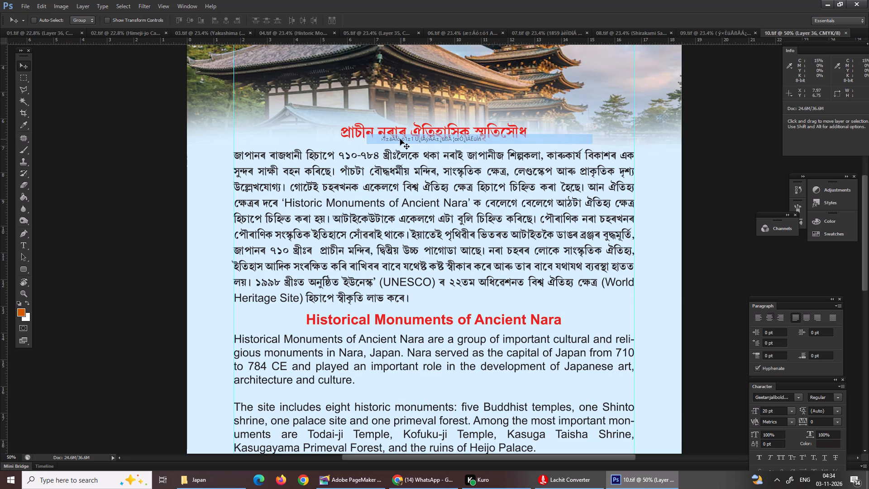
{"action": "key", "text": "Delete"}
Move the English heading Historical Monuments of Ancient Nara above the Assamese paragraph, where the Assamese title was.
{"action": "right_click", "coordinate": [377, 321]}
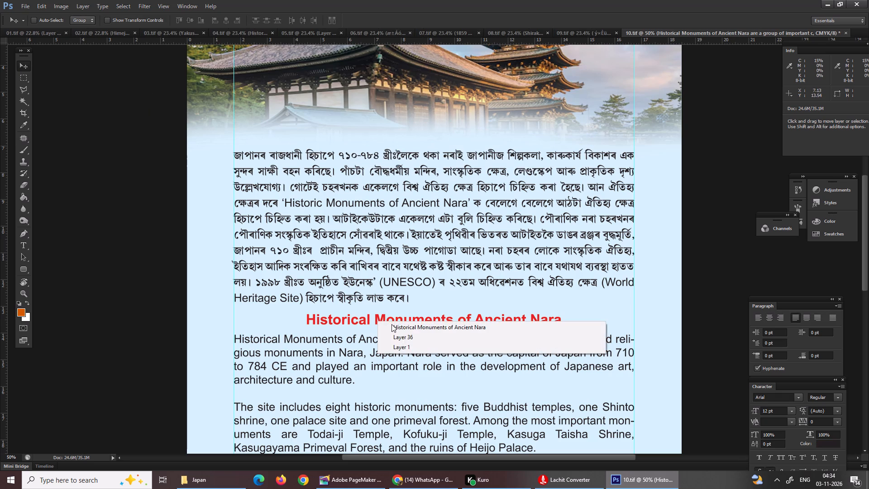
{"action": "left_click", "coordinate": [397, 328]}
{"action": "left_click_drag", "start_coordinate": [399, 326], "coordinate": [429, 136]}
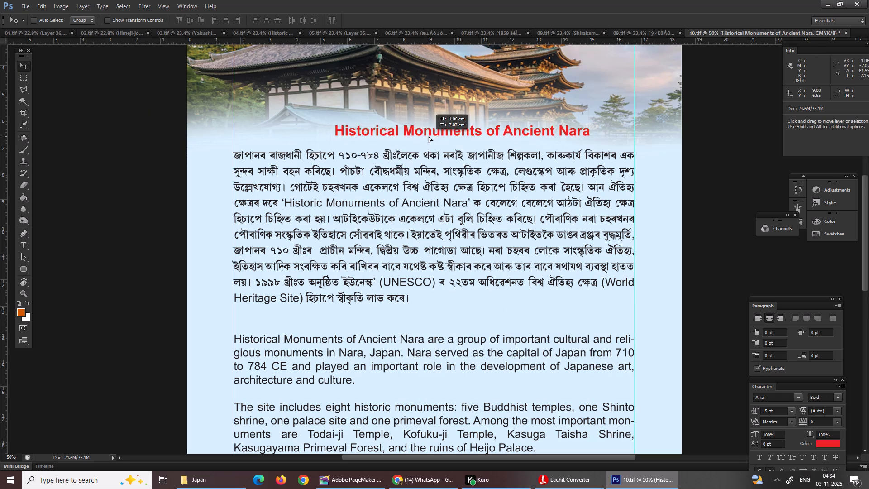
{"action": "left_click_drag", "start_coordinate": [429, 136], "coordinate": [429, 142]}
Lower the Assamese paragraph to make room below the English heading, and nudge the heading slightly down to match.
{"action": "right_click", "coordinate": [399, 204]}
{"action": "left_click", "coordinate": [415, 209]}
{"action": "left_click_drag", "start_coordinate": [415, 209], "coordinate": [418, 232]}
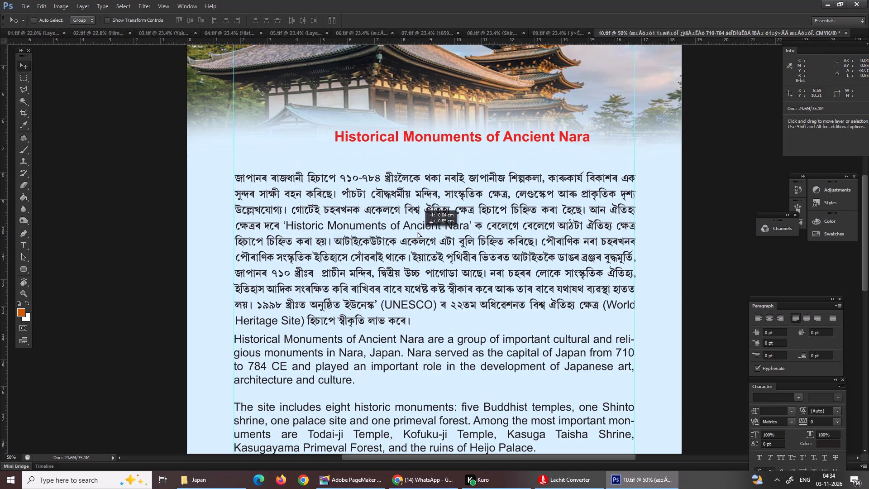
{"action": "left_click_drag", "start_coordinate": [418, 232], "coordinate": [419, 227]}
{"action": "right_click", "coordinate": [420, 138]}
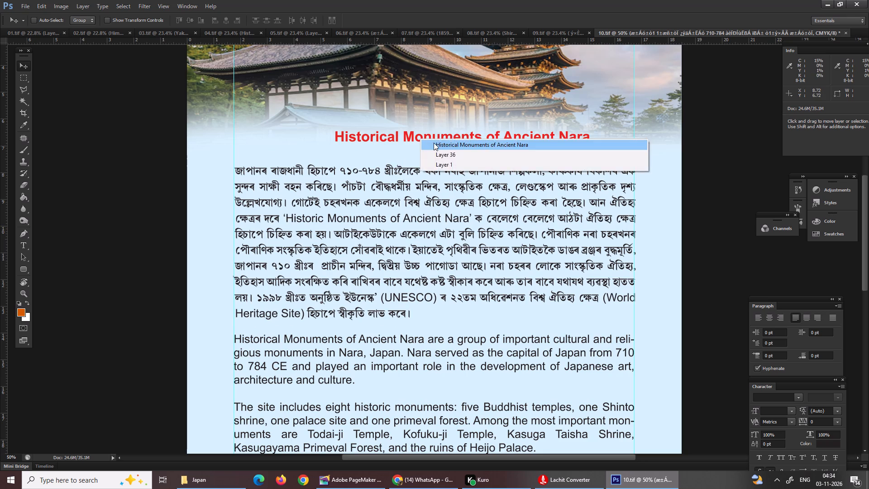
{"action": "left_click", "coordinate": [434, 143]}
{"action": "left_click_drag", "start_coordinate": [434, 143], "coordinate": [430, 145]}
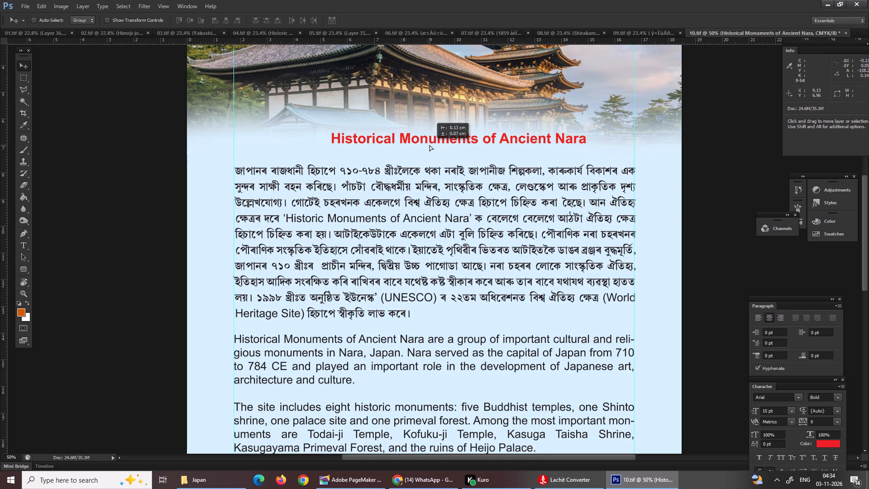
{"action": "left_click_drag", "start_coordinate": [430, 145], "coordinate": [430, 149]}
Set the font size of the whole Assamese paragraph to 12 pt.
{"action": "right_click", "coordinate": [409, 184]}
{"action": "left_click", "coordinate": [424, 190]}
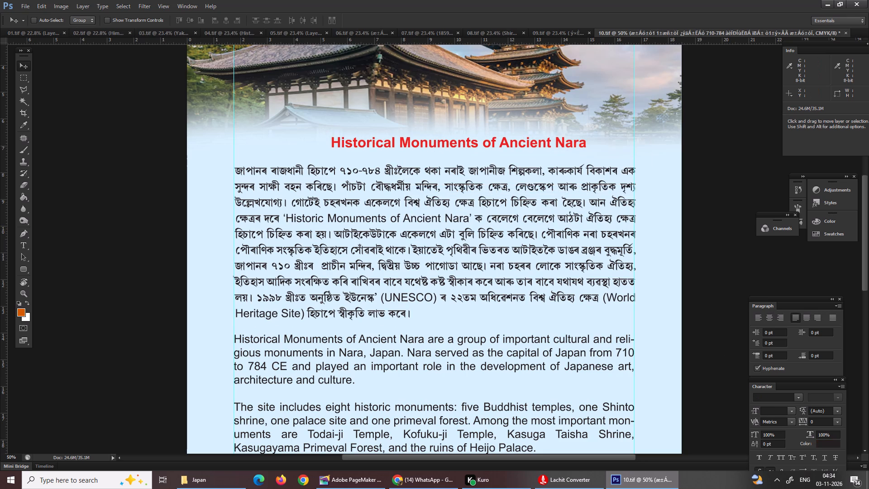
{"action": "left_click", "coordinate": [775, 411]}
{"action": "type", "text": "12"}
{"action": "key", "text": "Return"}
Set the font size of the English body text to 10 pt.
{"action": "scroll", "coordinate": [344, 236], "scroll_direction": "down", "scroll_amount": 7}
{"action": "scroll", "coordinate": [373, 298], "scroll_direction": "down", "scroll_amount": 7}
{"action": "right_click", "coordinate": [372, 294]}
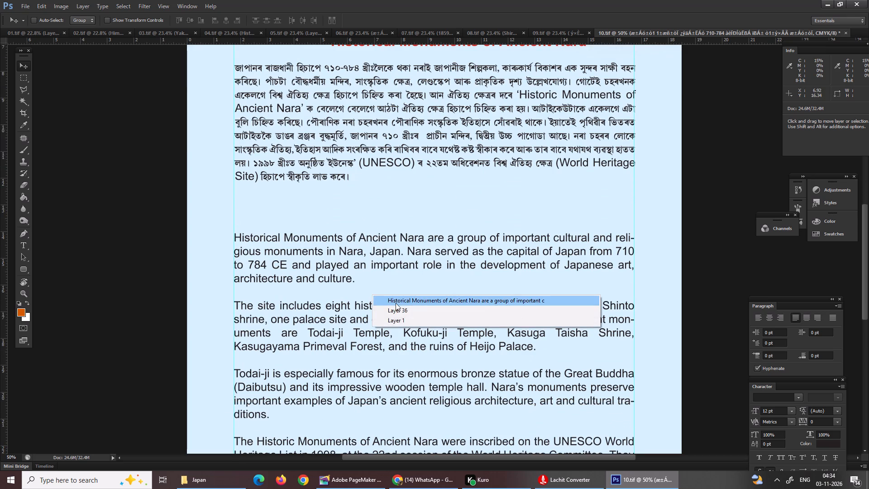
{"action": "left_click", "coordinate": [396, 303]}
{"action": "left_click_drag", "start_coordinate": [781, 409], "coordinate": [736, 414]}
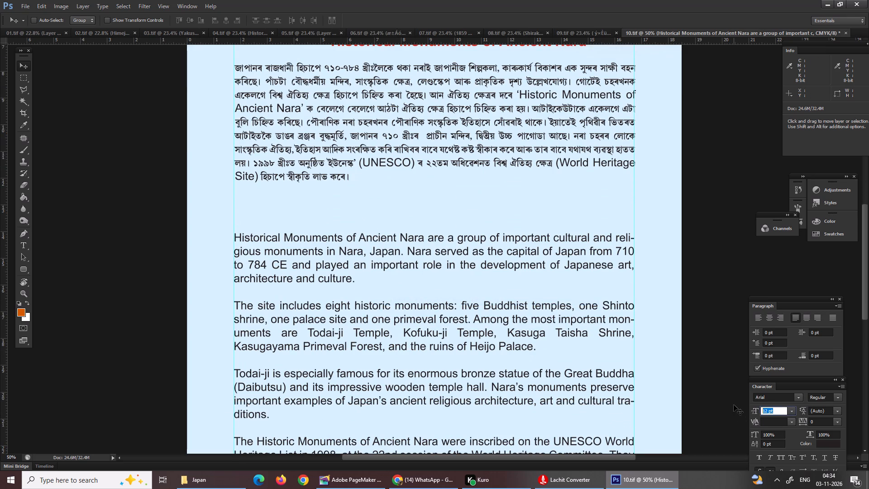
{"action": "type", "text": "10"}
{"action": "key", "text": "Return"}
Lower the Assamese paragraph toward the English body text, and move the red English heading down close above it.
{"action": "scroll", "coordinate": [472, 314], "scroll_direction": "up", "scroll_amount": 2}
{"action": "scroll", "coordinate": [472, 314], "scroll_direction": "down", "scroll_amount": 2}
{"action": "scroll", "coordinate": [472, 314], "scroll_direction": "up", "scroll_amount": 1}
{"action": "scroll", "coordinate": [472, 314], "scroll_direction": "down", "scroll_amount": 5}
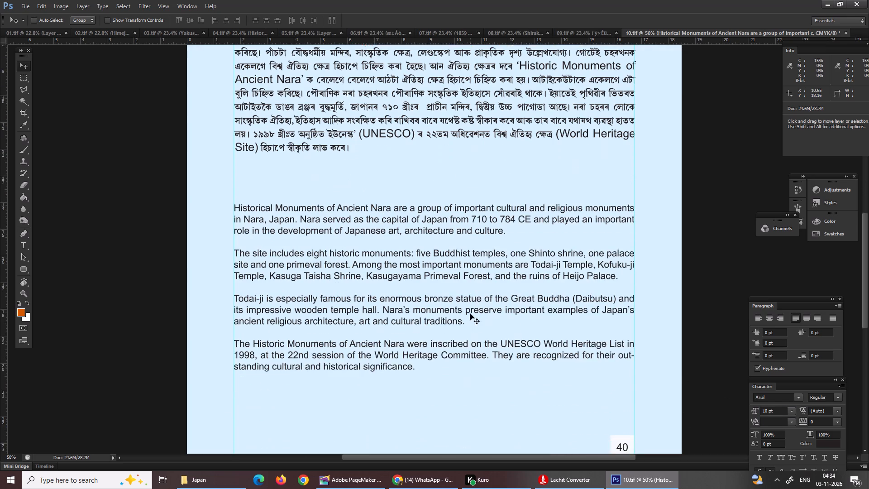
{"action": "scroll", "coordinate": [470, 314], "scroll_direction": "up", "scroll_amount": 2}
{"action": "scroll", "coordinate": [470, 314], "scroll_direction": "down", "scroll_amount": 2}
{"action": "scroll", "coordinate": [470, 315], "scroll_direction": "up", "scroll_amount": 5}
{"action": "scroll", "coordinate": [479, 318], "scroll_direction": "down", "scroll_amount": 1}
{"action": "scroll", "coordinate": [479, 318], "scroll_direction": "up", "scroll_amount": 10}
{"action": "right_click", "coordinate": [424, 228]}
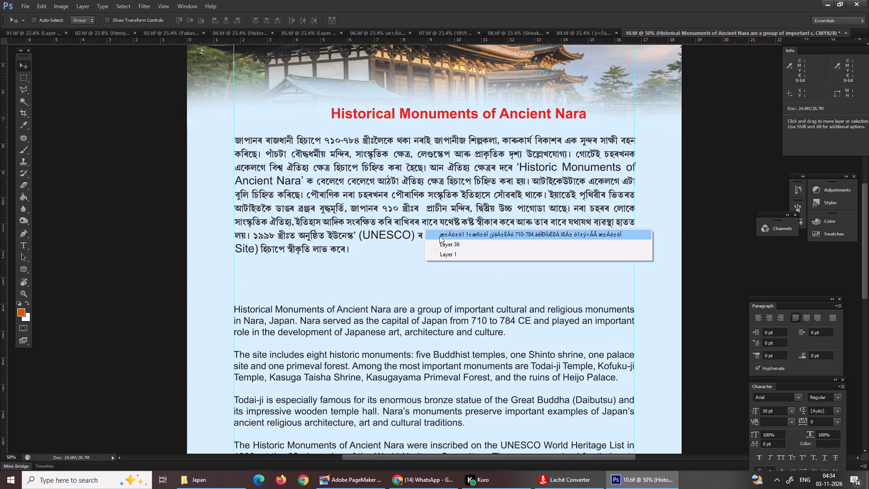
{"action": "left_click", "coordinate": [439, 236]}
{"action": "left_click_drag", "start_coordinate": [440, 226], "coordinate": [439, 244]}
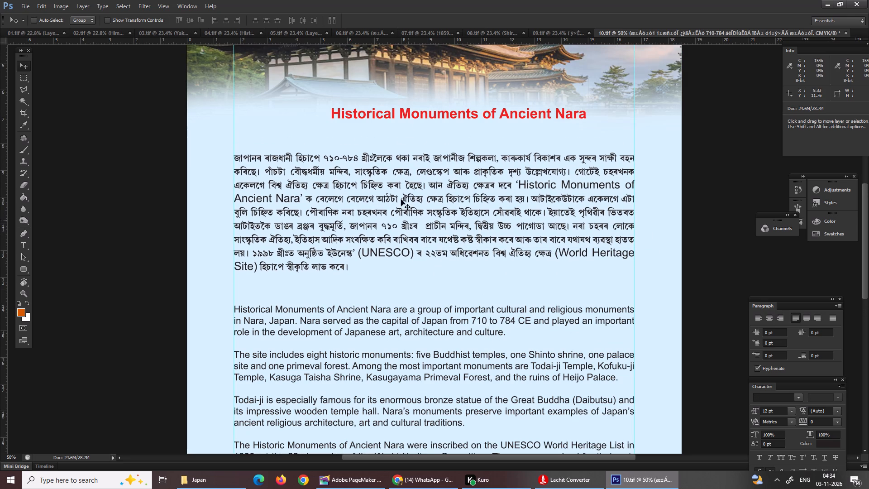
{"action": "right_click", "coordinate": [412, 112]}
{"action": "left_click", "coordinate": [433, 117]}
{"action": "left_click_drag", "start_coordinate": [434, 109], "coordinate": [430, 125]}
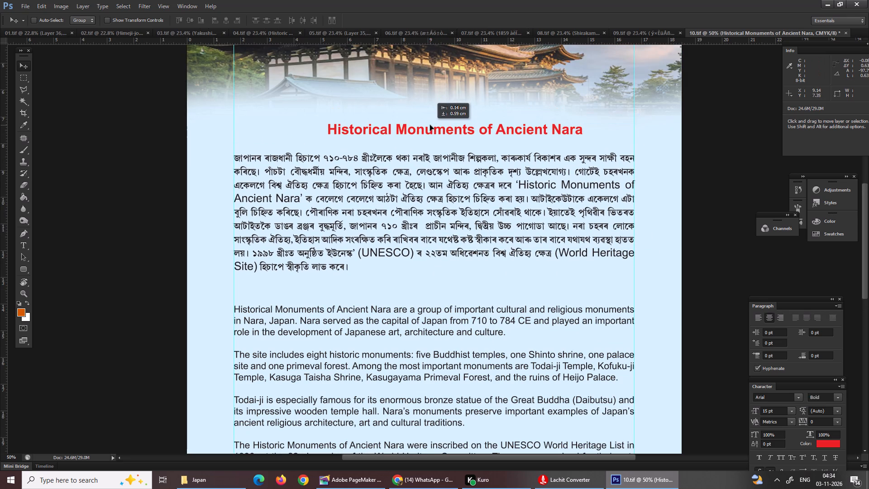
{"action": "left_click_drag", "start_coordinate": [430, 125], "coordinate": [426, 125]}
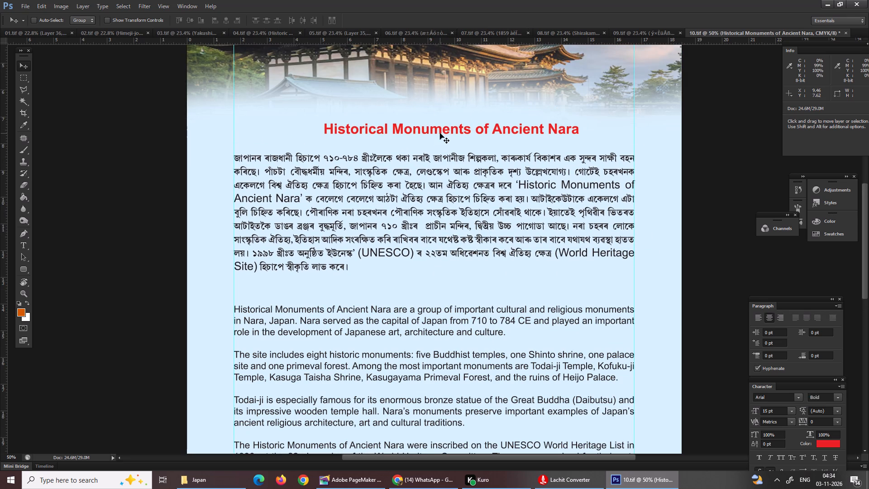
Set the phrase Historic Monuments of Ancient Nara inside the Assamese paragraph to 10 pt.
{"action": "key", "text": "ctrl+equal"}
{"action": "key", "text": "ctrl+equal"}
{"action": "key", "text": "ctrl+minus"}
{"action": "key", "text": "ctrl+minus"}
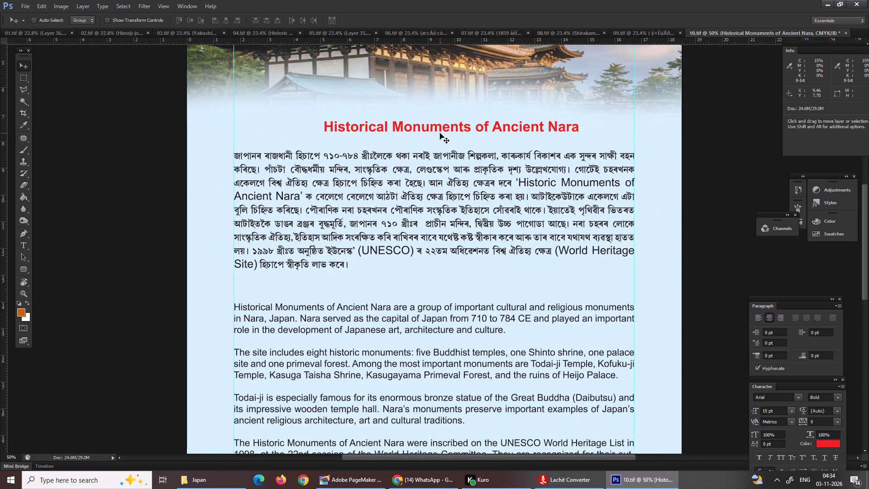
{"action": "key", "text": "ctrl+equal"}
{"action": "scroll", "coordinate": [440, 133], "scroll_direction": "up", "scroll_amount": 3}
{"action": "scroll", "coordinate": [440, 133], "scroll_direction": "down", "scroll_amount": 2}
{"action": "scroll", "coordinate": [440, 133], "scroll_direction": "up", "scroll_amount": 1}
{"action": "scroll", "coordinate": [440, 133], "scroll_direction": "down", "scroll_amount": 1}
{"action": "scroll", "coordinate": [440, 133], "scroll_direction": "up", "scroll_amount": 1}
{"action": "scroll", "coordinate": [440, 133], "scroll_direction": "down", "scroll_amount": 2}
{"action": "scroll", "coordinate": [440, 133], "scroll_direction": "up", "scroll_amount": 1}
{"action": "key", "text": "t"}
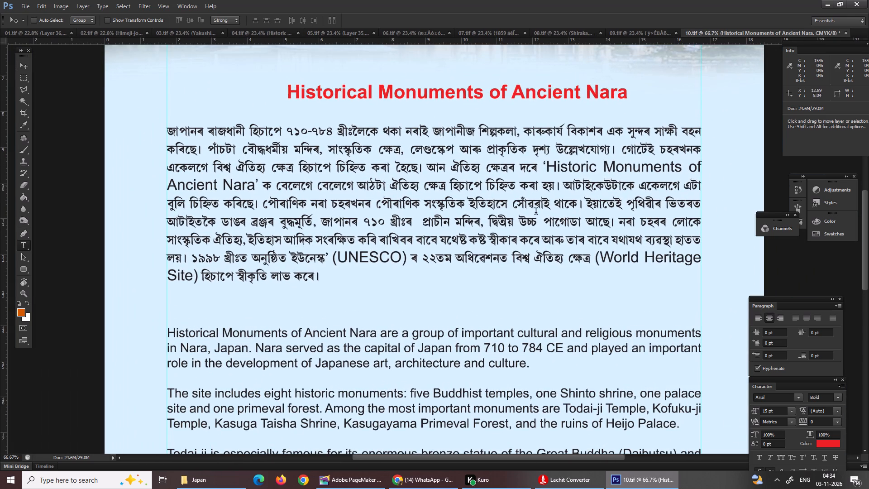
{"action": "left_click_drag", "start_coordinate": [545, 166], "coordinate": [439, 199]}
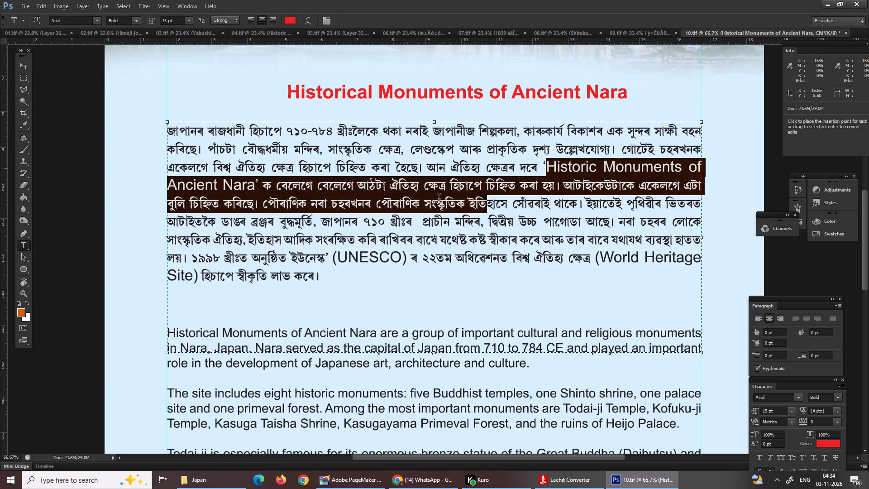
{"action": "left_click_drag", "start_coordinate": [439, 199], "coordinate": [255, 188]}
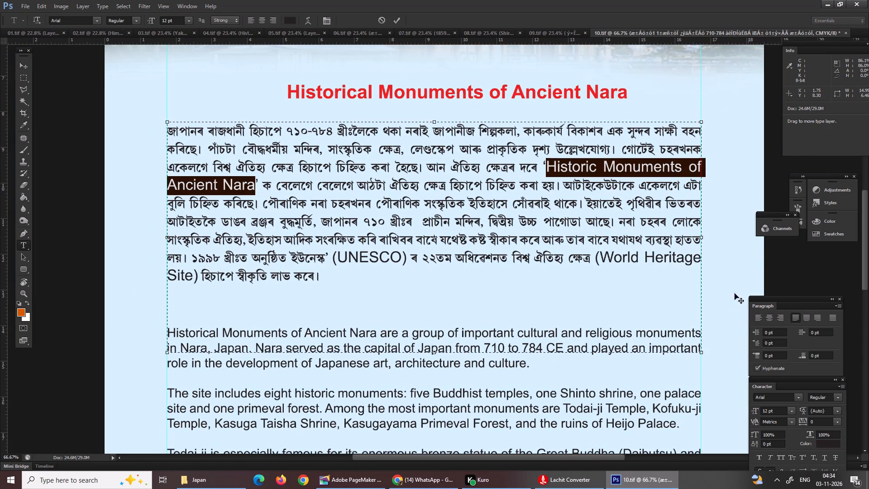
{"action": "left_click_drag", "start_coordinate": [778, 412], "coordinate": [734, 416]}
{"action": "key", "text": "1"}
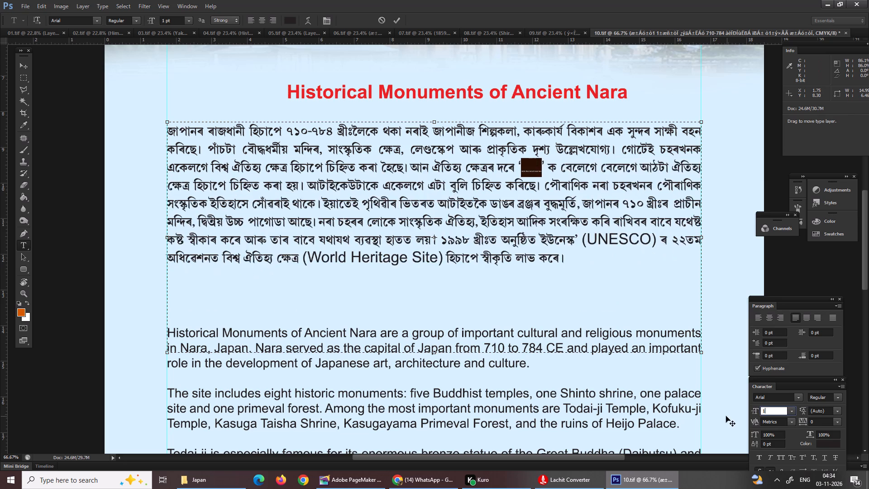
{"action": "key", "text": "0"}
Set (UNESCO) and (World Heritage Site) near the end of the Assamese paragraph to 10 pt.
{"action": "scroll", "coordinate": [248, 192], "scroll_direction": "down", "scroll_amount": 2}
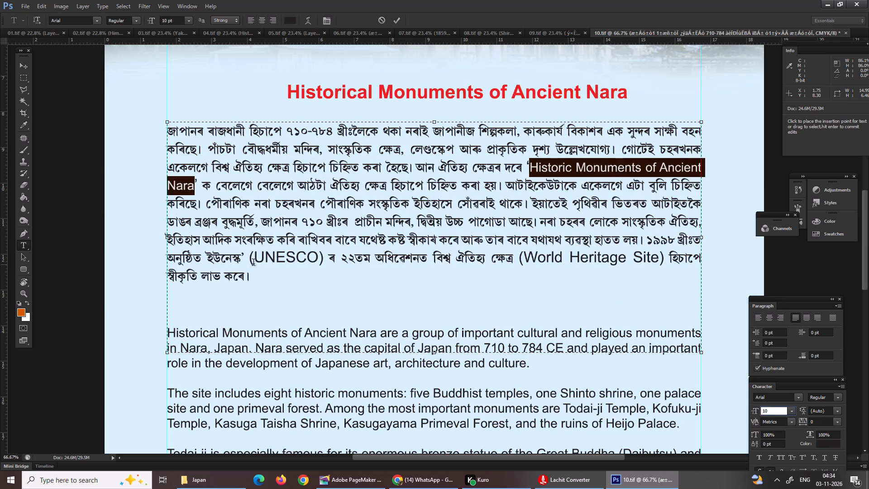
{"action": "left_click_drag", "start_coordinate": [248, 263], "coordinate": [322, 261]}
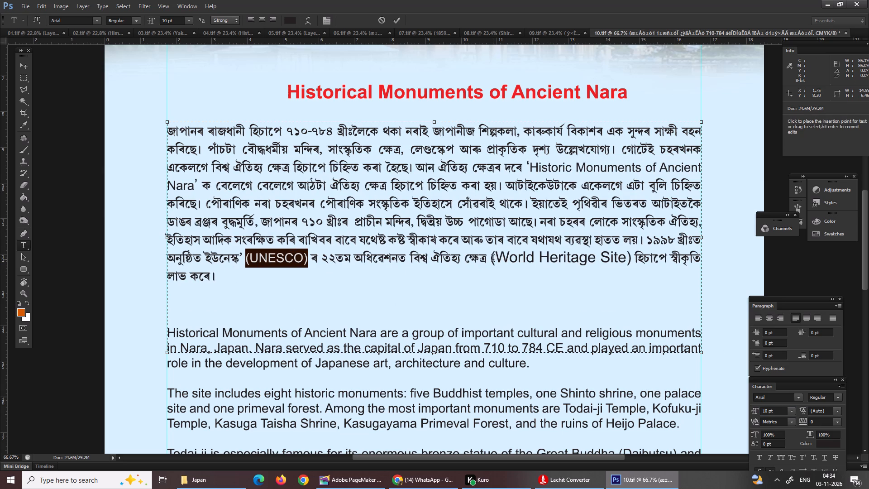
{"action": "left_click_drag", "start_coordinate": [493, 261], "coordinate": [608, 263]}
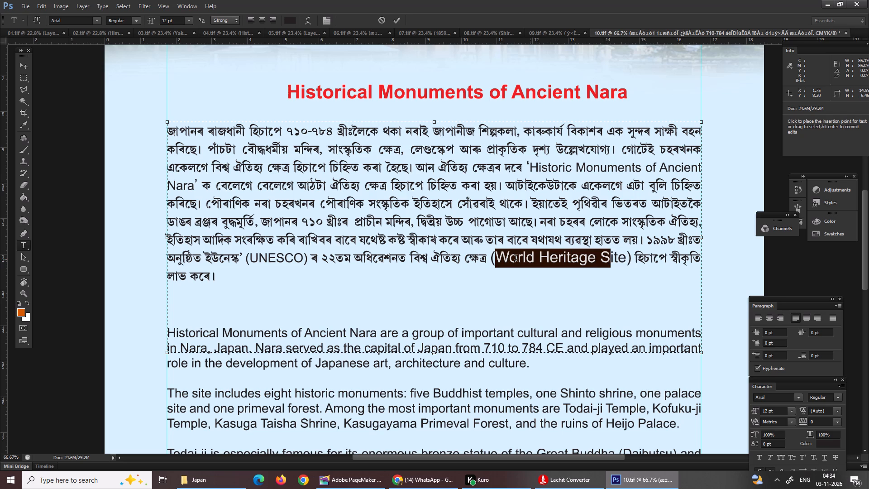
{"action": "left_click_drag", "start_coordinate": [491, 263], "coordinate": [629, 265]}
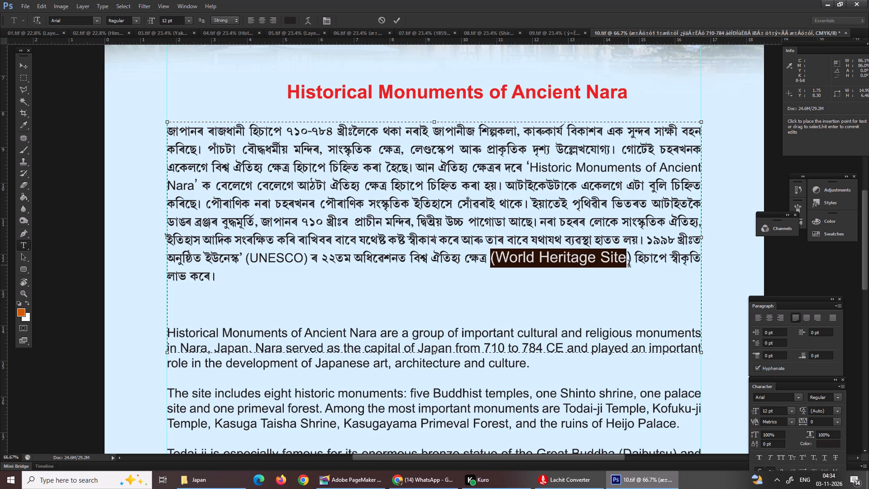
{"action": "left_click_drag", "start_coordinate": [629, 265], "coordinate": [631, 262]}
{"action": "left_click_drag", "start_coordinate": [778, 412], "coordinate": [712, 413]}
{"action": "type", "text": "10"}
Raise the bottom edge of the Assamese text box to just below its last line and commit the text.
{"action": "scroll", "coordinate": [230, 448], "scroll_direction": "down", "scroll_amount": 7}
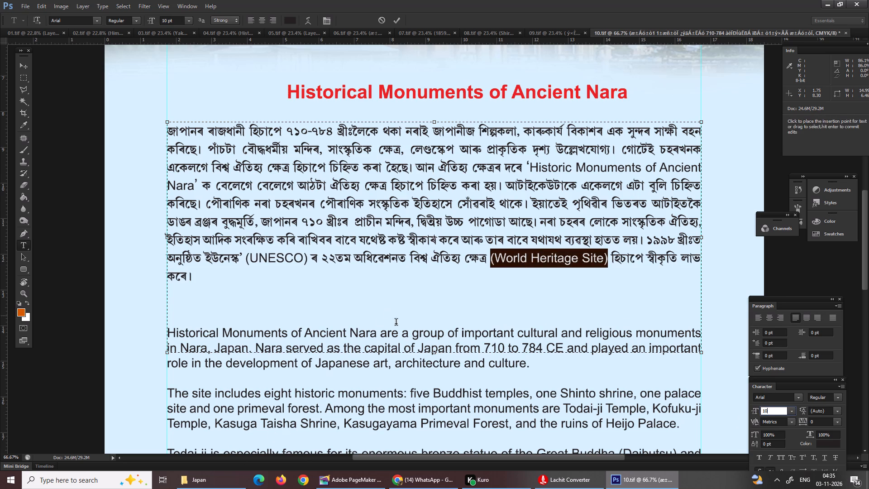
{"action": "left_click_drag", "start_coordinate": [433, 352], "coordinate": [428, 325]}
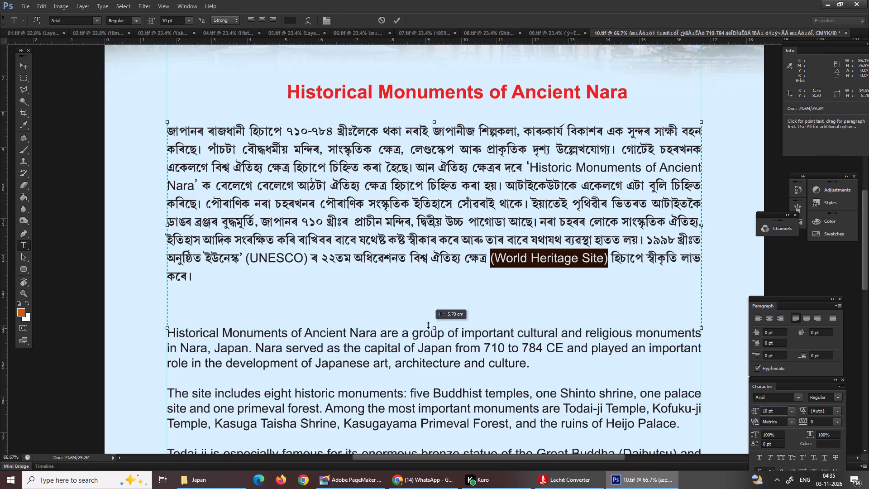
{"action": "left_click_drag", "start_coordinate": [428, 325], "coordinate": [428, 293]}
{"action": "key", "text": "Return"}
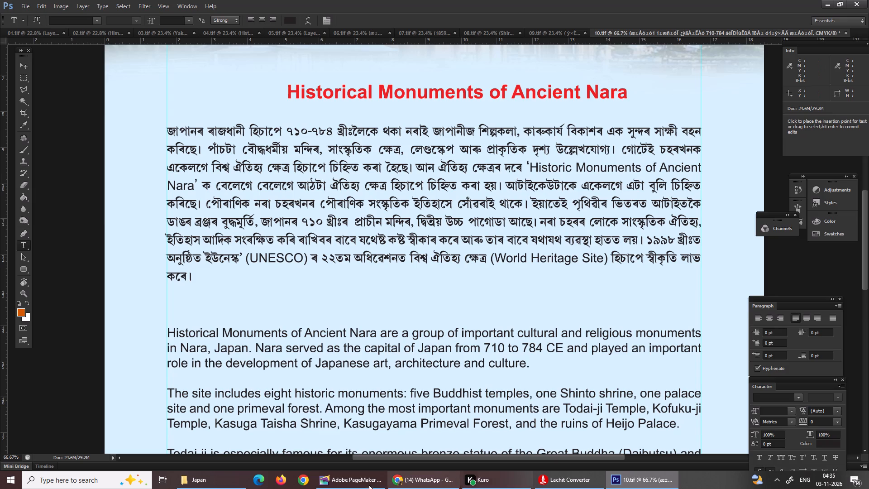
Switch to PageMaker, replace the selected text with the Assamese word দ্বিতীয়, and cut it for transfer.
{"action": "left_click", "coordinate": [350, 480]}
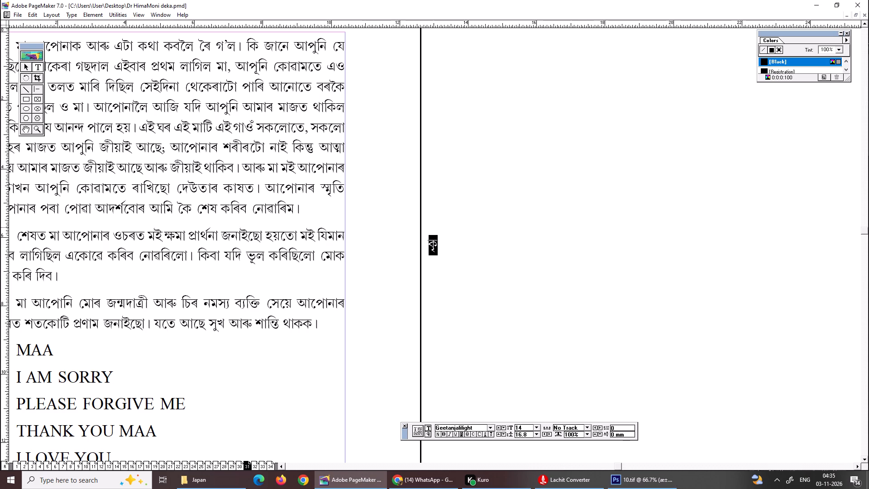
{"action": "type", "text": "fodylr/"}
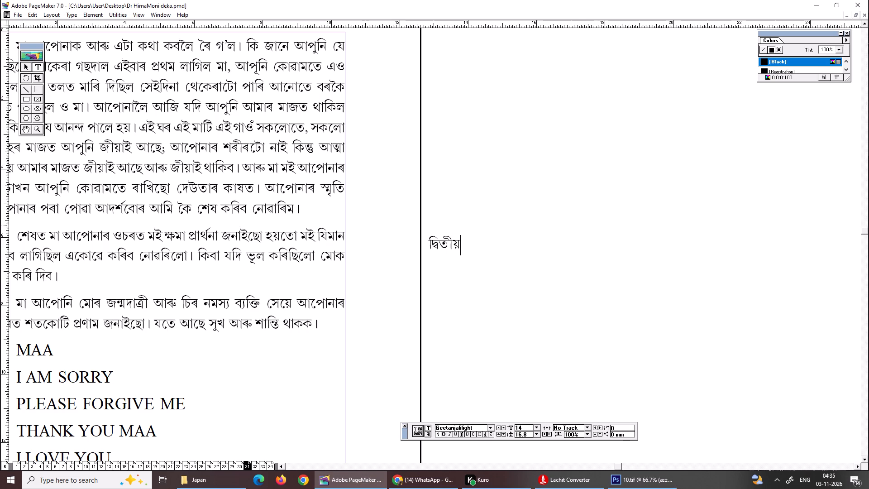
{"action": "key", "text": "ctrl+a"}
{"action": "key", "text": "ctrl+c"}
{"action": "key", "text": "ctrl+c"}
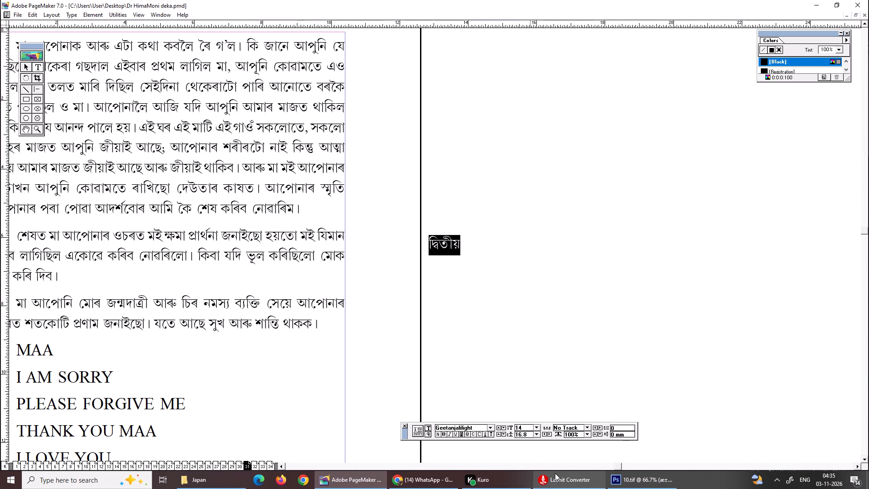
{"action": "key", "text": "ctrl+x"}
Back in Photoshop, replace the misspelled word before উচ্চ পাগোডা in the Assamese paragraph with দ্বিতীয় and commit the text.
{"action": "left_click", "coordinate": [638, 488]}
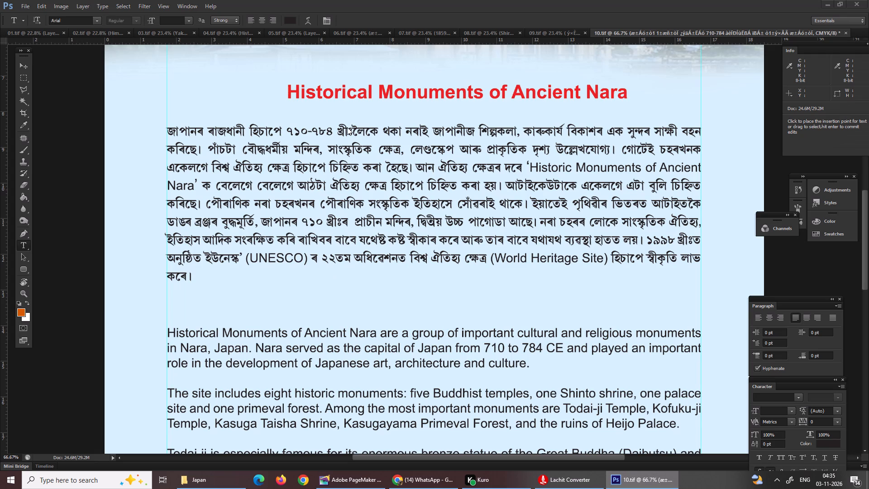
{"action": "left_click_drag", "start_coordinate": [416, 222], "coordinate": [440, 224]}
{"action": "key", "text": "ctrl+v"}
{"action": "key", "text": "ctrl+0"}
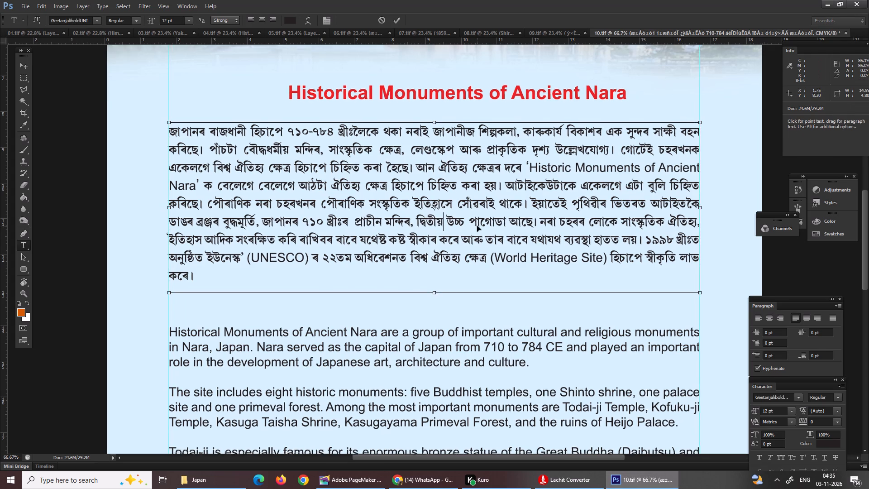
{"action": "key", "text": "Return"}
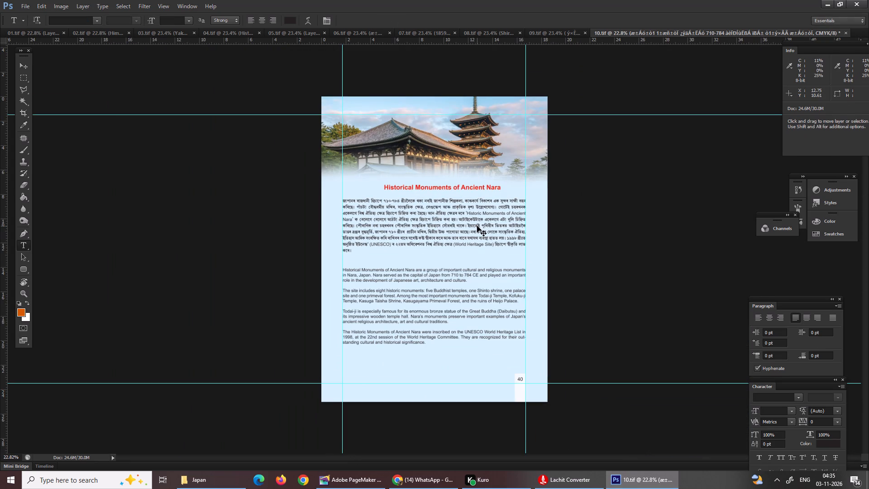
Save the Historical Monuments of Ancient Nara page, 10.tif.
{"action": "key", "text": "ctrl+s"}
{"action": "key", "text": "ctrl+s"}
{"action": "key", "text": "ctrl+s"}
{"action": "key", "text": "ctrl+s"}
Select the entire canvas of the Ancient Nara page.
{"action": "key", "text": "ctrl+a"}
{"action": "key", "text": "ctrl+a"}
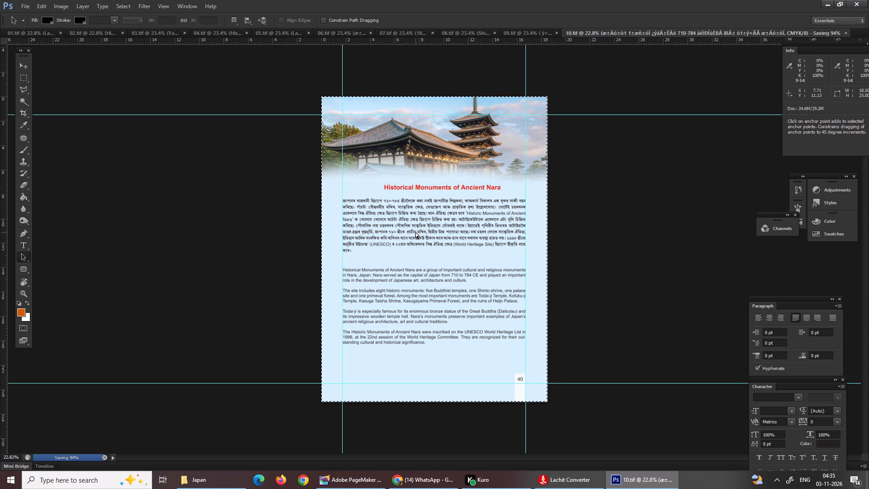
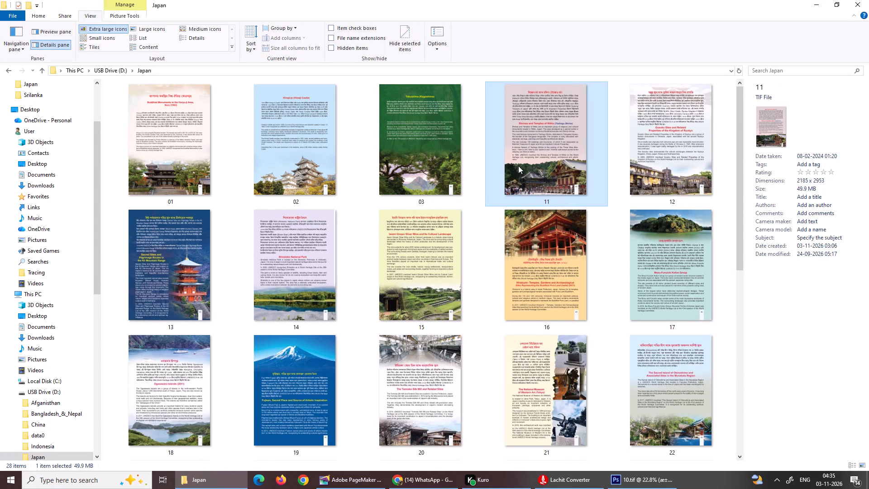
Open the page image 11 from the Japan folder in Adobe Photoshop CS6.
{"action": "right_click", "coordinate": [518, 166]}
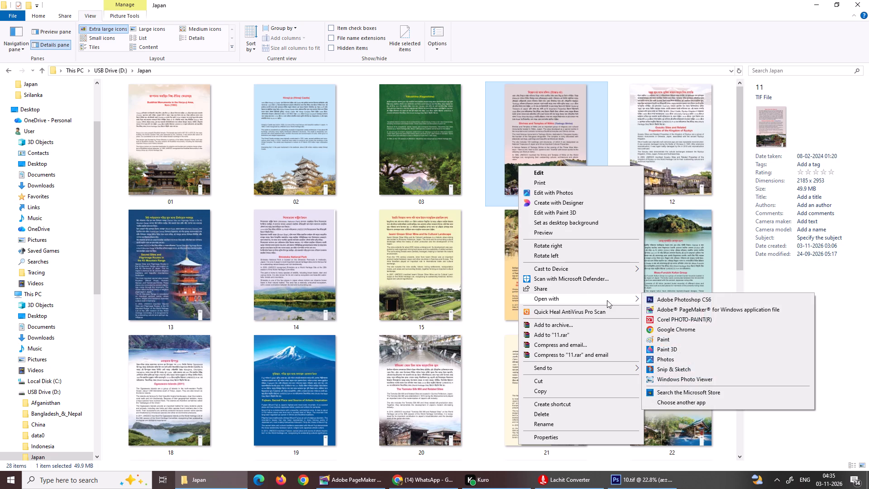
{"action": "left_click", "coordinate": [656, 298]}
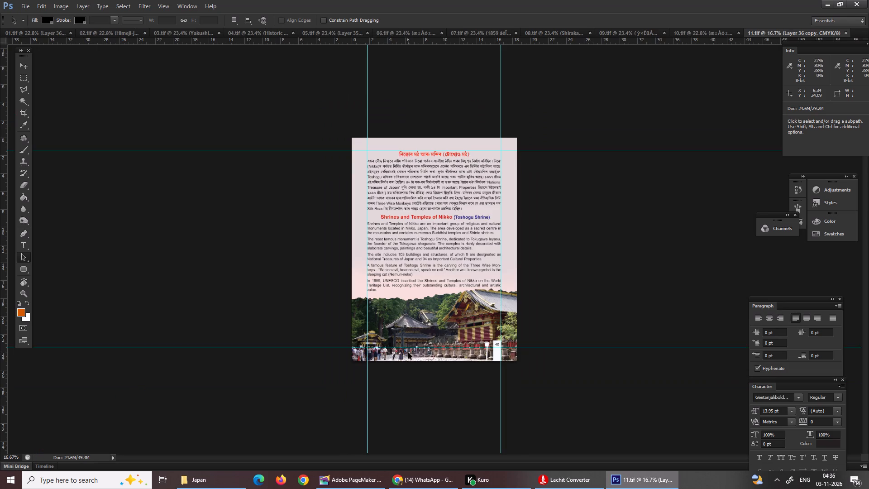
Delete the red Assamese heading at the top of the Shrines and Temples of Nikko page.
{"action": "key", "text": "ctrl+equal"}
{"action": "key", "text": "ctrl+equal"}
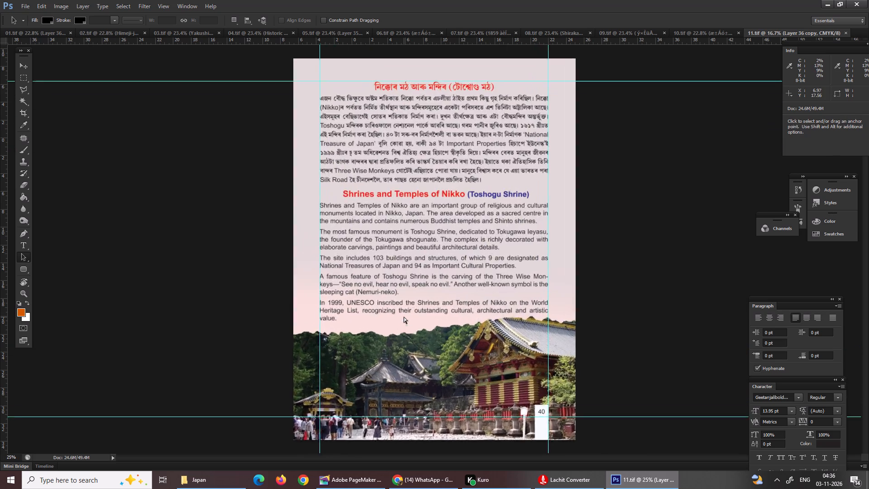
{"action": "key", "text": "ctrl+equal"}
{"action": "scroll", "coordinate": [404, 317], "scroll_direction": "up", "scroll_amount": 8}
{"action": "scroll", "coordinate": [404, 317], "scroll_direction": "down", "scroll_amount": 1}
{"action": "scroll", "coordinate": [404, 317], "scroll_direction": "up", "scroll_amount": 2}
{"action": "scroll", "coordinate": [404, 317], "scroll_direction": "down", "scroll_amount": 1}
{"action": "scroll", "coordinate": [404, 317], "scroll_direction": "up", "scroll_amount": 5}
{"action": "scroll", "coordinate": [410, 314], "scroll_direction": "down", "scroll_amount": 1}
{"action": "scroll", "coordinate": [410, 314], "scroll_direction": "up", "scroll_amount": 3}
{"action": "scroll", "coordinate": [410, 314], "scroll_direction": "down", "scroll_amount": 2}
{"action": "scroll", "coordinate": [411, 314], "scroll_direction": "up", "scroll_amount": 2}
{"action": "scroll", "coordinate": [411, 314], "scroll_direction": "down", "scroll_amount": 1}
{"action": "scroll", "coordinate": [411, 314], "scroll_direction": "up", "scroll_amount": 3}
{"action": "scroll", "coordinate": [411, 313], "scroll_direction": "down", "scroll_amount": 1}
{"action": "scroll", "coordinate": [411, 313], "scroll_direction": "up", "scroll_amount": 1}
{"action": "scroll", "coordinate": [411, 313], "scroll_direction": "down", "scroll_amount": 1}
{"action": "scroll", "coordinate": [411, 313], "scroll_direction": "up", "scroll_amount": 3}
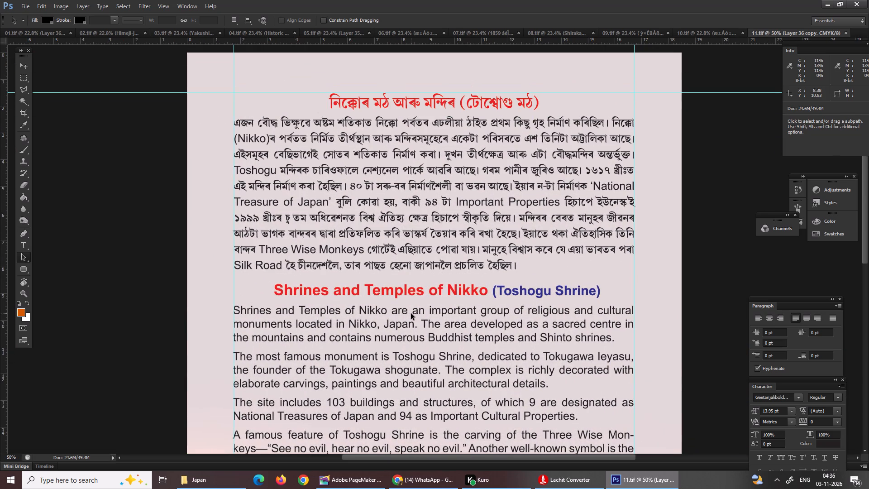
{"action": "right_click", "coordinate": [396, 103]}
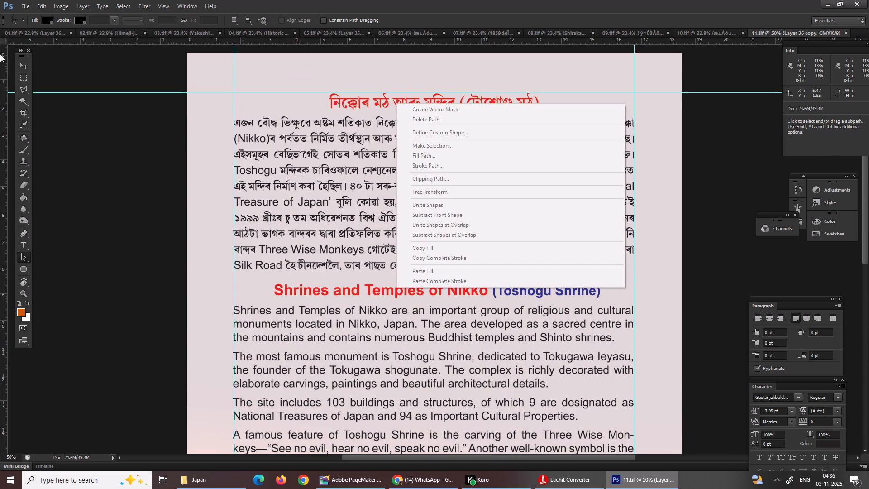
{"action": "double_click", "coordinate": [19, 72]}
{"action": "triple_click", "coordinate": [17, 66]}
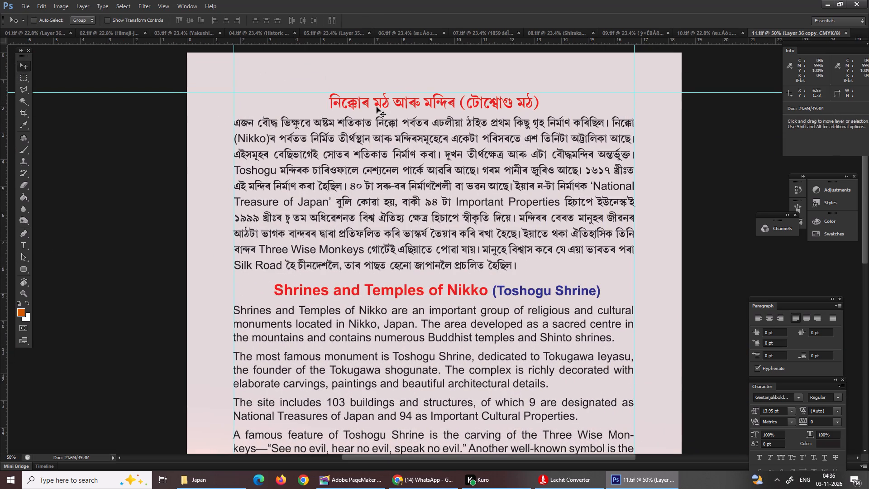
{"action": "right_click", "coordinate": [379, 106]}
{"action": "left_click", "coordinate": [413, 111]}
{"action": "key", "text": "Delete"}
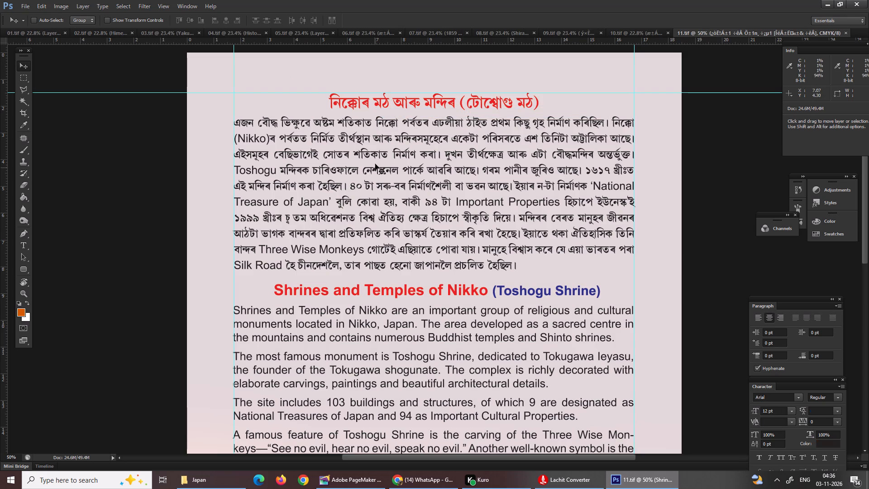
Move the English heading Shrines and Temples of Nikko (Toshogu Shrine) up above the Assamese paragraph, near the top guide.
{"action": "right_click", "coordinate": [360, 291]}
{"action": "left_click", "coordinate": [381, 295]}
{"action": "left_click_drag", "start_coordinate": [381, 295], "coordinate": [381, 292]}
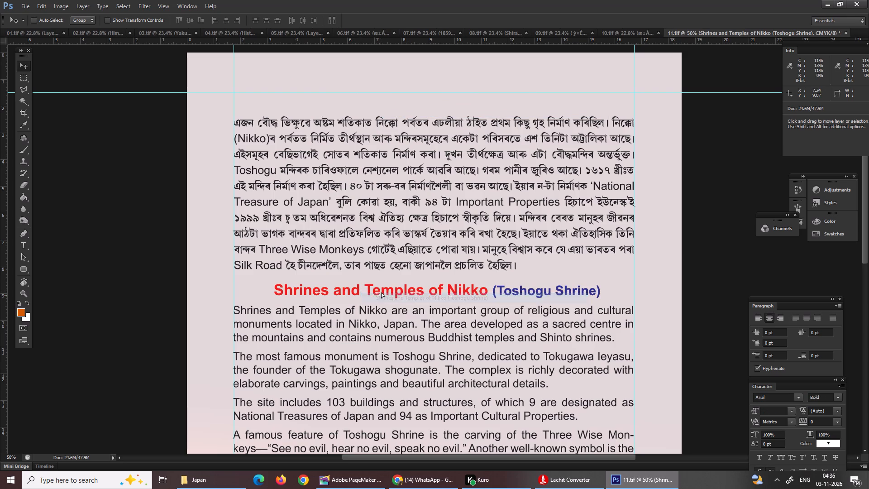
{"action": "left_click_drag", "start_coordinate": [381, 292], "coordinate": [392, 110]}
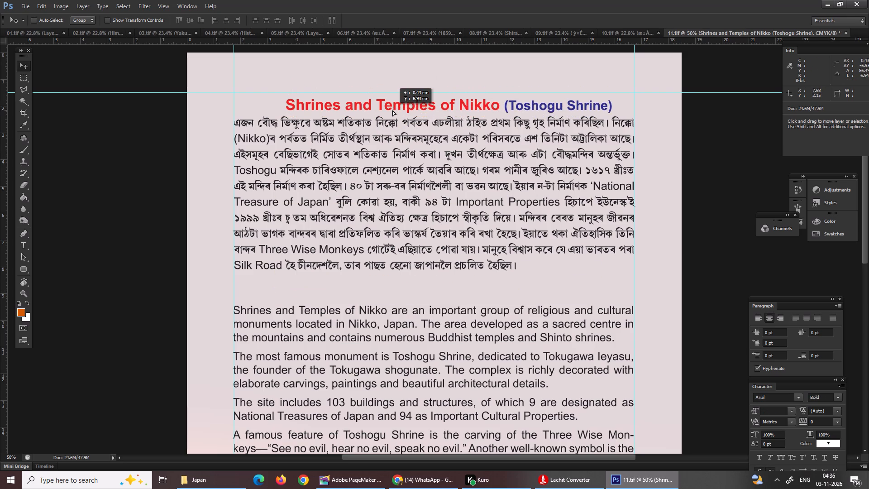
{"action": "left_click_drag", "start_coordinate": [392, 110], "coordinate": [392, 107]}
Set the whole Shrines and Temples of Nikko (Toshogu Shrine) heading to 15 pt.
{"action": "right_click", "coordinate": [362, 180]}
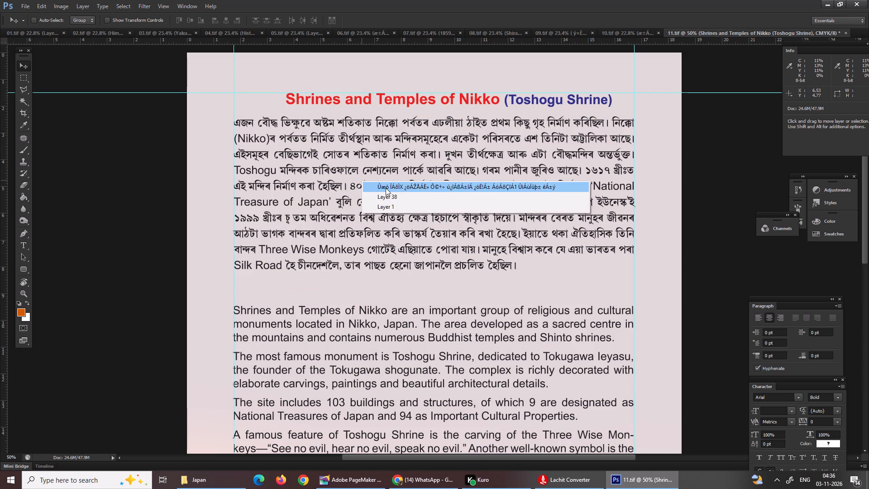
{"action": "left_click", "coordinate": [401, 97]}
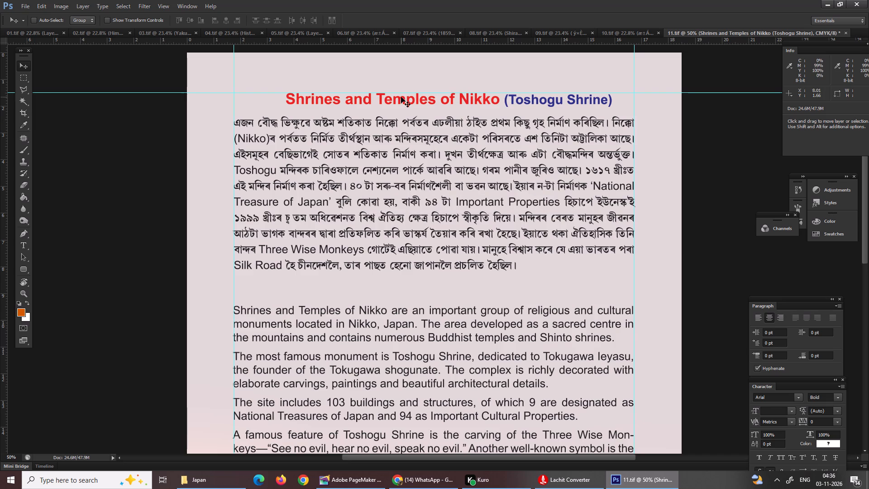
{"action": "right_click", "coordinate": [401, 97]}
{"action": "left_click", "coordinate": [425, 106]}
{"action": "left_click", "coordinate": [769, 405]}
{"action": "left_click", "coordinate": [769, 407]}
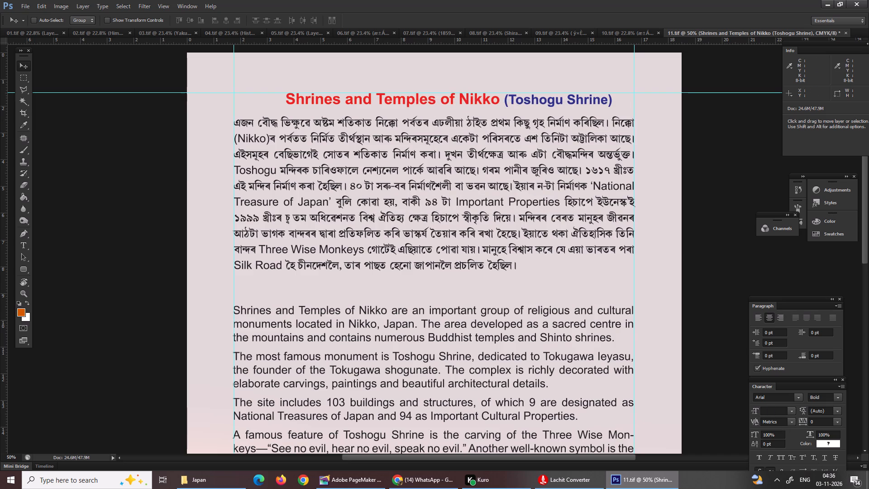
{"action": "left_click", "coordinate": [769, 409]}
{"action": "type", "text": "15"}
{"action": "key", "text": "Return"}
Set the Assamese paragraph's font size to 12 pt.
{"action": "right_click", "coordinate": [304, 133]}
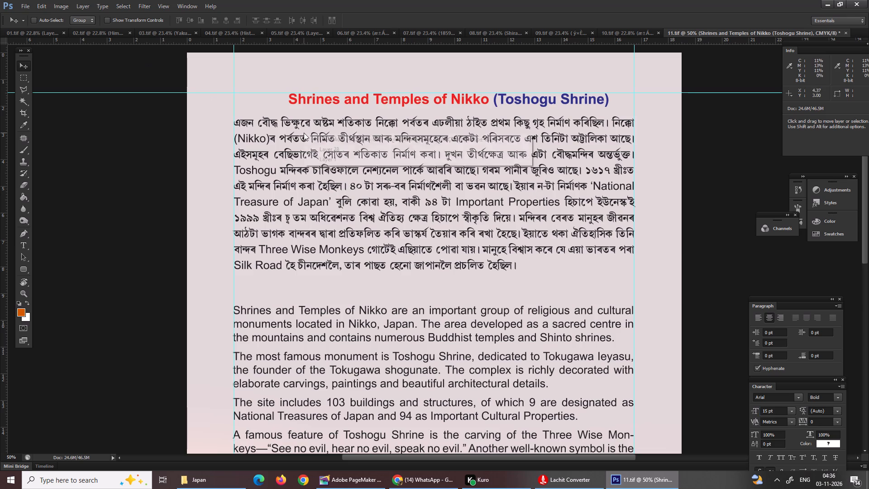
{"action": "left_click", "coordinate": [364, 141]}
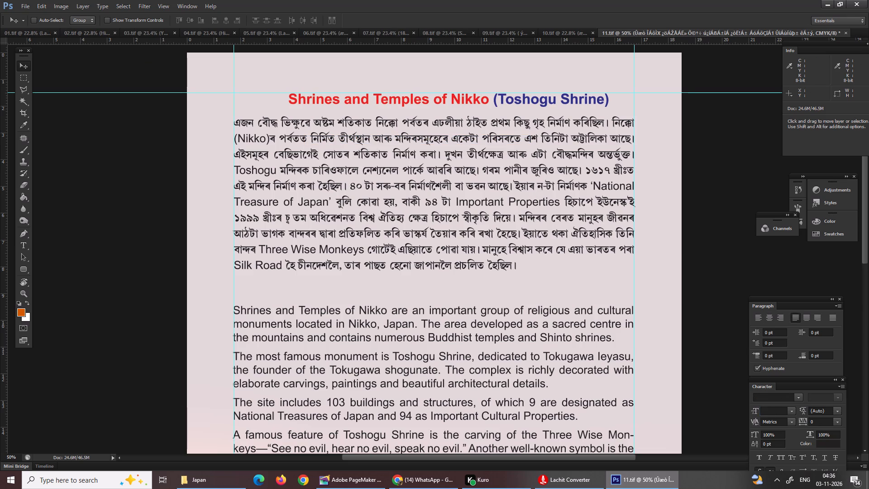
{"action": "left_click", "coordinate": [766, 413]}
{"action": "key", "text": "1"}
{"action": "key", "text": "2"}
{"action": "key", "text": "Return"}
Set the English body text about Nikko to 10 pt.
{"action": "scroll", "coordinate": [358, 281], "scroll_direction": "down", "scroll_amount": 2}
{"action": "scroll", "coordinate": [358, 281], "scroll_direction": "up", "scroll_amount": 2}
{"action": "right_click", "coordinate": [379, 318]}
{"action": "left_click", "coordinate": [393, 321]}
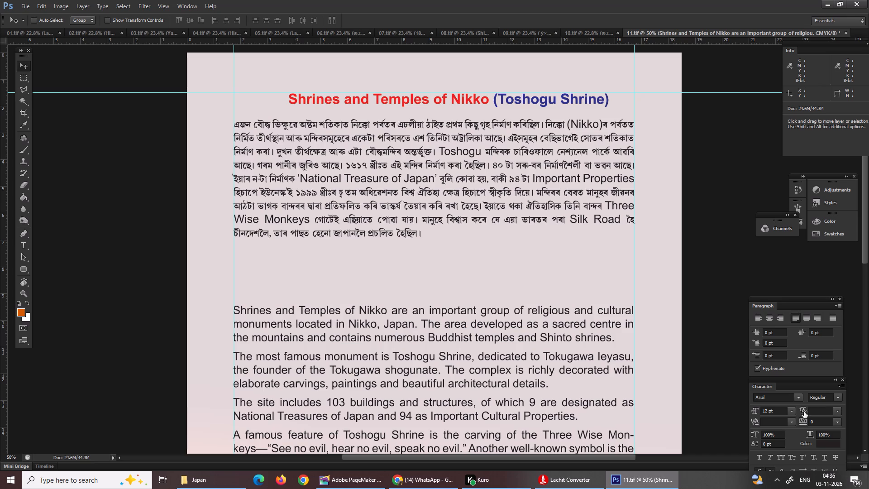
{"action": "left_click_drag", "start_coordinate": [780, 411], "coordinate": [735, 417]}
{"action": "key", "text": "1"}
{"action": "key", "text": "0"}
{"action": "key", "text": "Return"}
Lower the Assamese paragraph toward the English body text, and move the heading down closer above it.
{"action": "right_click", "coordinate": [388, 166]}
{"action": "left_click", "coordinate": [404, 177]}
{"action": "left_click_drag", "start_coordinate": [404, 178], "coordinate": [404, 213]}
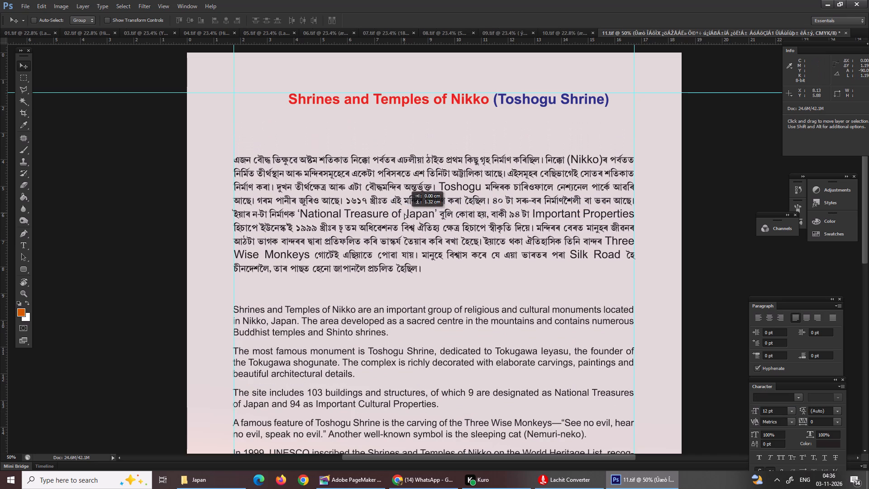
{"action": "left_click_drag", "start_coordinate": [404, 213], "coordinate": [405, 221]}
{"action": "right_click", "coordinate": [414, 99]}
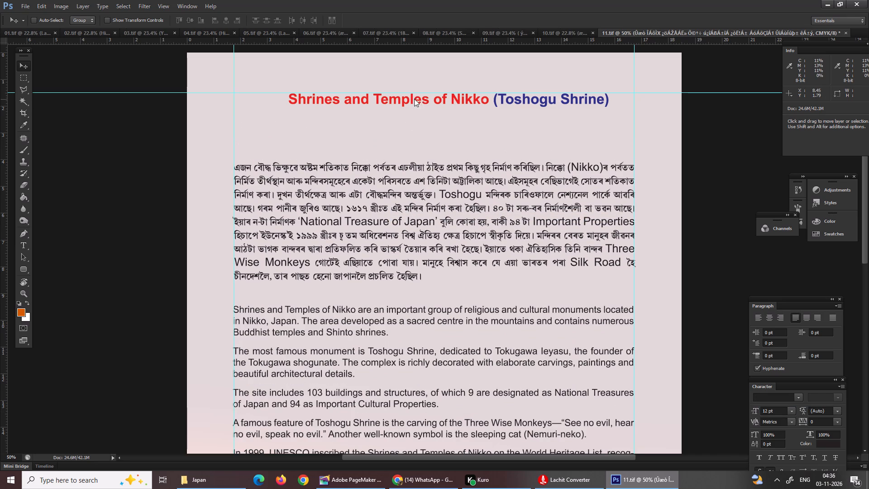
{"action": "left_click", "coordinate": [431, 107]}
{"action": "left_click_drag", "start_coordinate": [431, 105], "coordinate": [430, 129]}
{"action": "right_click", "coordinate": [397, 206]}
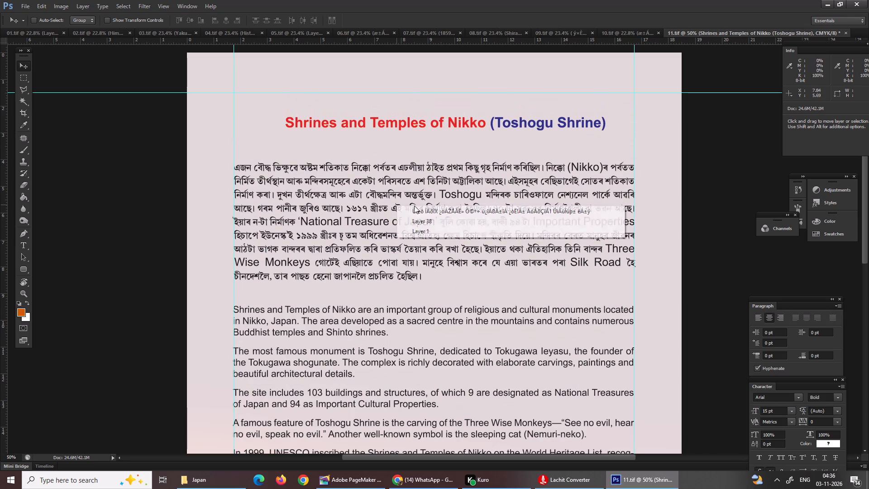
{"action": "left_click", "coordinate": [418, 210]}
{"action": "left_click_drag", "start_coordinate": [418, 210], "coordinate": [418, 195]}
Raise the English body text closer to the Assamese paragraph, keeping it between the vertical margin guides.
{"action": "right_click", "coordinate": [418, 322]}
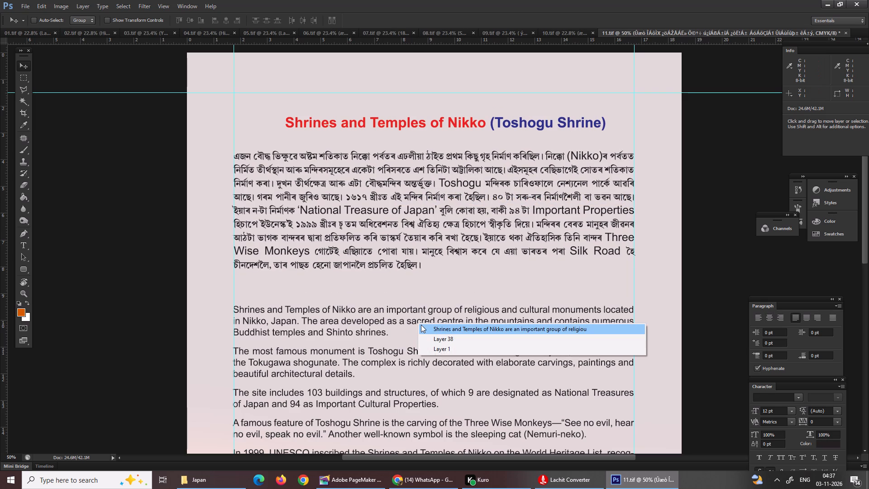
{"action": "left_click", "coordinate": [434, 327]}
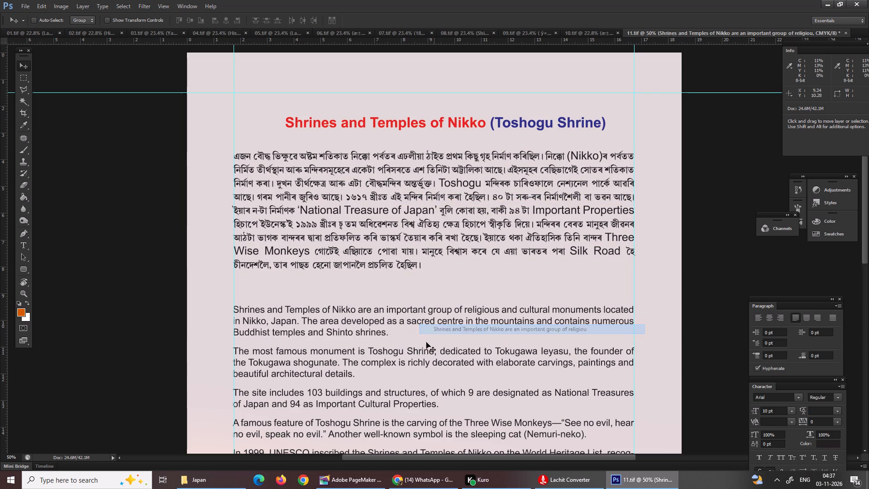
{"action": "left_click_drag", "start_coordinate": [423, 345], "coordinate": [419, 333]}
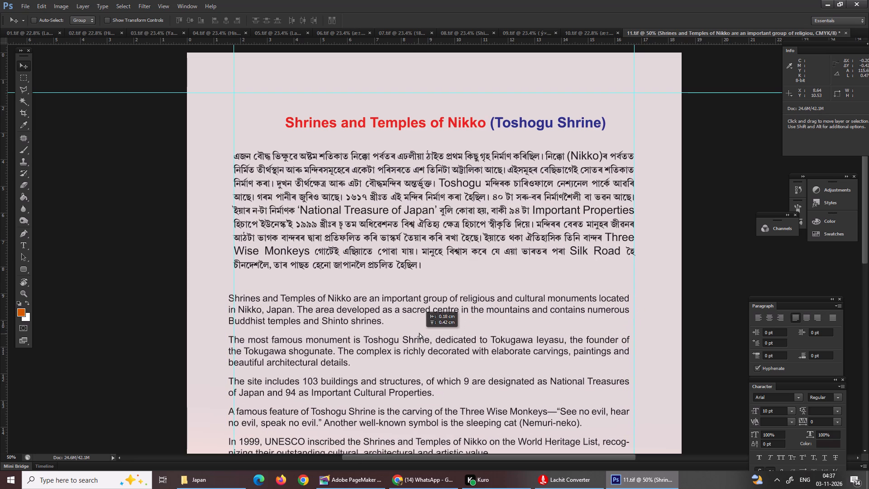
{"action": "left_click_drag", "start_coordinate": [419, 333], "coordinate": [423, 333]}
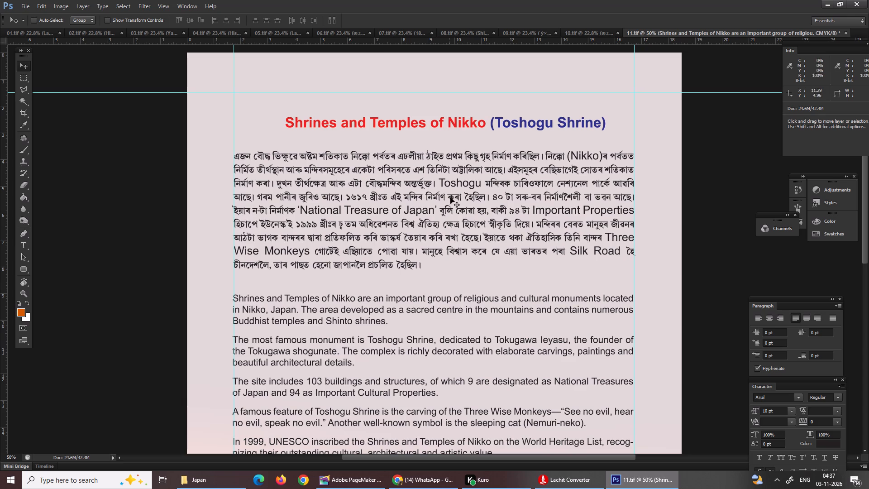
Set (Nikko) and Toshogu inside the Assamese paragraph to 10 pt.
{"action": "key", "text": "t"}
{"action": "left_click_drag", "start_coordinate": [568, 158], "coordinate": [571, 156]}
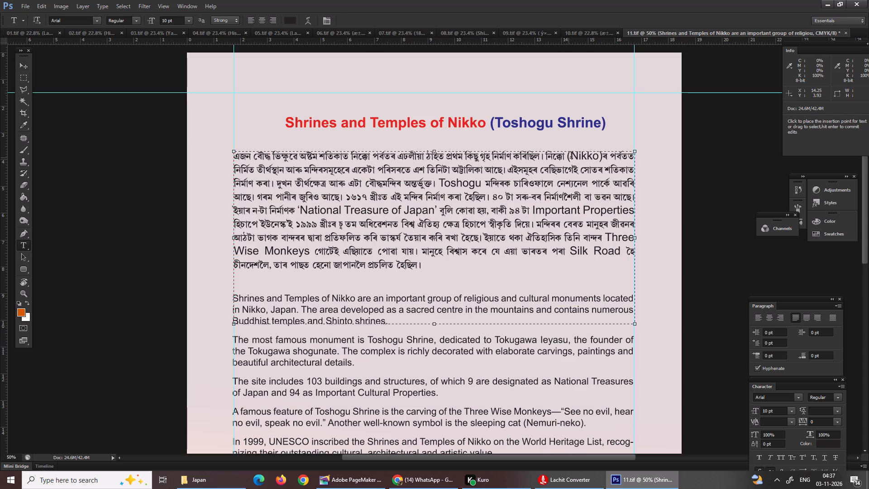
{"action": "left_click_drag", "start_coordinate": [571, 156], "coordinate": [605, 156]}
{"action": "left_click_drag", "start_coordinate": [779, 411], "coordinate": [762, 417]}
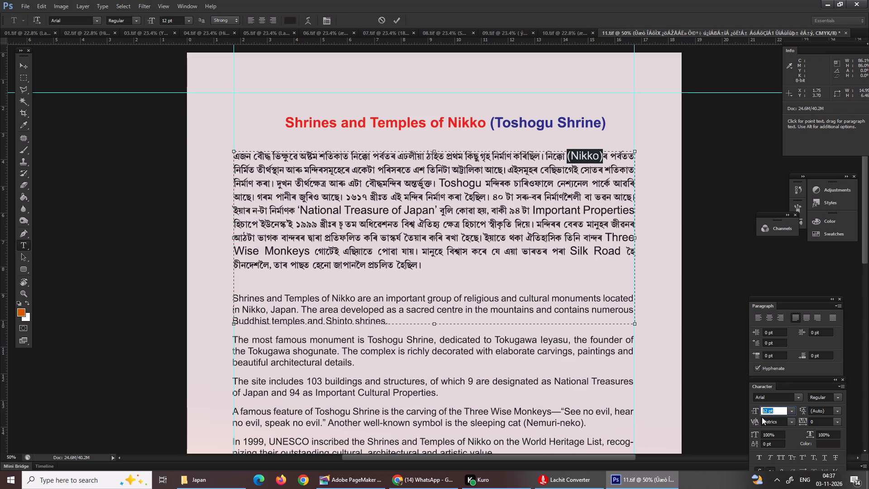
{"action": "left_click_drag", "start_coordinate": [762, 417], "coordinate": [761, 417]}
{"action": "type", "text": "10"}
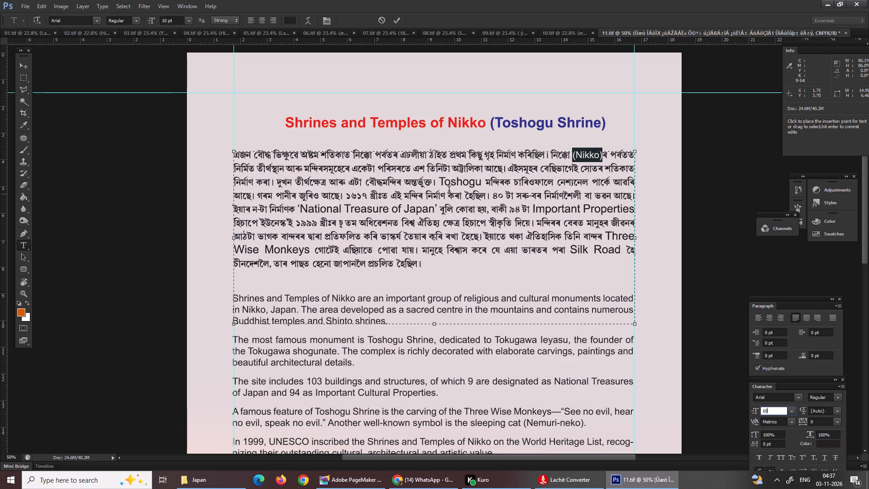
{"action": "left_click_drag", "start_coordinate": [439, 185], "coordinate": [481, 185]}
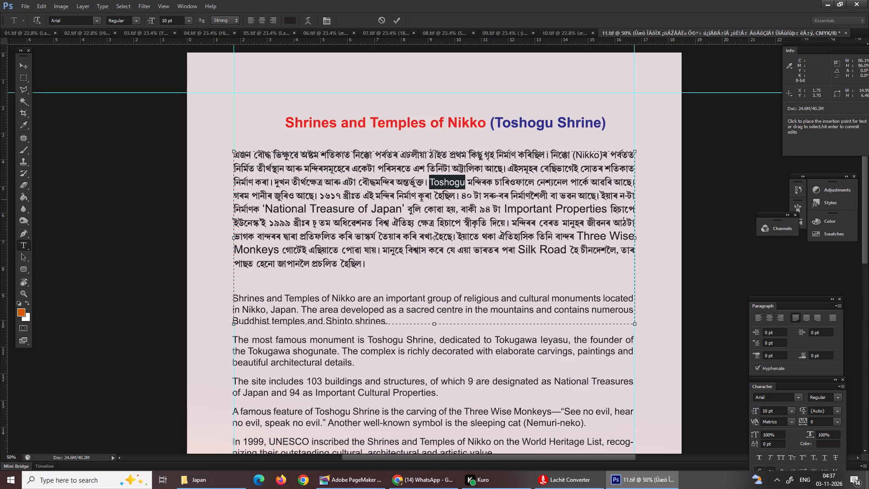
Set the phrases National Treasure of Japan and Important Properties inside the Assamese paragraph to 10 pt.
{"action": "left_click_drag", "start_coordinate": [264, 210], "coordinate": [396, 209]}
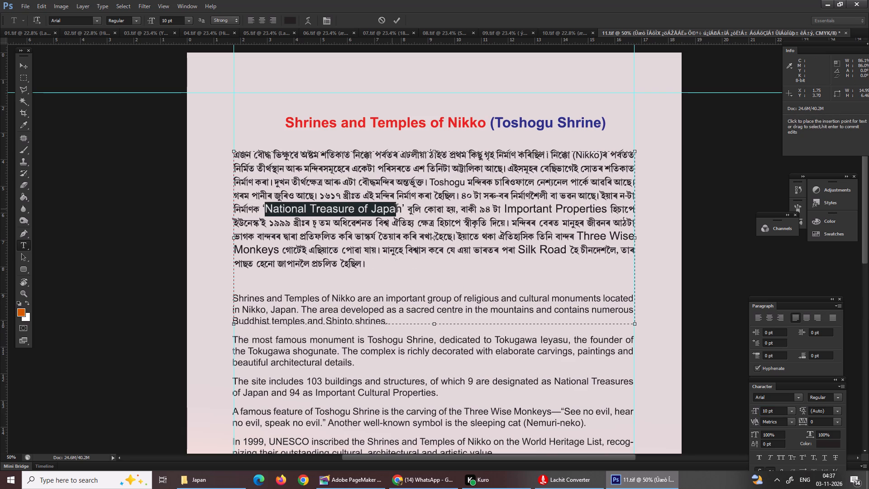
{"action": "left_click_drag", "start_coordinate": [396, 209], "coordinate": [402, 209]}
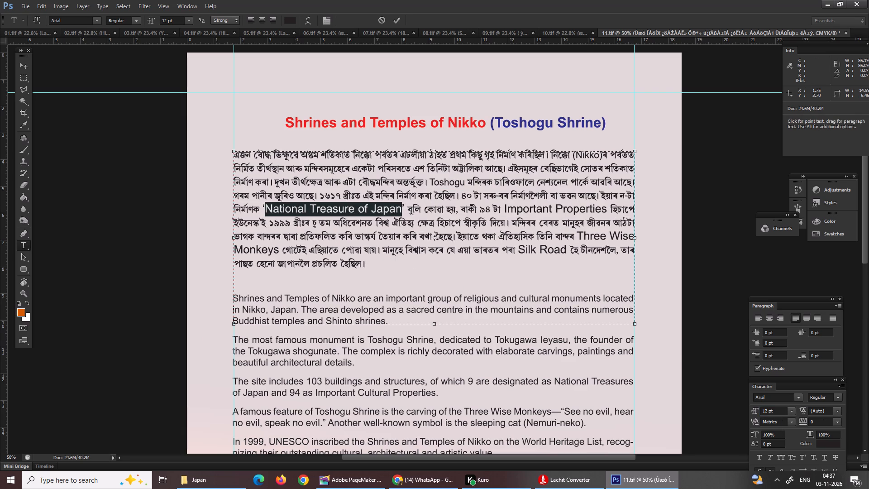
{"action": "left_click_drag", "start_coordinate": [776, 412], "coordinate": [747, 411]}
{"action": "type", "text": "10"}
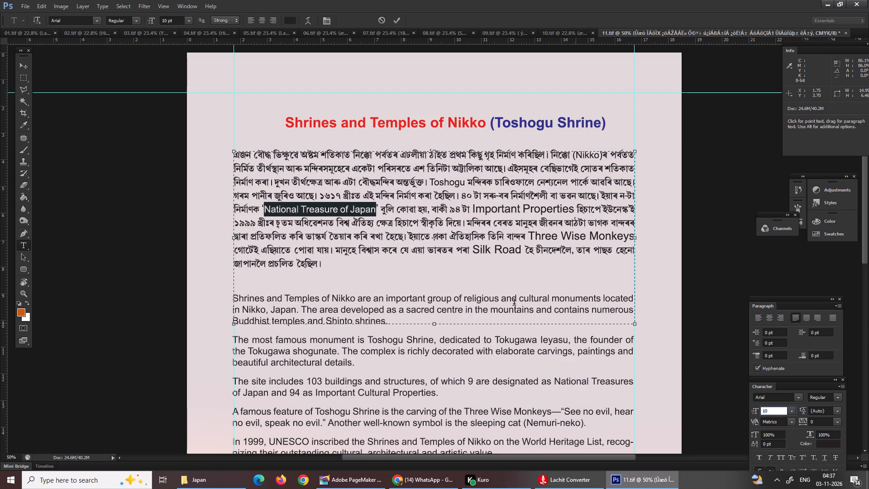
{"action": "left_click_drag", "start_coordinate": [473, 206], "coordinate": [573, 207]}
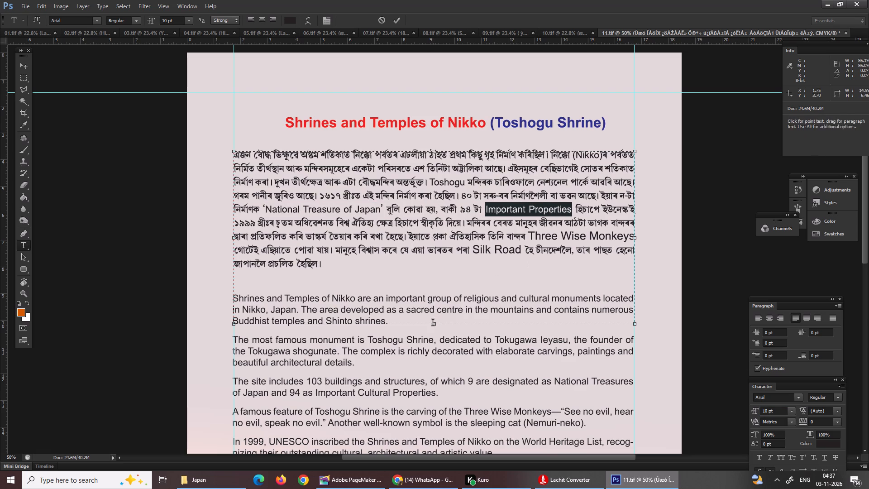
Raise the bottom edge of the Assamese text box to just below its last line and commit the text.
{"action": "left_click_drag", "start_coordinate": [434, 323], "coordinate": [432, 285]}
{"action": "left_click_drag", "start_coordinate": [435, 325], "coordinate": [433, 286]}
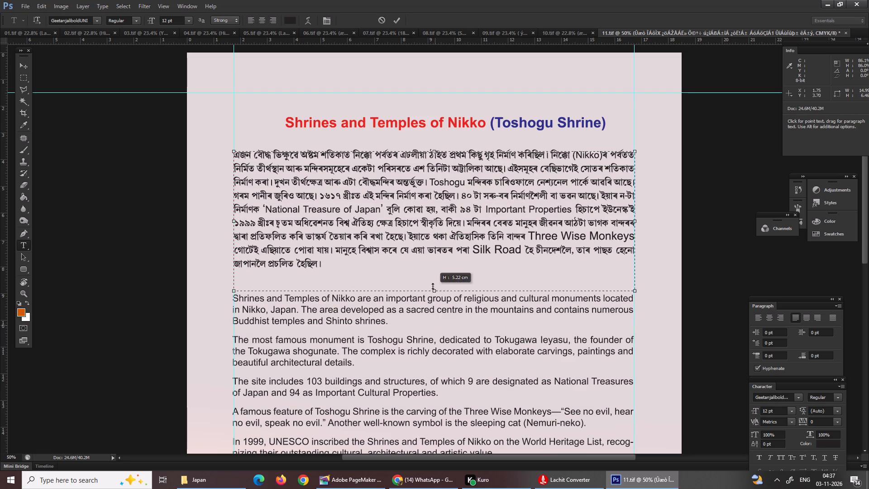
{"action": "left_click_drag", "start_coordinate": [433, 286], "coordinate": [432, 282]}
{"action": "key", "text": "Return"}
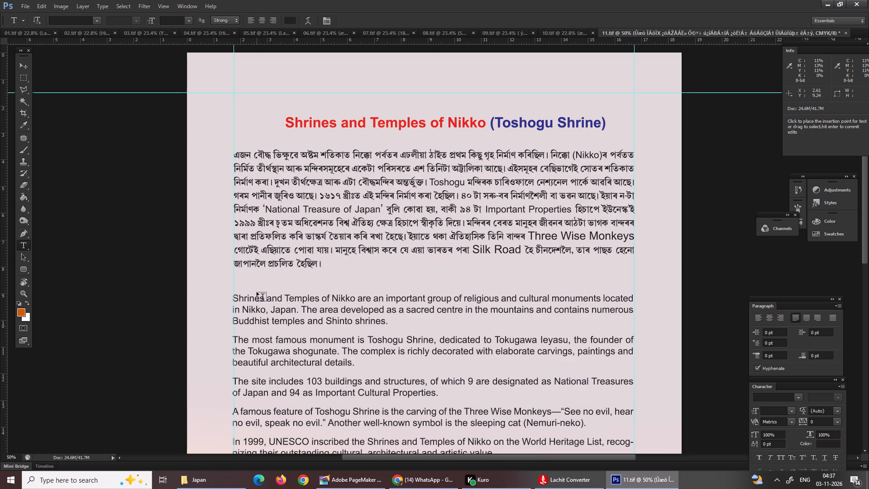
{"action": "scroll", "coordinate": [377, 235], "scroll_direction": "up", "scroll_amount": 3}
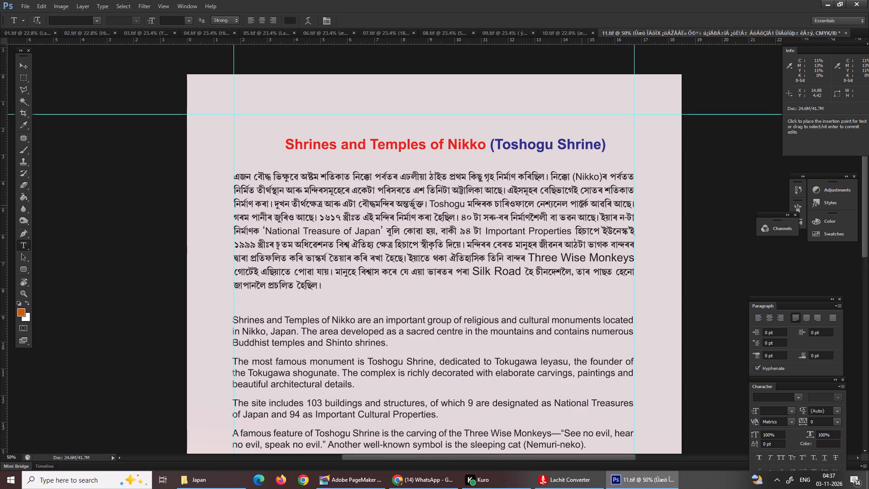
Switch to PageMaker, compose the Assamese word অন্তৰ্ভুক্ত on the pasteboard and copy it.
{"action": "left_click", "coordinate": [357, 488]}
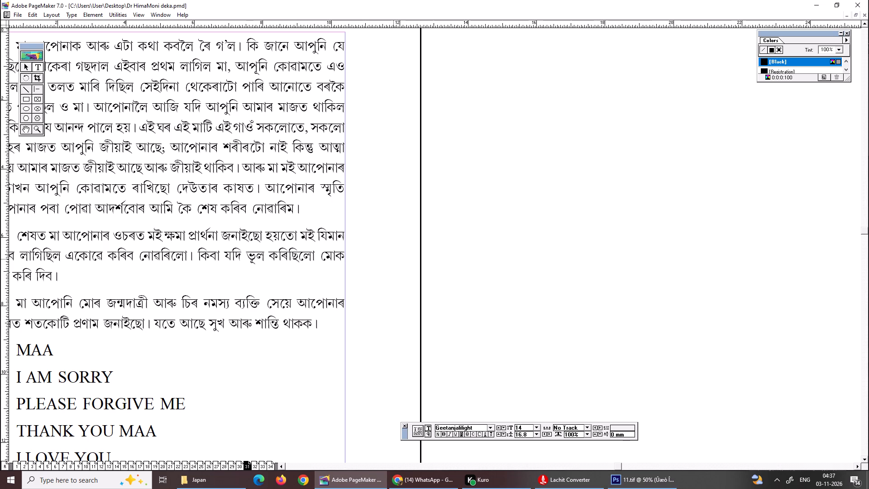
{"action": "type", "text": "Dvdl"}
{"action": "type", "text": "Yt"}
{"action": "key", "text": "BackSpace"}
{"action": "key", "text": "BackSpace"}
{"action": "key", "text": "BackSpace"}
{"action": "type", "text": "Yt"}
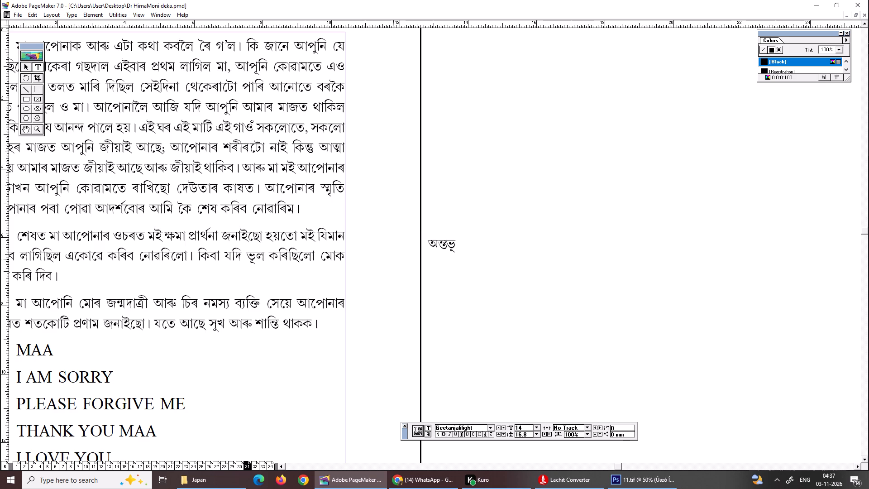
{"action": "type", "text": "kdl"}
{"action": "key", "text": "shift+dollar"}
{"action": "key", "text": "BackSpace"}
{"action": "key", "text": "BackSpace"}
{"action": "key", "text": "BackSpace"}
{"action": "key", "text": "BackSpace"}
{"action": "key", "text": "BackSpace"}
{"action": "key", "text": "BackSpace"}
{"action": "type", "text": "Yg"}
{"action": "type", "text": "kdl"}
{"action": "key", "text": "Left"}
{"action": "key", "text": "Left"}
{"action": "key", "text": "Left"}
{"action": "key", "text": "Right"}
{"action": "key", "text": "shift+dollar"}
{"action": "key", "text": "ctrl+a"}
{"action": "key", "text": "ctrl+c"}
{"action": "key", "text": "ctrl+c"}
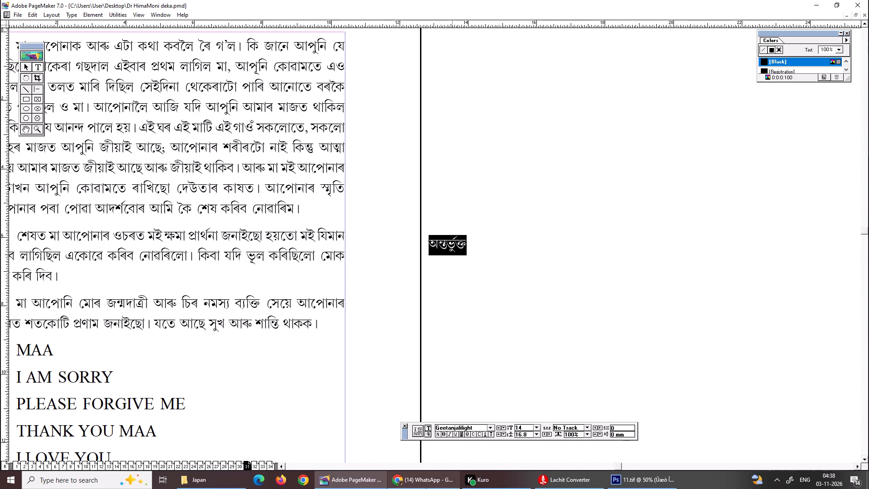
{"action": "key", "text": "ctrl+c"}
Back in Photoshop, replace the misspelt word after বৌদ্ধমন্দিৰ in the Assamese paragraph with the copied অন্তৰ্ভুক্ত.
{"action": "left_click", "coordinate": [622, 477]}
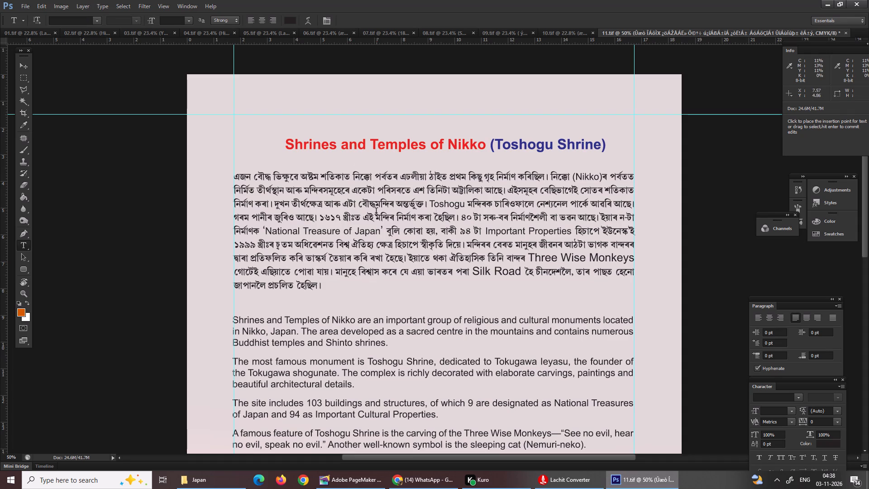
{"action": "left_click_drag", "start_coordinate": [398, 203], "coordinate": [427, 206]}
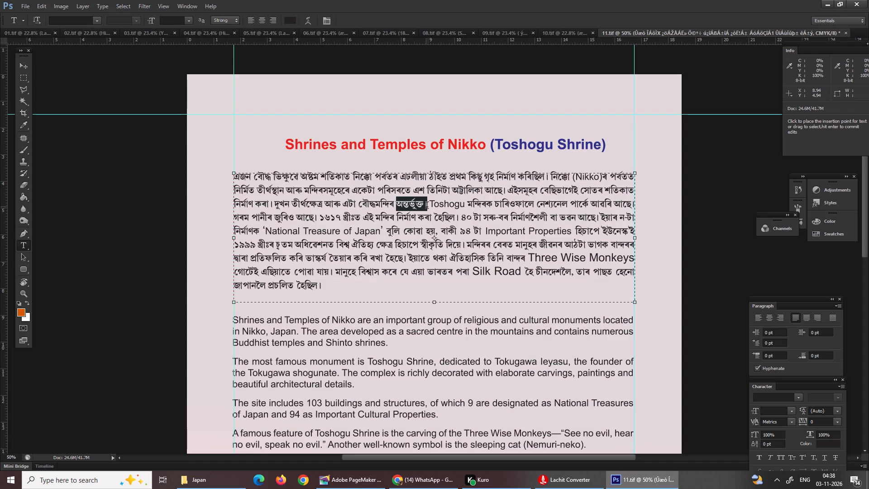
{"action": "left_click_drag", "start_coordinate": [427, 206], "coordinate": [423, 207]}
{"action": "key", "text": "ctrl+v"}
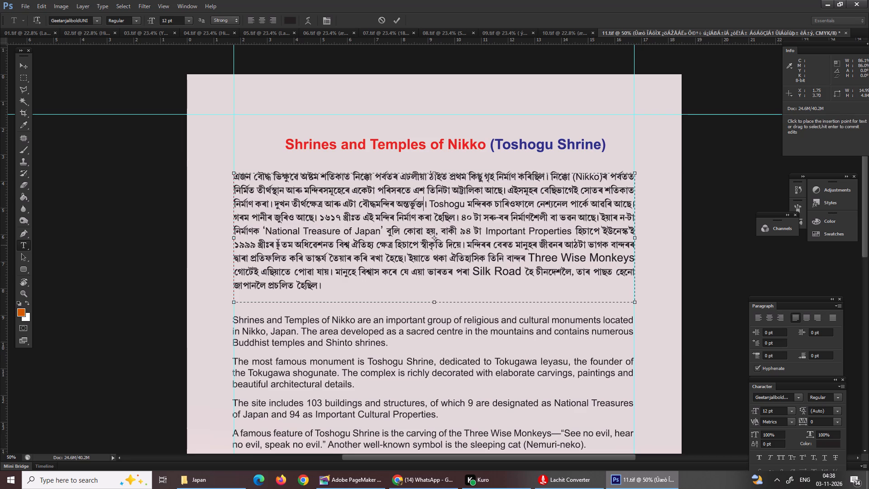
Set the garbled number before তম in the Assamese paragraph to the Geetanjalipbold font.
{"action": "left_click_drag", "start_coordinate": [275, 245], "coordinate": [283, 245]}
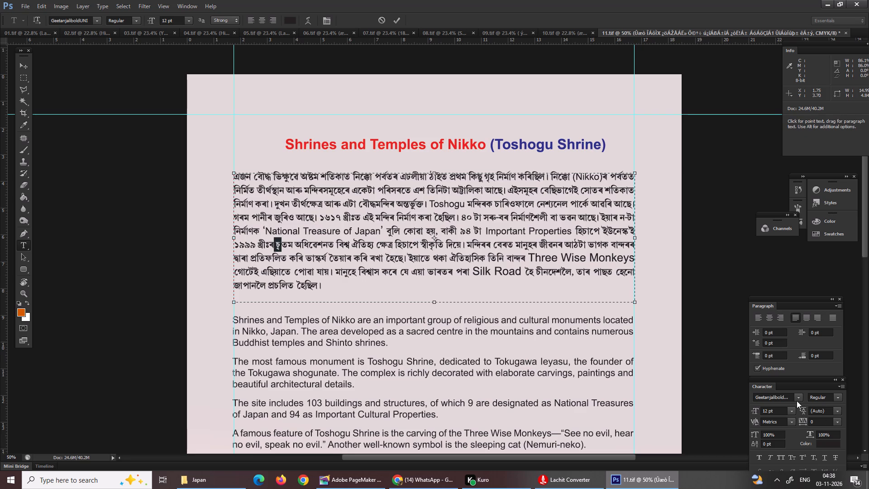
{"action": "left_click", "coordinate": [798, 399]}
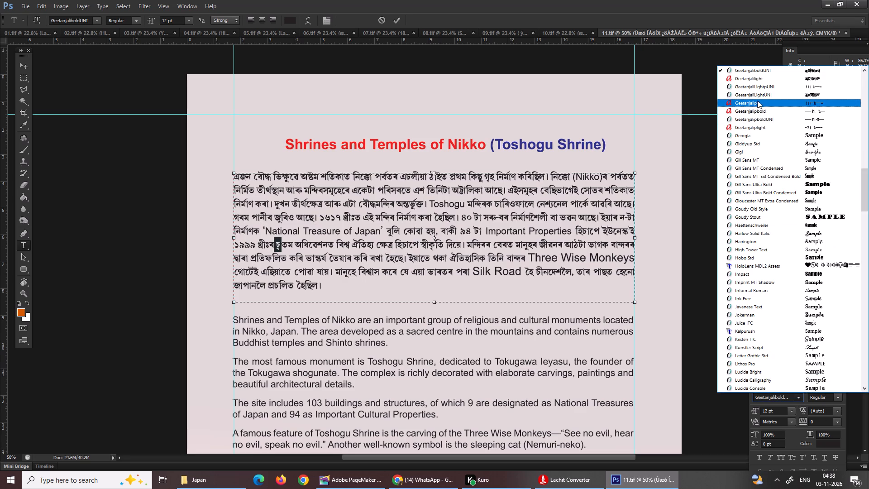
{"action": "left_click", "coordinate": [759, 112]}
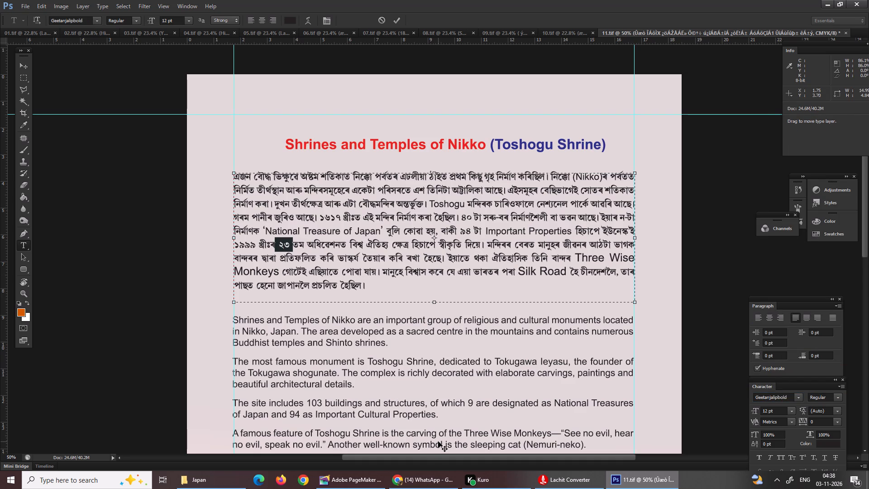
Switch to PageMaker, write the Assamese word স্থানান্তৰ on the pasteboard and copy it.
{"action": "left_click", "coordinate": [360, 488]}
{"action": "type", "text": "mdLe"}
{"action": "type", "text": "vevdlj"}
{"action": "key", "text": "space"}
{"action": "key", "text": "ctrl+a"}
{"action": "key", "text": "ctrl+c"}
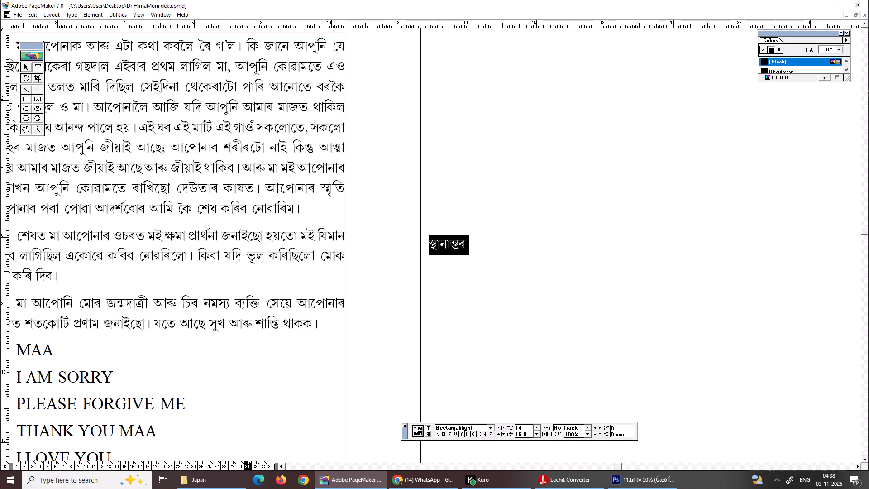
{"action": "key", "text": "ctrl+c"}
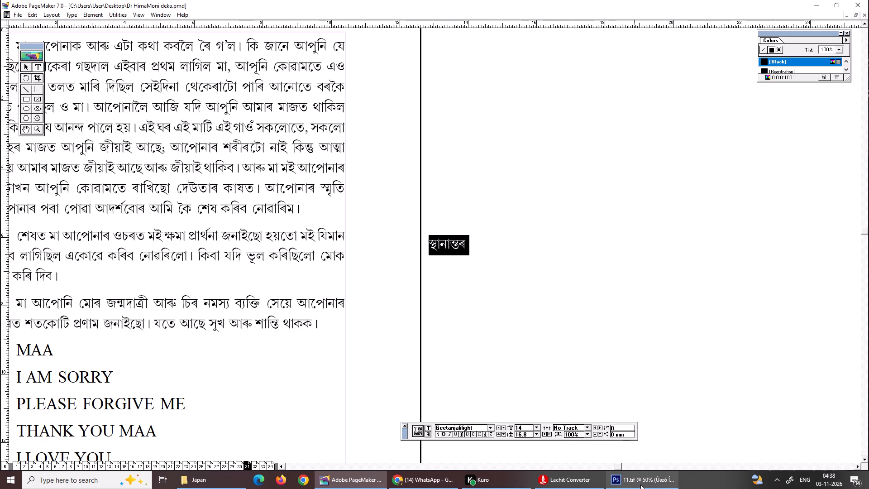
Back in Photoshop, replace প্ৰচলিত in the last line of the Assamese paragraph with the copied স্থানান্তৰ.
{"action": "left_click", "coordinate": [640, 484]}
{"action": "left_click_drag", "start_coordinate": [312, 287], "coordinate": [312, 287]}
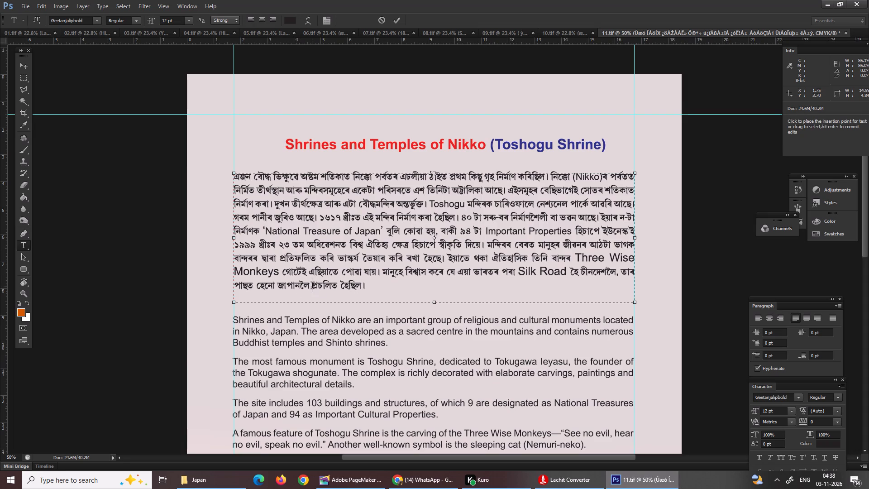
{"action": "left_click_drag", "start_coordinate": [312, 287], "coordinate": [340, 288]}
{"action": "key", "text": "ctrl+v"}
Commit the Assamese text edits and save page 11.
{"action": "key", "text": "ctrl+0"}
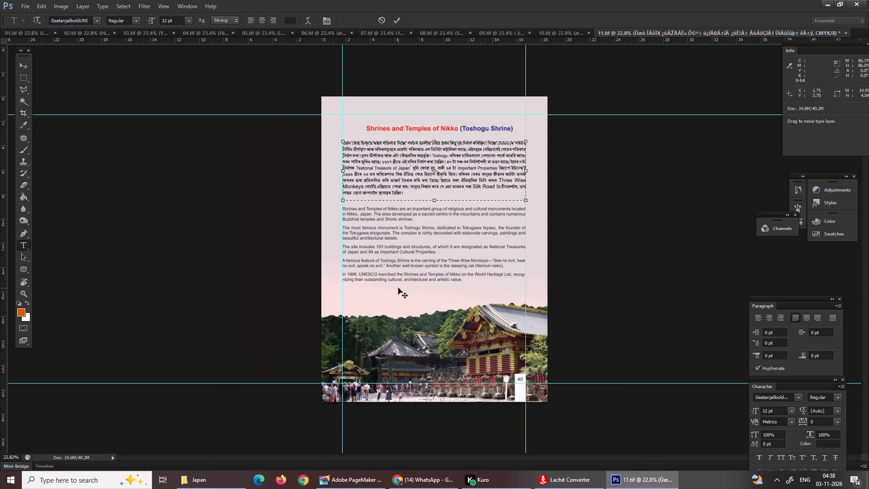
{"action": "key", "text": "Return"}
{"action": "key", "text": "ctrl+s"}
{"action": "key", "text": "ctrl+s"}
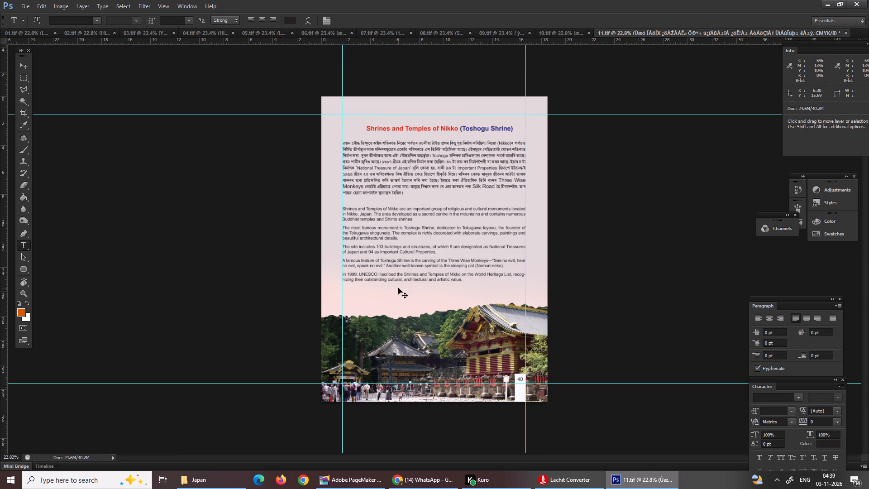
{"action": "key", "text": "ctrl+s"}
{"action": "key", "text": "ctrl+s"}
{"action": "key", "text": "ctrl+s"}
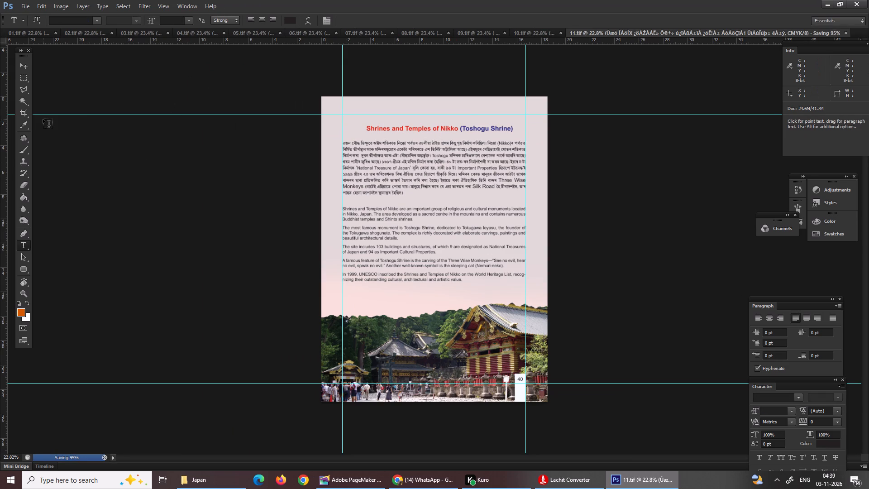
Select the entire page 11 canvas and copy it merged.
{"action": "key", "text": "ctrl+a"}
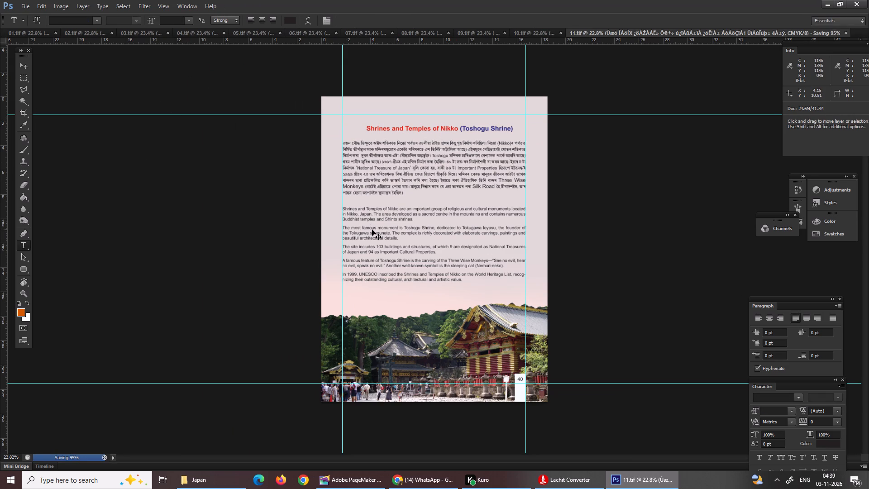
{"action": "key", "text": "ctrl+shift+c"}
{"action": "key", "text": "ctrl+shift+c"}
{"action": "key", "text": "ctrl+shift+c"}
{"action": "key", "text": "ctrl+shift+c"}
{"action": "key", "text": "ctrl+shift+c"}
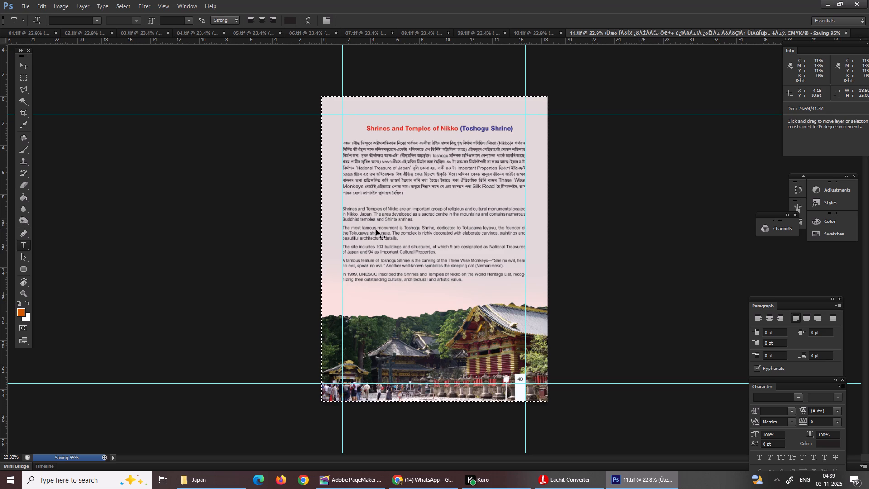